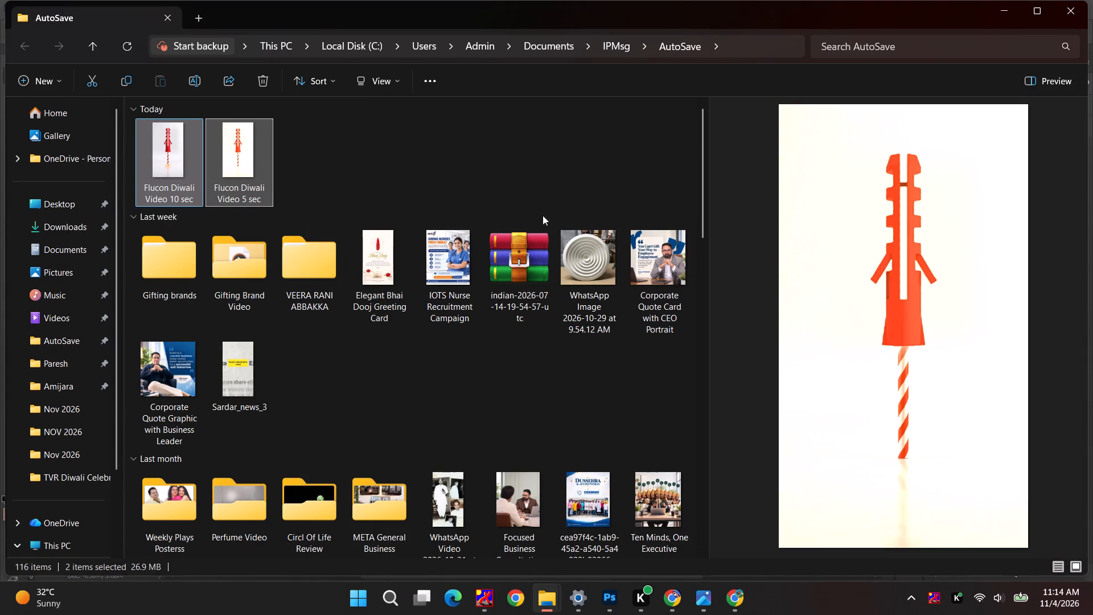
Examine the Flucon Diwali Video 10 sec and Flucon Diwali Video 5 sec files, finishing with the 5 sec file selected.
{"action": "left_click", "coordinate": [244, 163]}
{"action": "left_click", "coordinate": [150, 165]}
{"action": "left_click", "coordinate": [262, 165]}
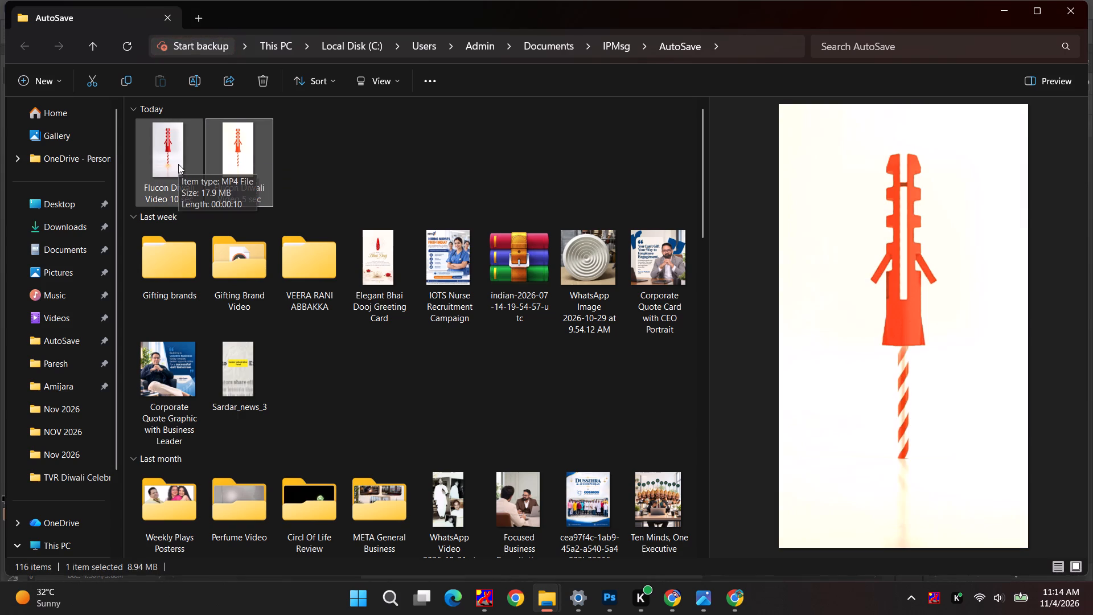
{"action": "left_click", "coordinate": [165, 169]}
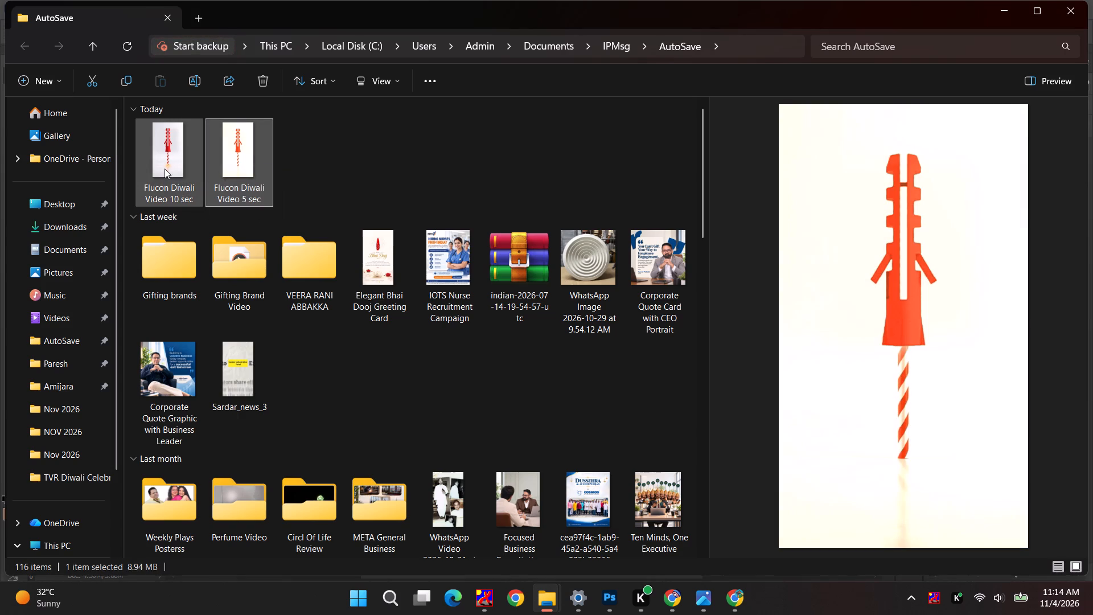
{"action": "left_click", "coordinate": [279, 172]}
{"action": "left_click", "coordinate": [242, 167]}
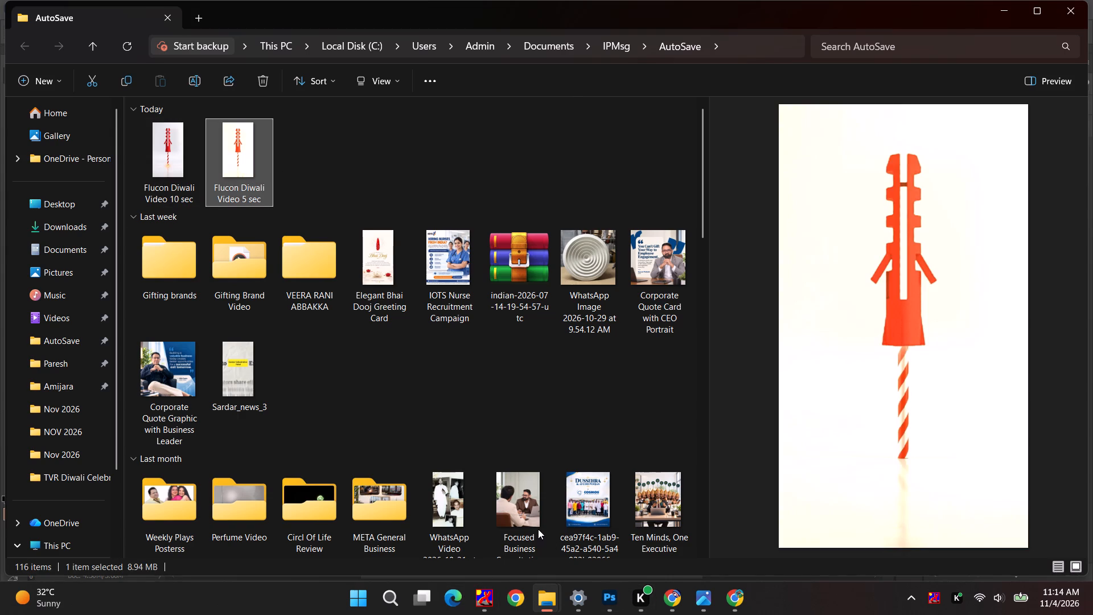
Play the video Flucon Diwali Video 5 sec from the AutoSave folder to review it, and close the player.
{"action": "double_click", "coordinate": [223, 161]}
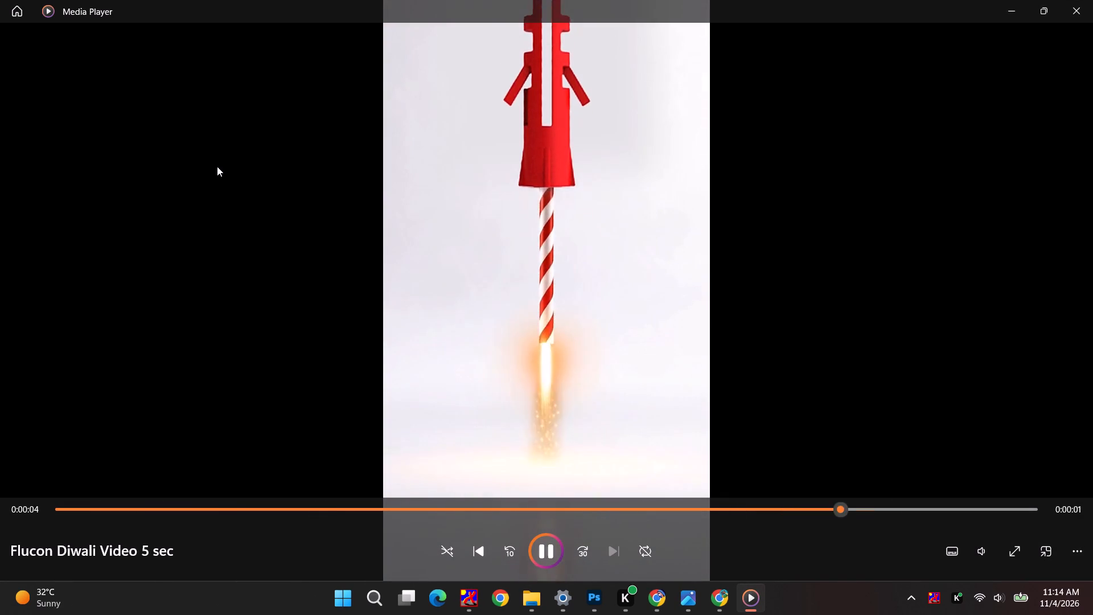
{"action": "left_click", "coordinate": [1082, 6]}
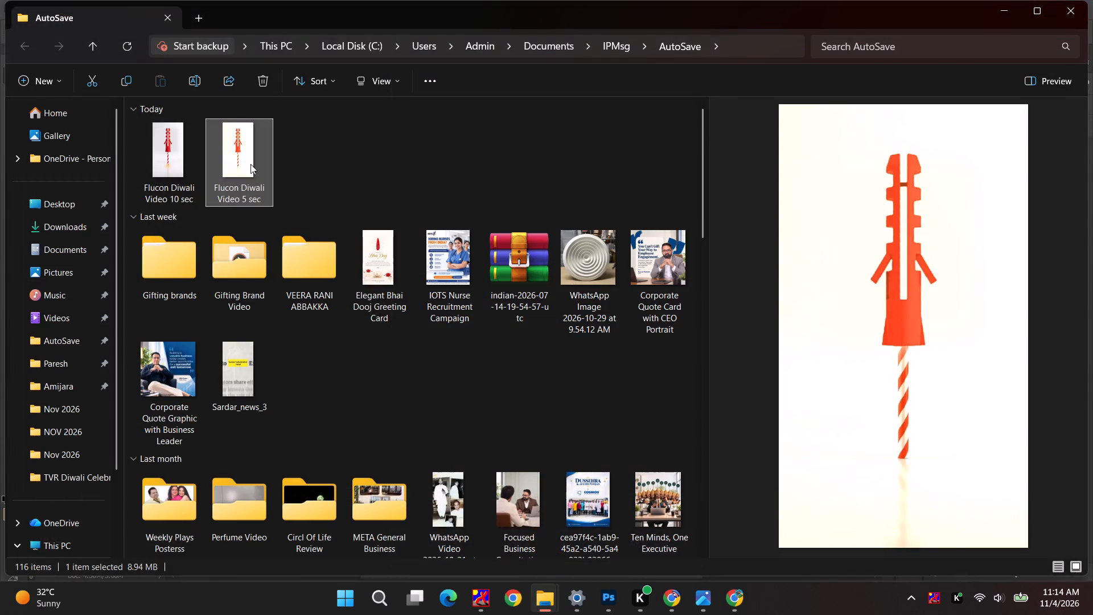
Open Flucon Diwali Video 10 sec and review the wall plug animation, seeking back to about 2 seconds for a replay.
{"action": "double_click", "coordinate": [169, 163]}
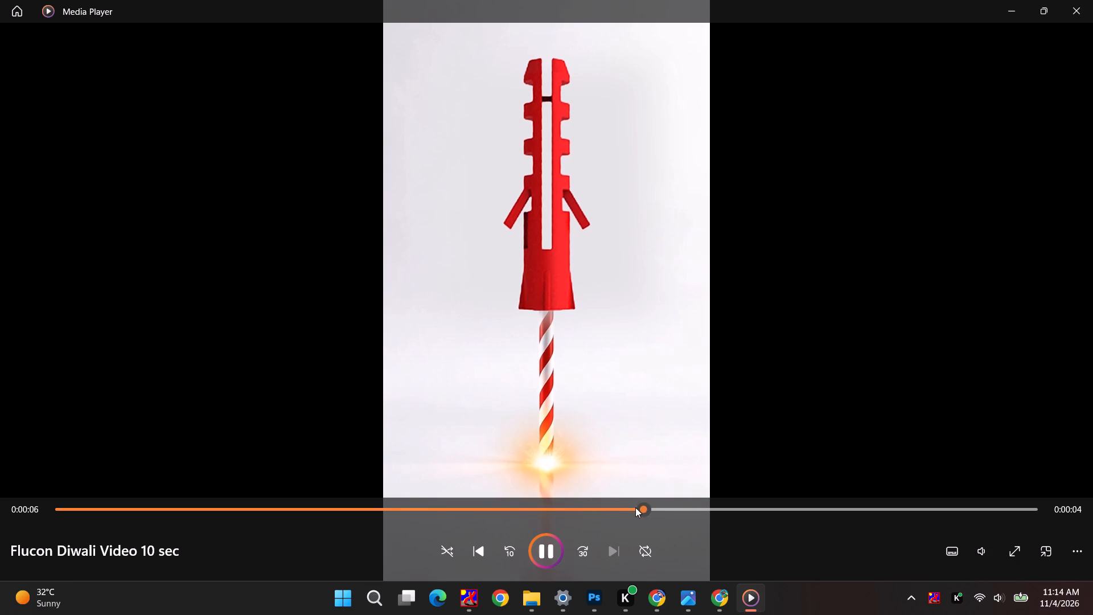
{"action": "left_click_drag", "start_coordinate": [630, 503], "coordinate": [340, 506]}
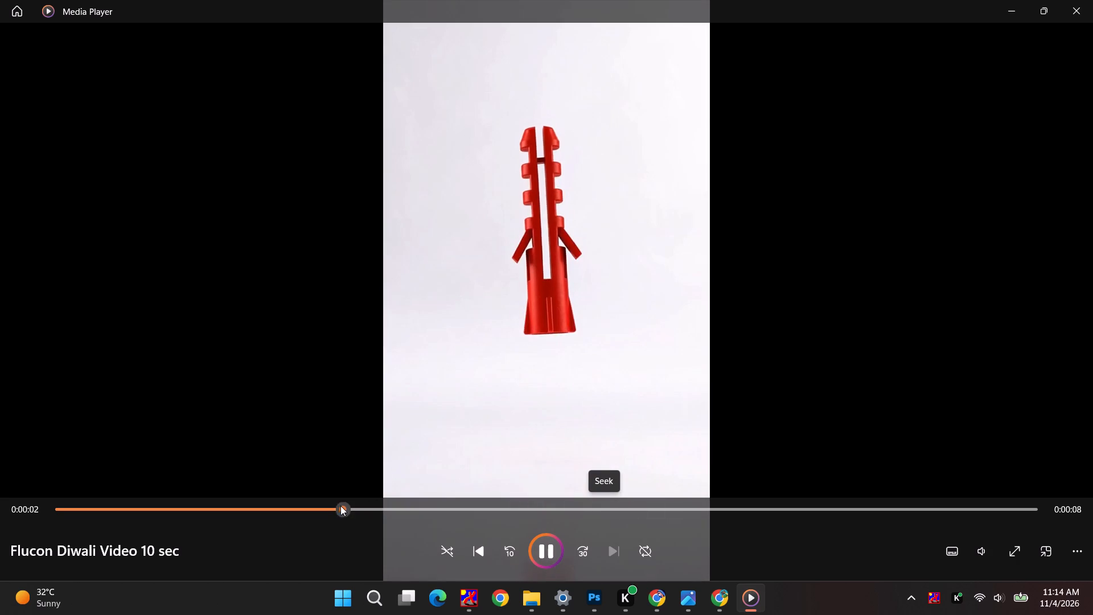
{"action": "left_click_drag", "start_coordinate": [340, 506], "coordinate": [534, 509]}
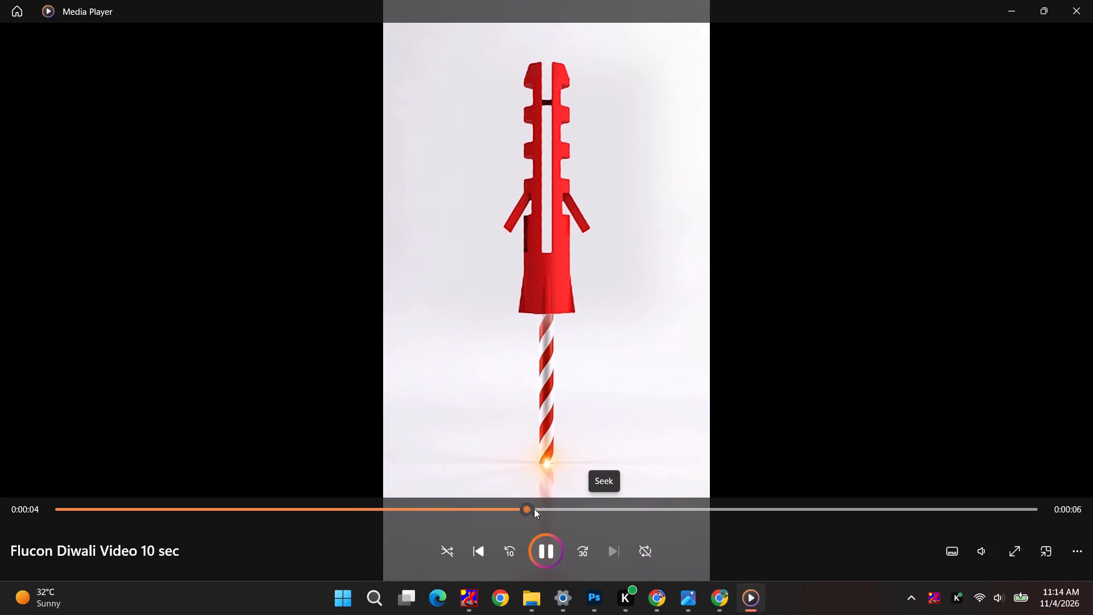
{"action": "left_click_drag", "start_coordinate": [534, 509], "coordinate": [262, 501]}
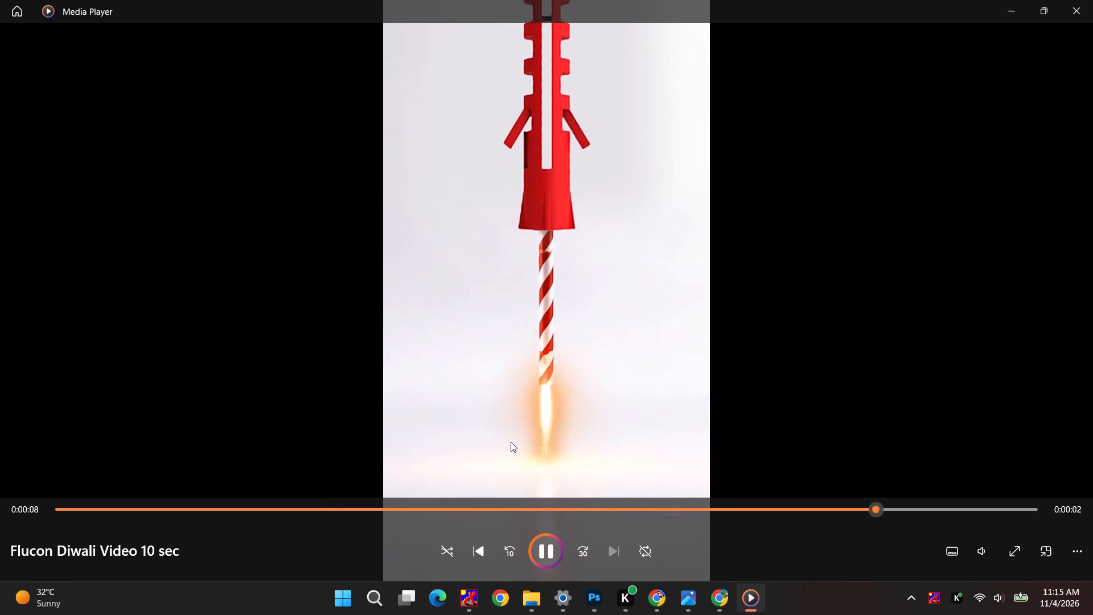
Examine the transition where the drill bit joins the wall plug, scrubbing back and forth between about 3 and 5 seconds.
{"action": "left_click_drag", "start_coordinate": [543, 502], "coordinate": [481, 505]}
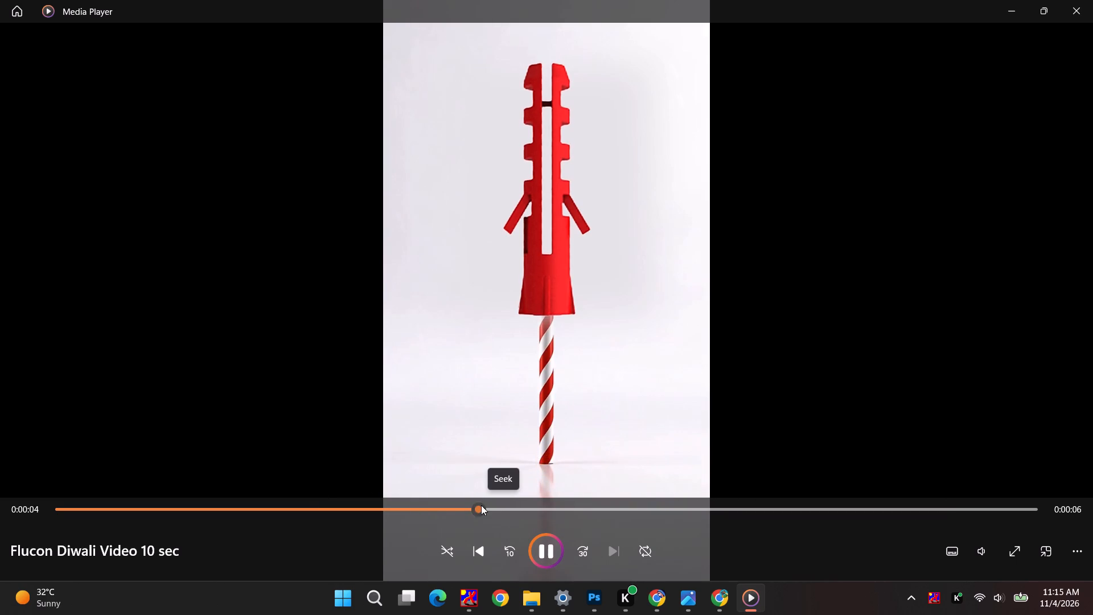
{"action": "left_click_drag", "start_coordinate": [481, 505], "coordinate": [434, 506]}
{"action": "left_click_drag", "start_coordinate": [434, 507], "coordinate": [398, 508]}
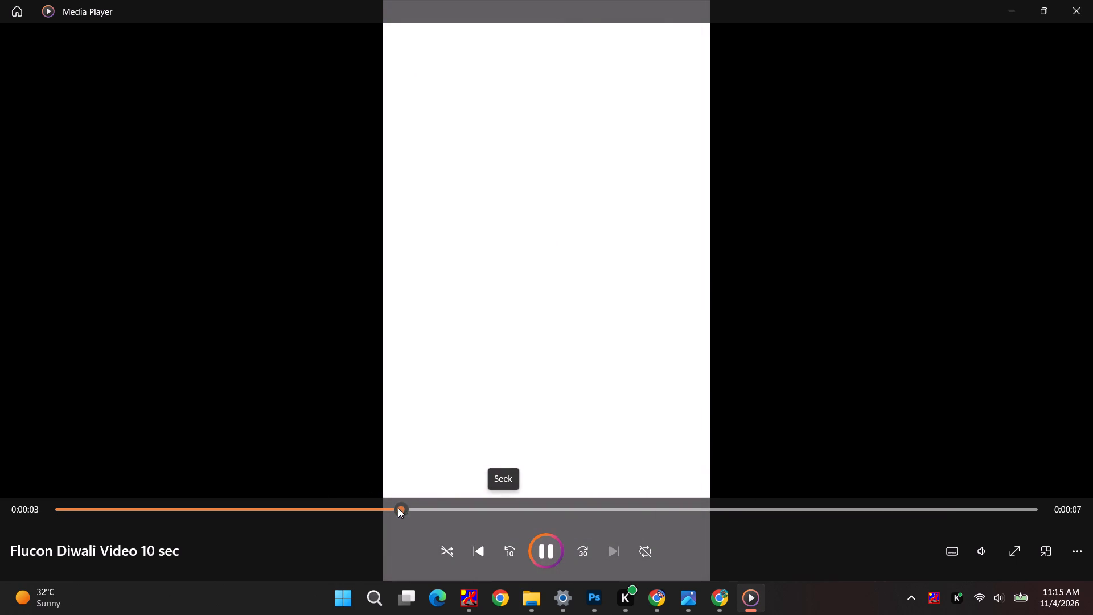
{"action": "left_click_drag", "start_coordinate": [398, 508], "coordinate": [388, 509]}
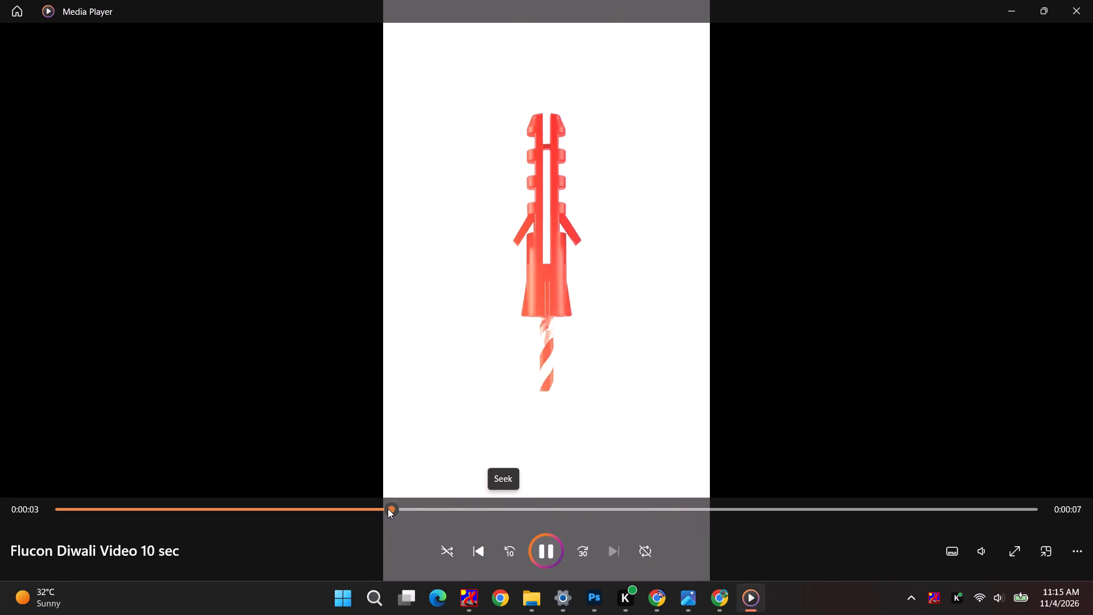
{"action": "left_click_drag", "start_coordinate": [388, 509], "coordinate": [431, 507]}
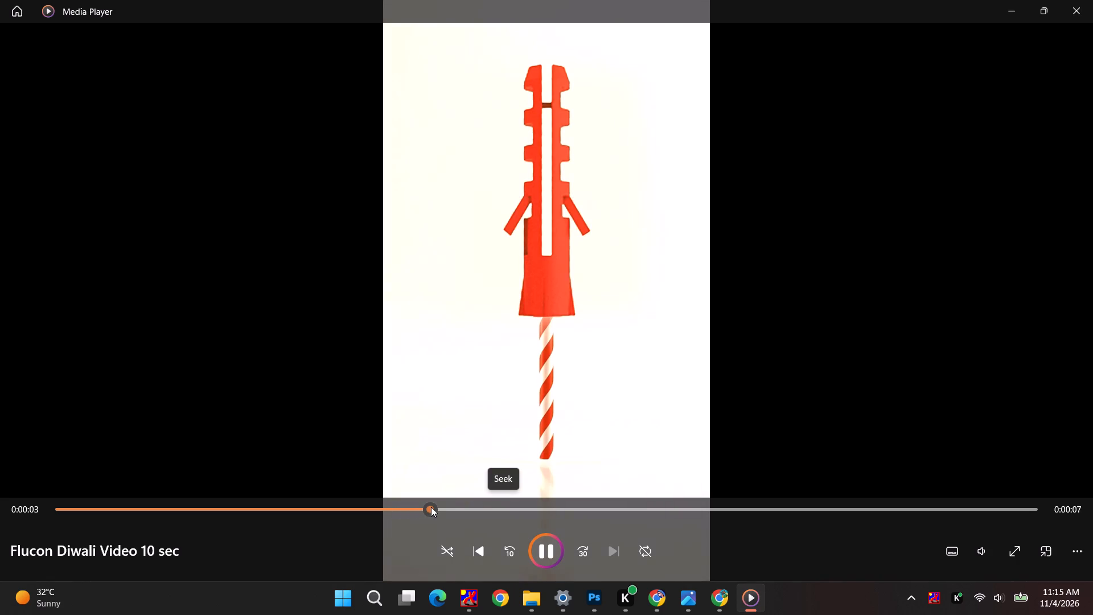
{"action": "left_click_drag", "start_coordinate": [431, 507], "coordinate": [476, 499]}
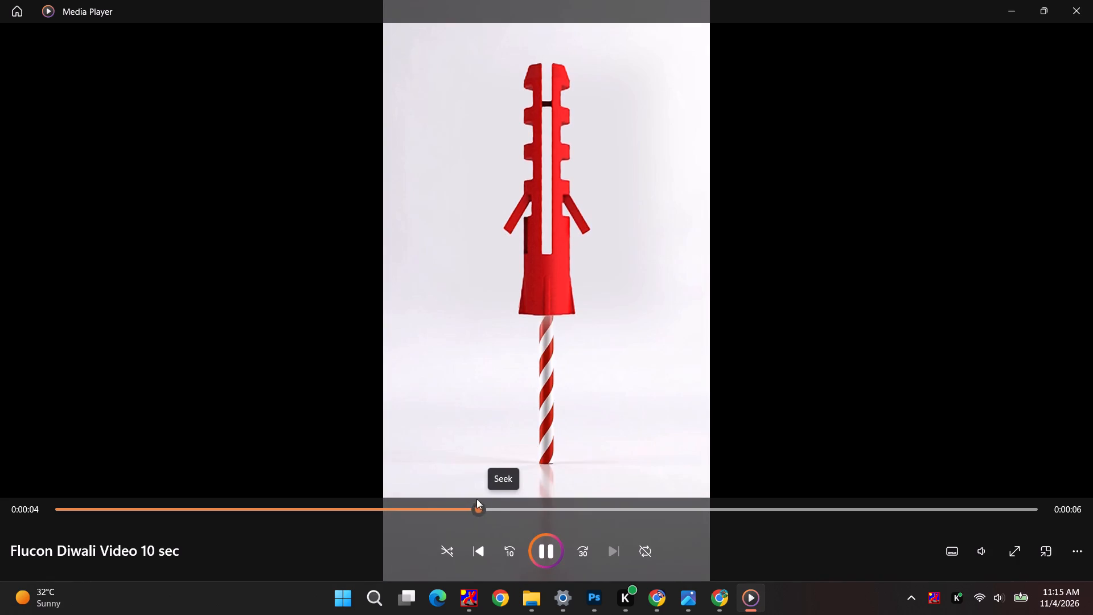
{"action": "left_click_drag", "start_coordinate": [476, 499], "coordinate": [550, 489]}
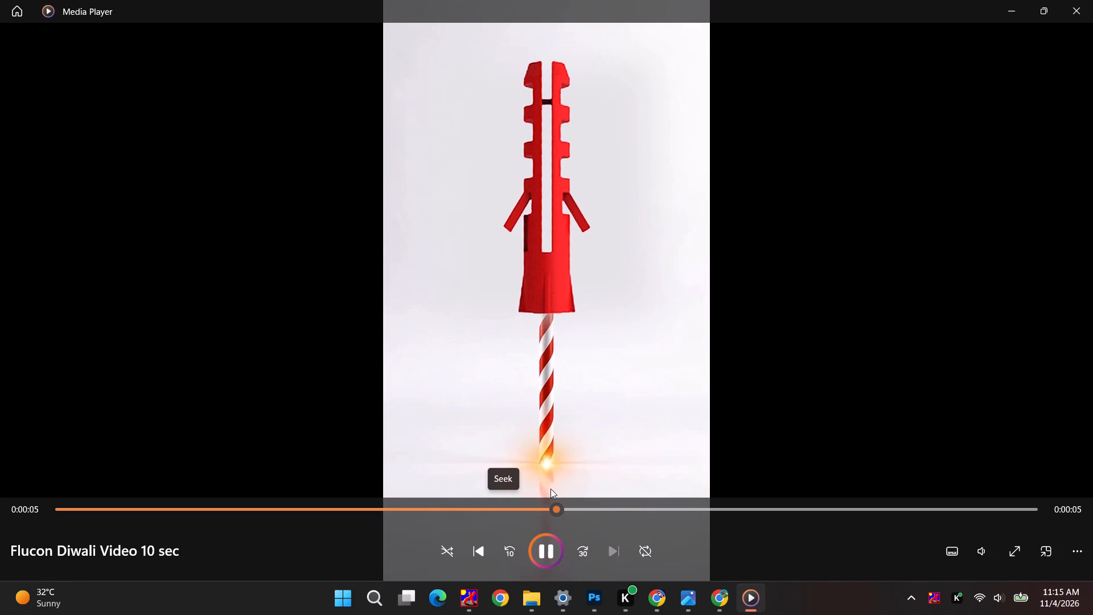
{"action": "left_click_drag", "start_coordinate": [550, 489], "coordinate": [398, 492]}
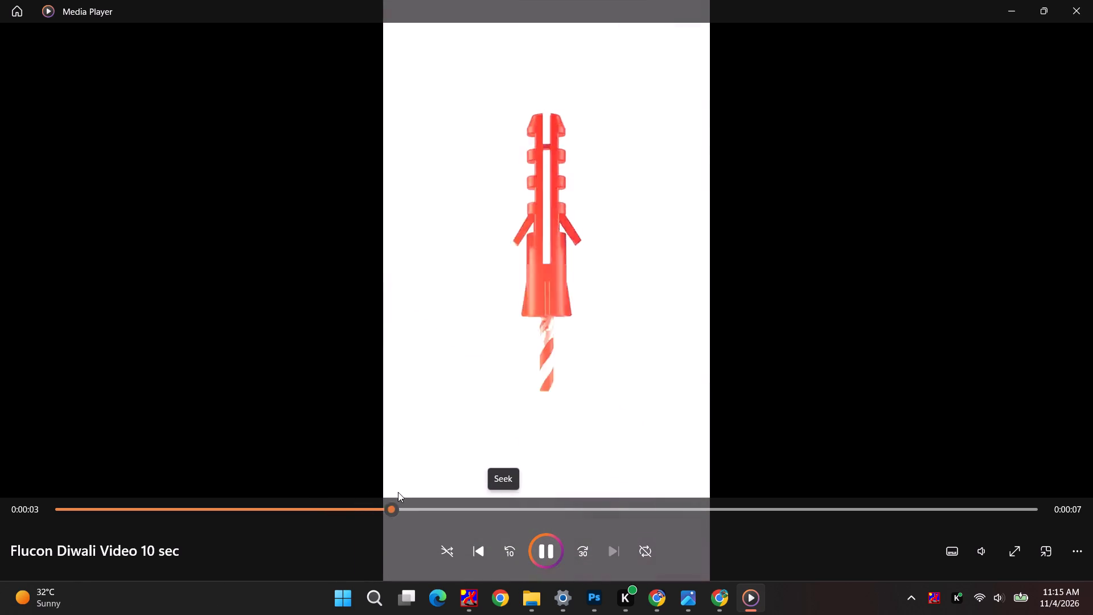
{"action": "left_click_drag", "start_coordinate": [398, 492], "coordinate": [395, 493]}
{"action": "left_click_drag", "start_coordinate": [395, 493], "coordinate": [390, 483]}
{"action": "left_click_drag", "start_coordinate": [390, 483], "coordinate": [466, 470]}
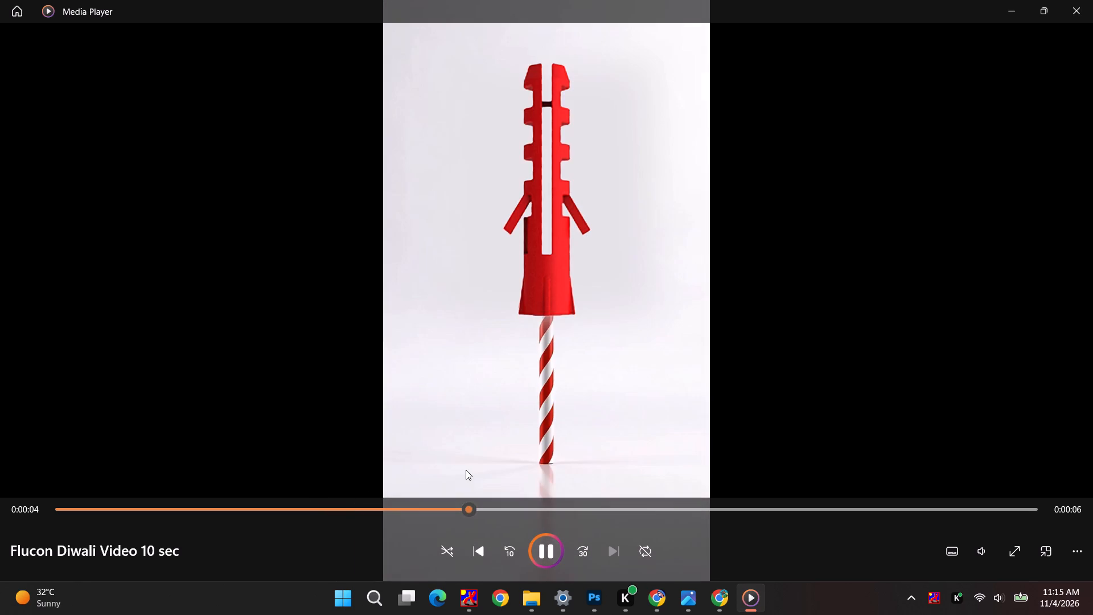
{"action": "left_click_drag", "start_coordinate": [466, 470], "coordinate": [405, 480]}
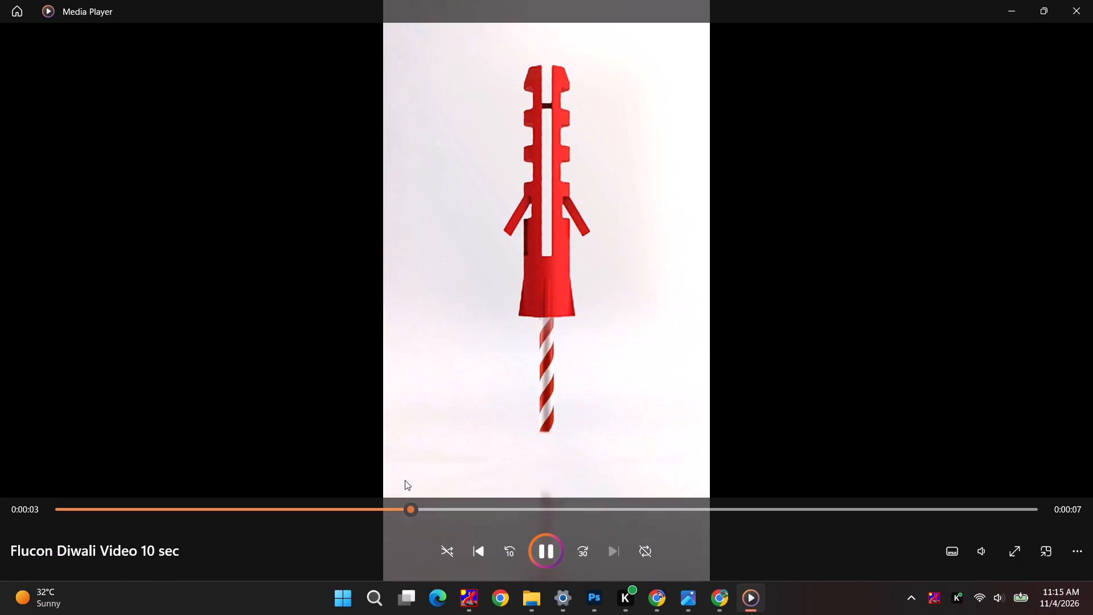
{"action": "left_click_drag", "start_coordinate": [405, 480], "coordinate": [397, 486]}
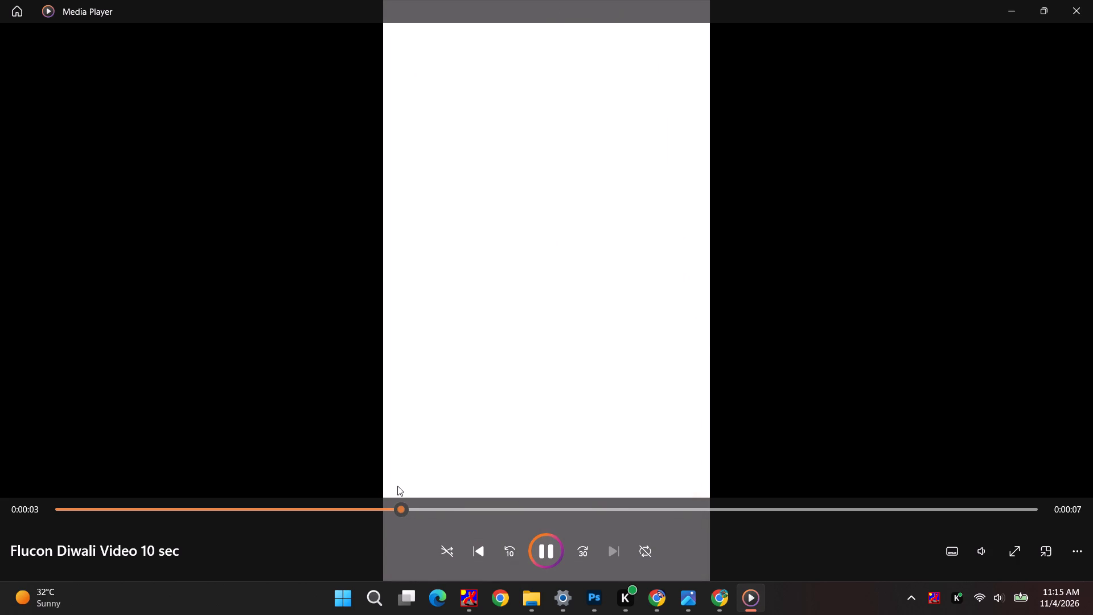
{"action": "left_click_drag", "start_coordinate": [397, 486], "coordinate": [406, 487]}
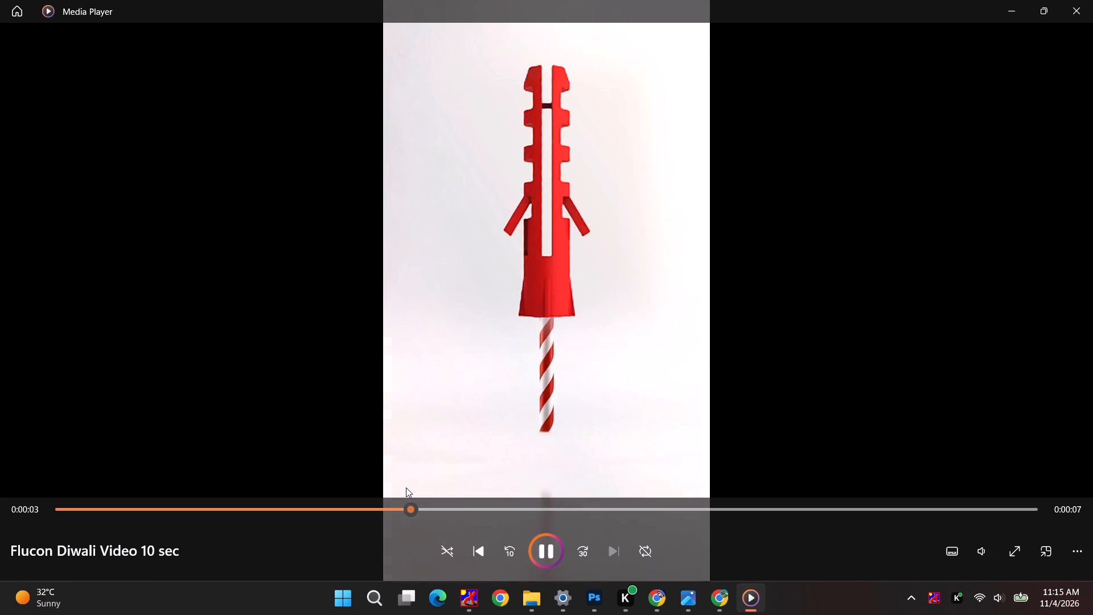
{"action": "left_click_drag", "start_coordinate": [406, 487], "coordinate": [409, 491]}
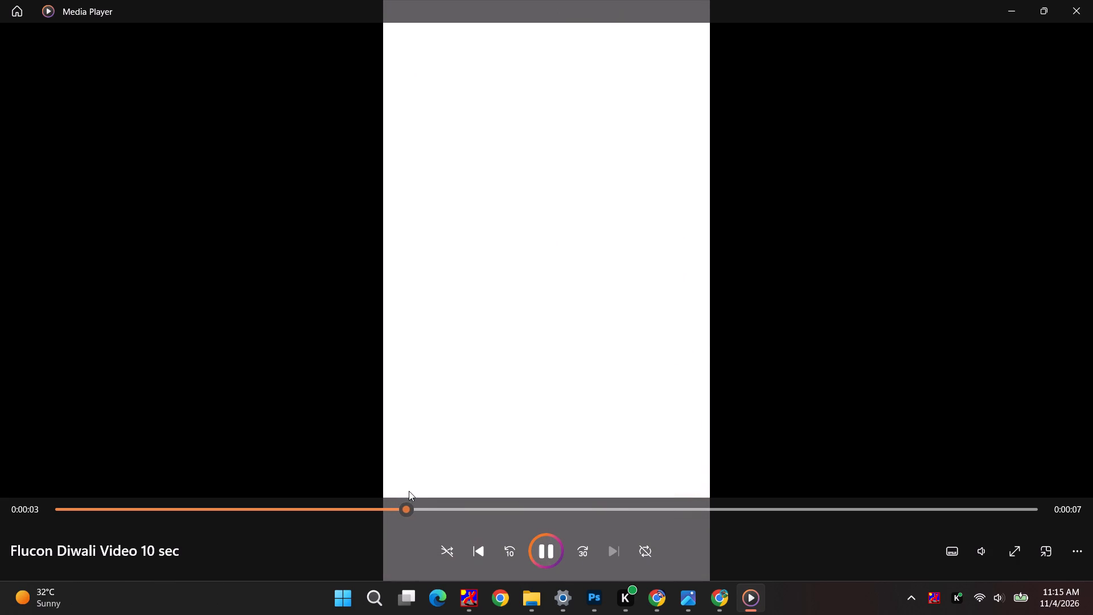
{"action": "left_click_drag", "start_coordinate": [409, 491], "coordinate": [443, 489]}
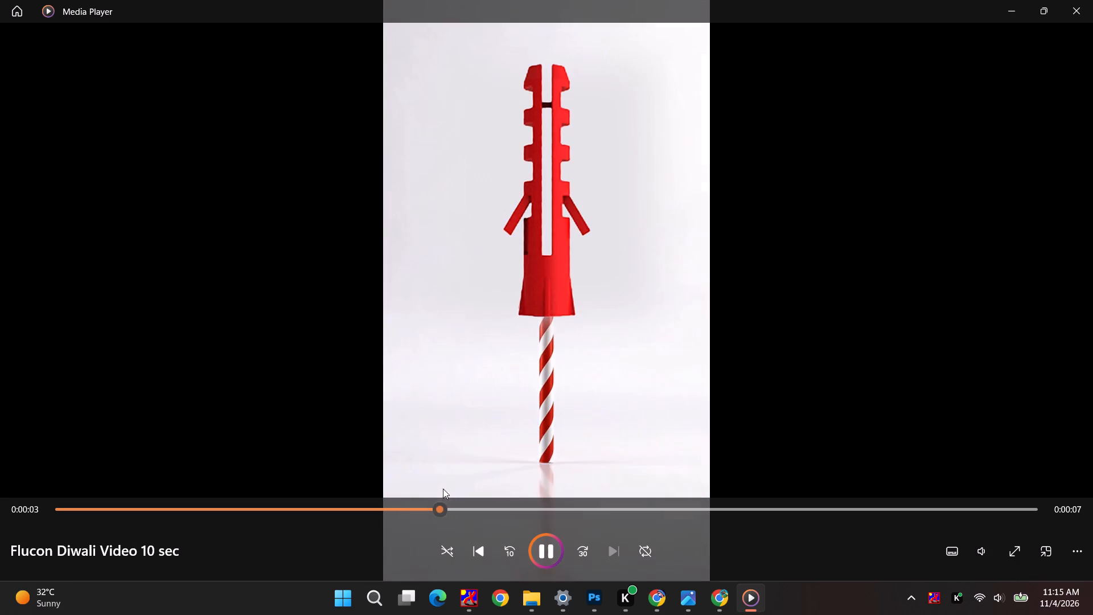
Check the 10-second video at about 7 seconds, replay it from the beginning, and close the player.
{"action": "left_click_drag", "start_coordinate": [443, 489], "coordinate": [827, 472]}
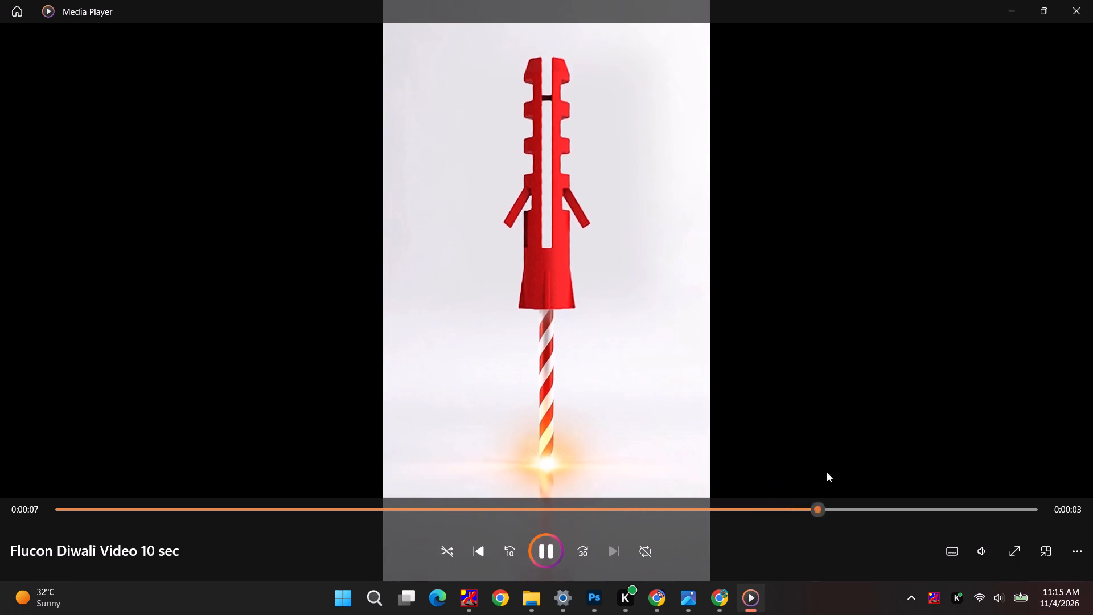
{"action": "left_click_drag", "start_coordinate": [827, 472], "coordinate": [134, 515]}
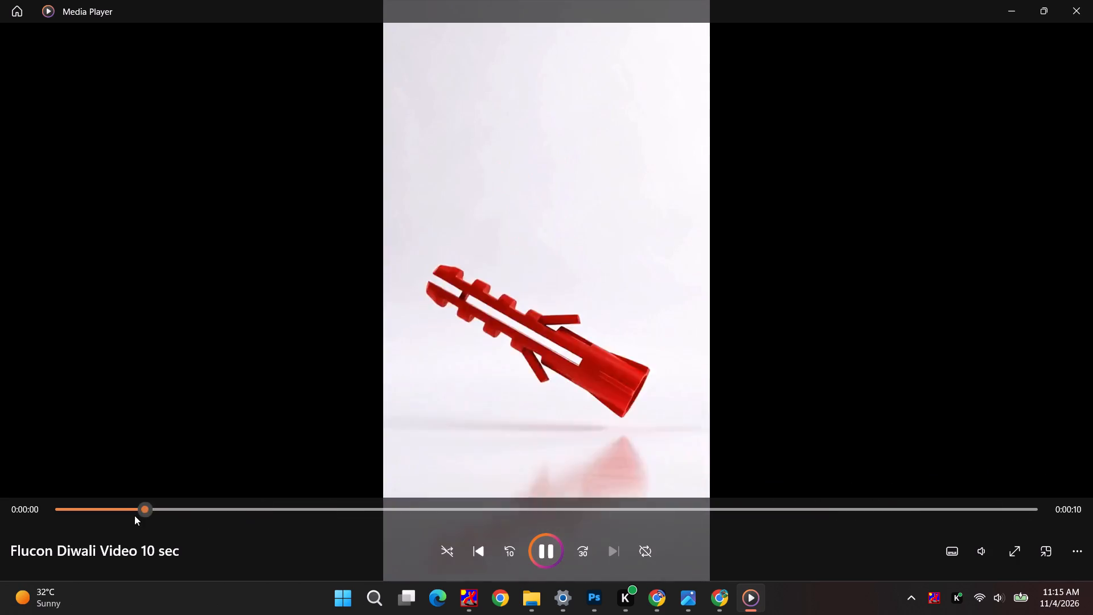
{"action": "left_click_drag", "start_coordinate": [134, 515], "coordinate": [0, 523]}
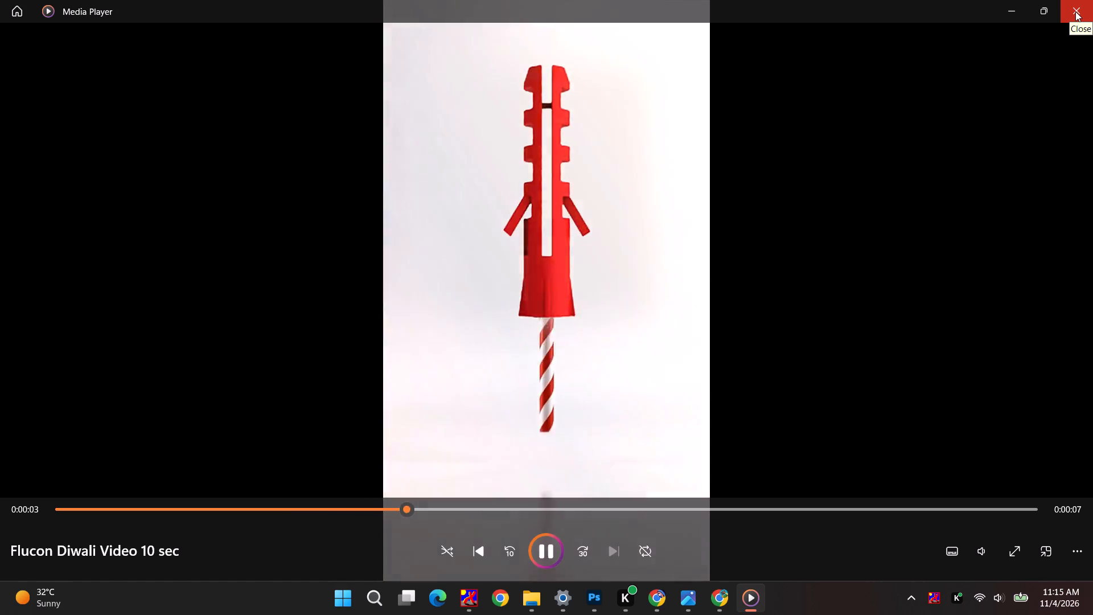
{"action": "left_click", "coordinate": [1088, 7]}
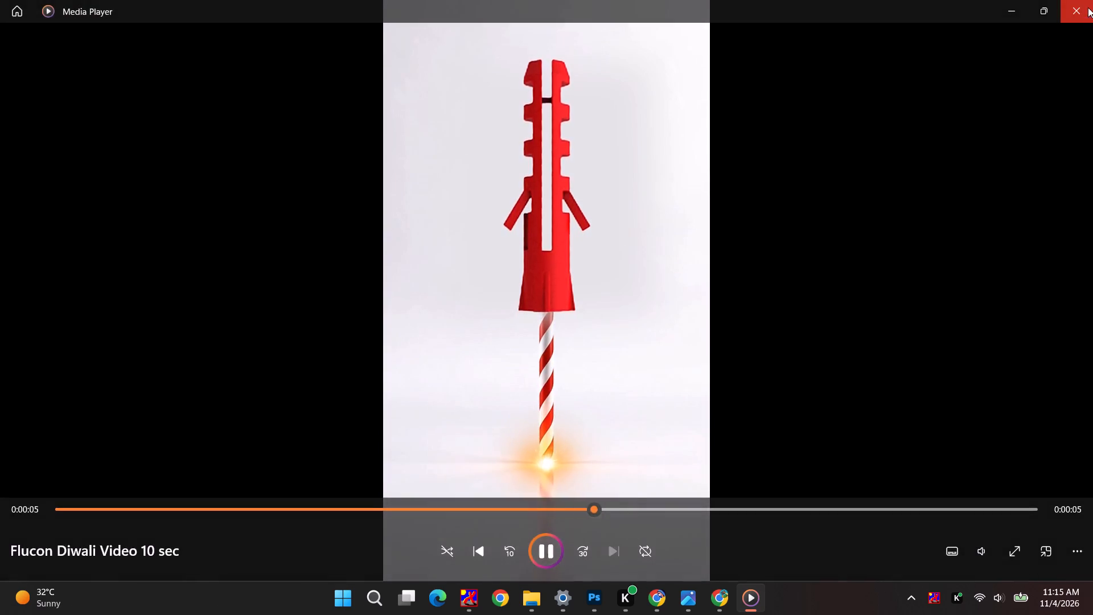
Launch the CapCut video editor.
{"action": "left_click", "coordinate": [355, 606]}
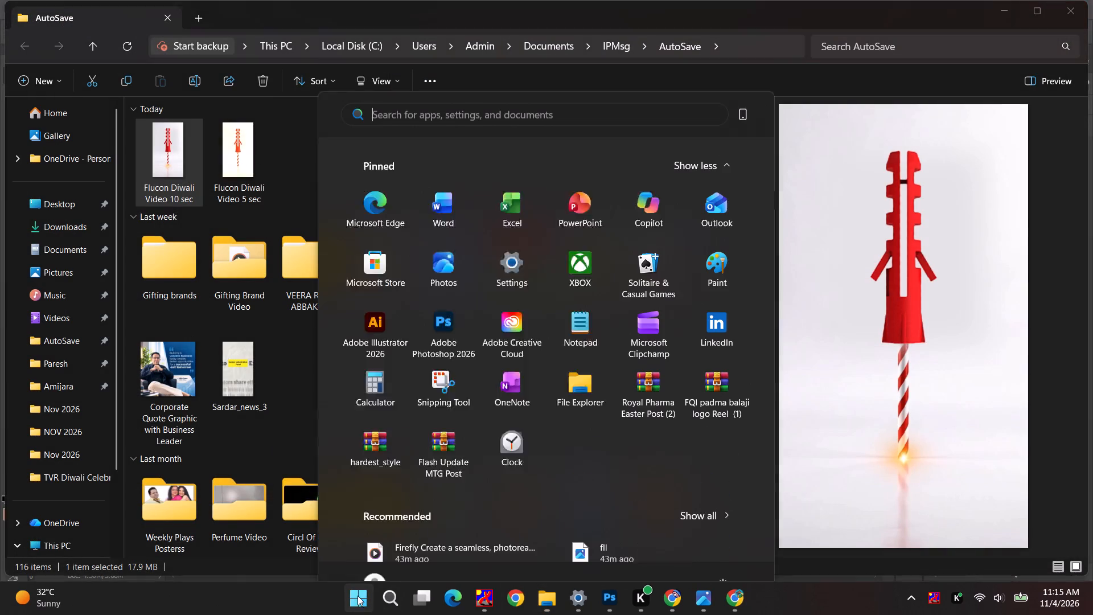
{"action": "scroll", "coordinate": [450, 301], "scroll_direction": "down", "scroll_amount": 4}
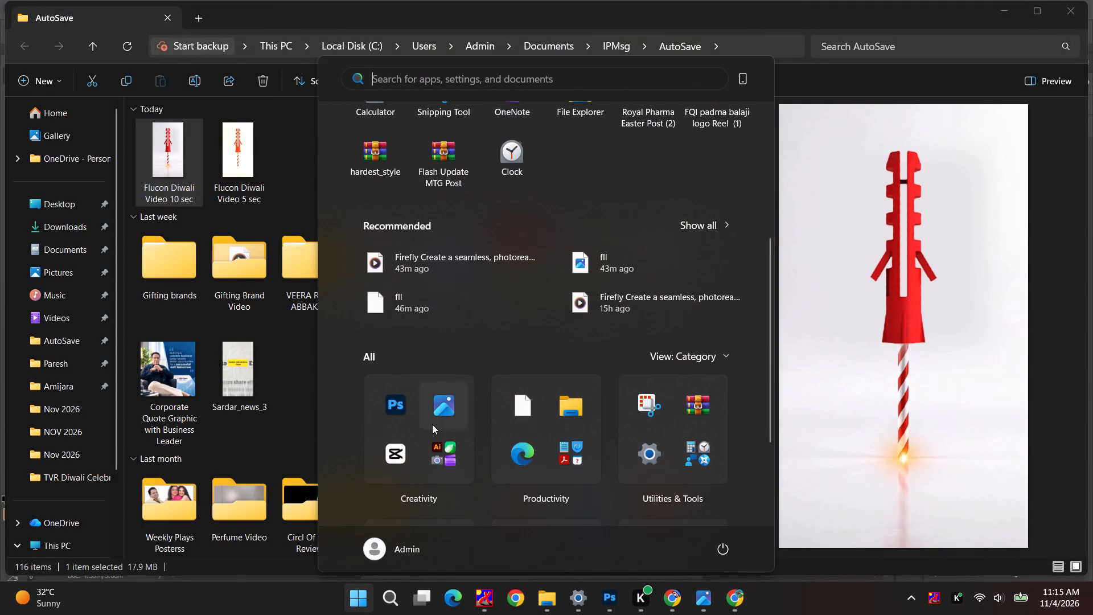
{"action": "left_click", "coordinate": [401, 464]}
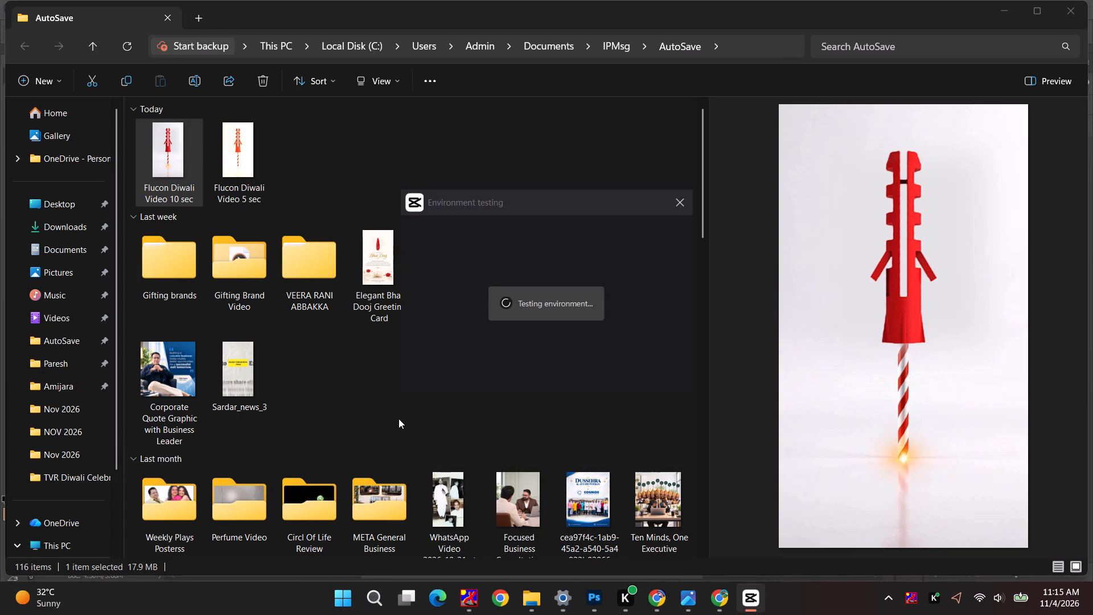
Play Flucon Diwali Video 5 sec again from the AutoSave folder to review it, and close the player.
{"action": "left_click", "coordinate": [343, 163]}
{"action": "double_click", "coordinate": [261, 169]}
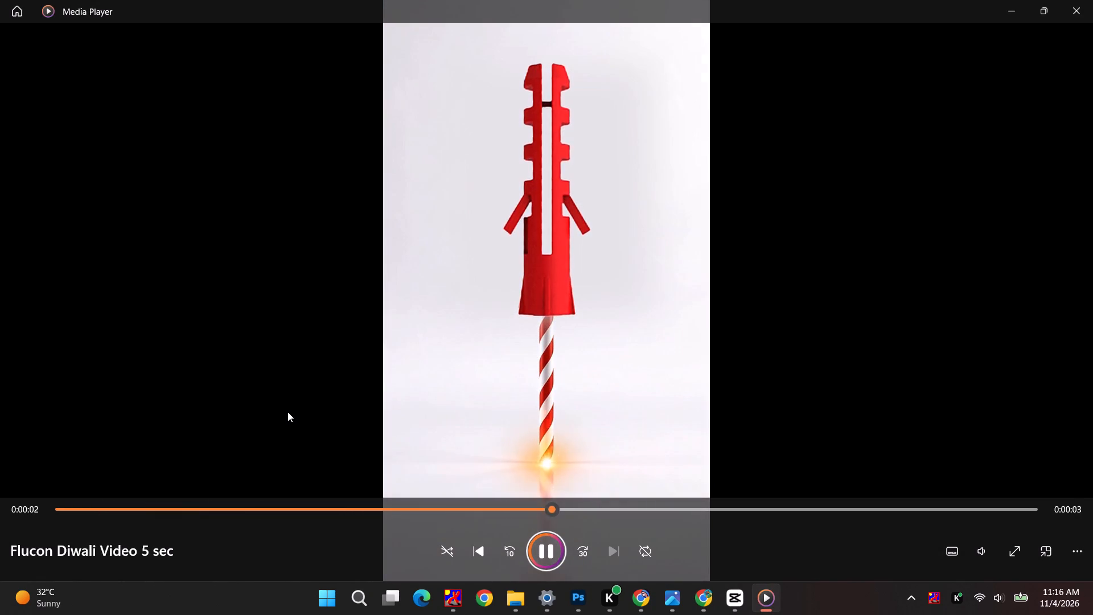
{"action": "left_click", "coordinate": [1086, 0]}
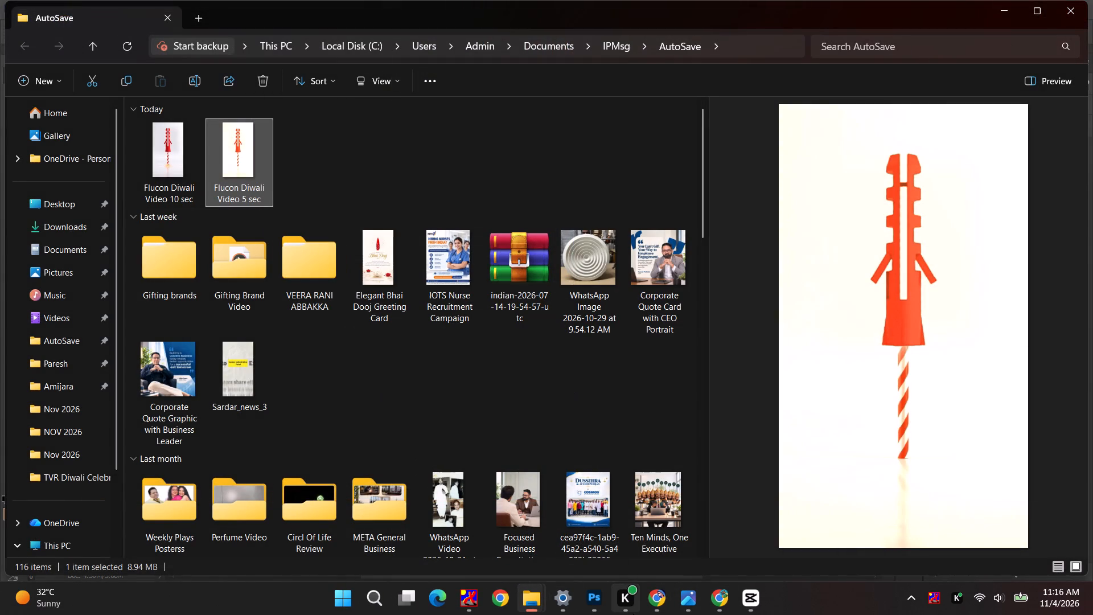
Switch to the CapCut window.
{"action": "left_click", "coordinate": [746, 599]}
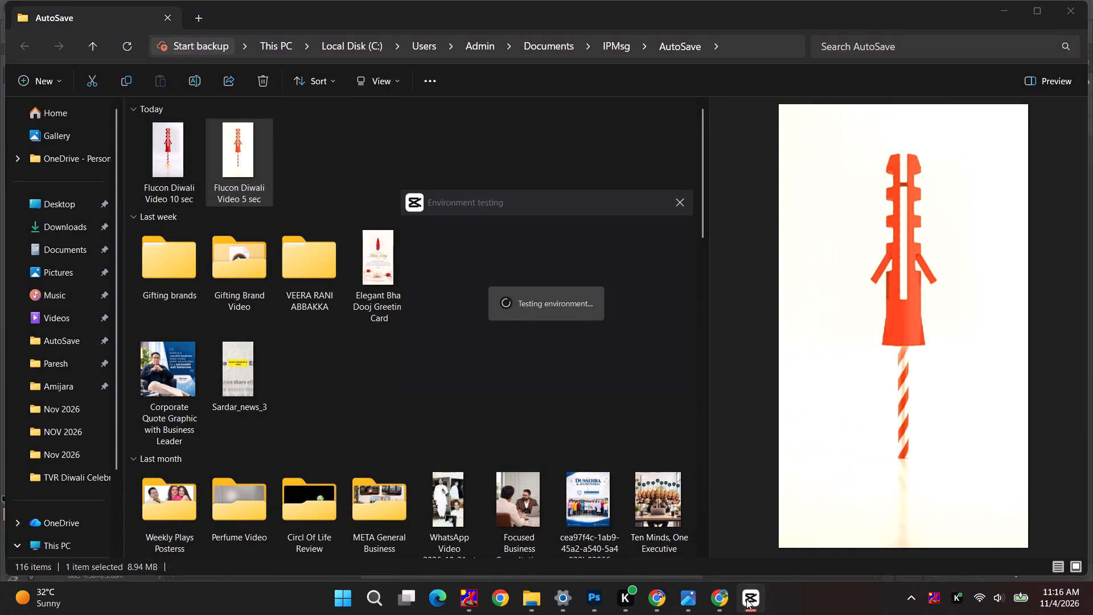
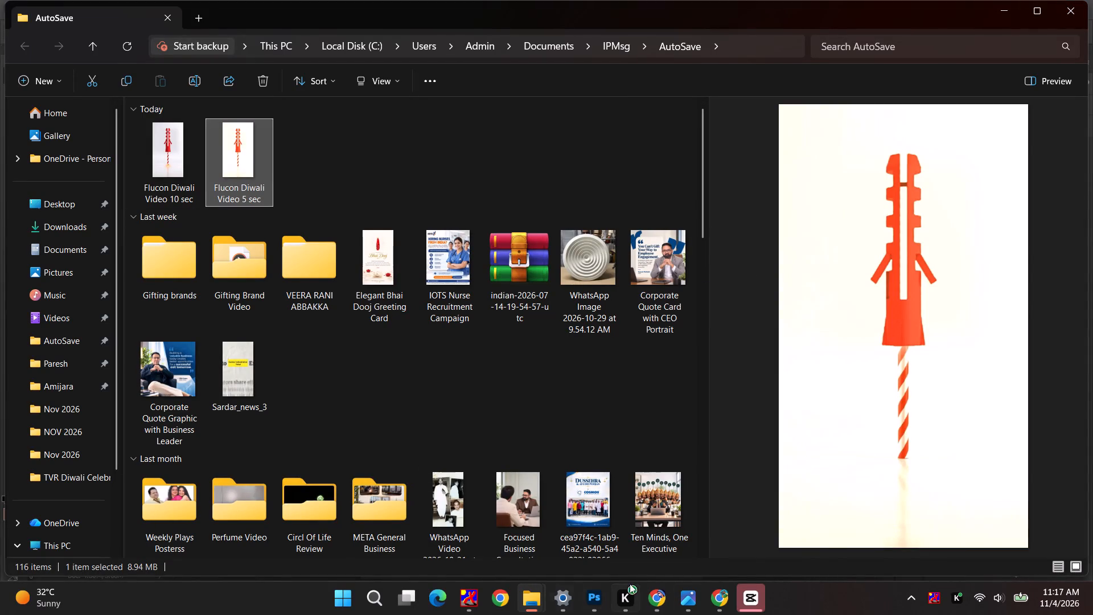
Open the Flucon Diwali project in the CapCut editor.
{"action": "left_click", "coordinate": [755, 592]}
{"action": "scroll", "coordinate": [433, 423], "scroll_direction": "down", "scroll_amount": 6}
{"action": "left_click", "coordinate": [247, 399]}
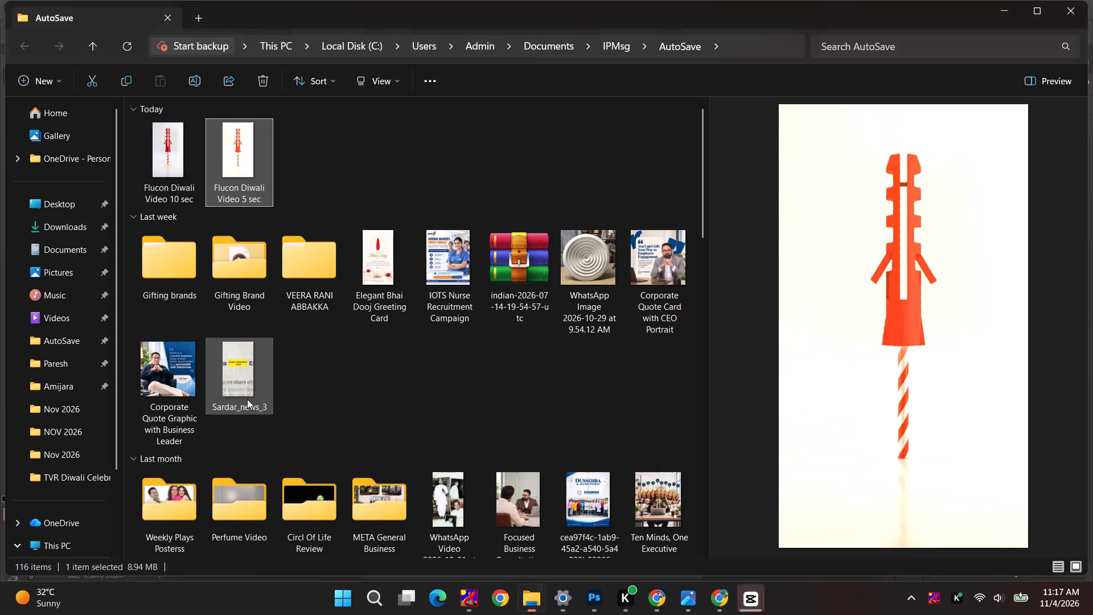
{"action": "left_click", "coordinate": [179, 188]}
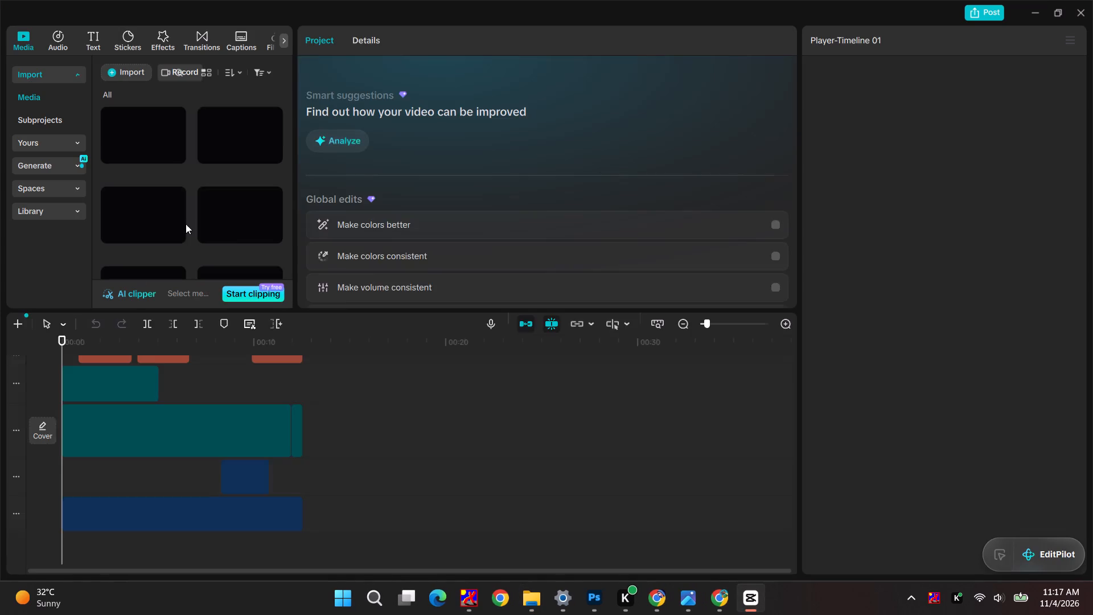
Import Flucon Diwali Video 10 sec from the AutoSave folder into the project's media.
{"action": "key", "text": "alt+Tab"}
{"action": "left_click_drag", "start_coordinate": [169, 158], "coordinate": [381, 424]}
{"action": "key", "text": "alt+Tab"}
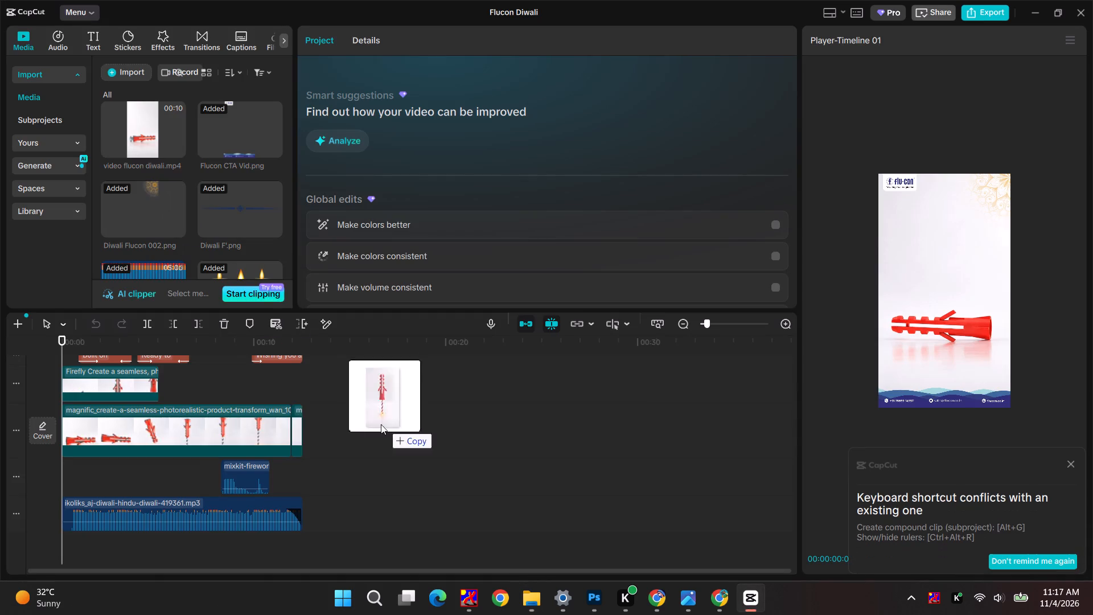
{"action": "left_click_drag", "start_coordinate": [381, 424], "coordinate": [179, 164]}
Place the Flucon Diwali Video 10 sec clip on its own track above the main track, starting at 00:00.
{"action": "left_click_drag", "start_coordinate": [245, 231], "coordinate": [162, 403]}
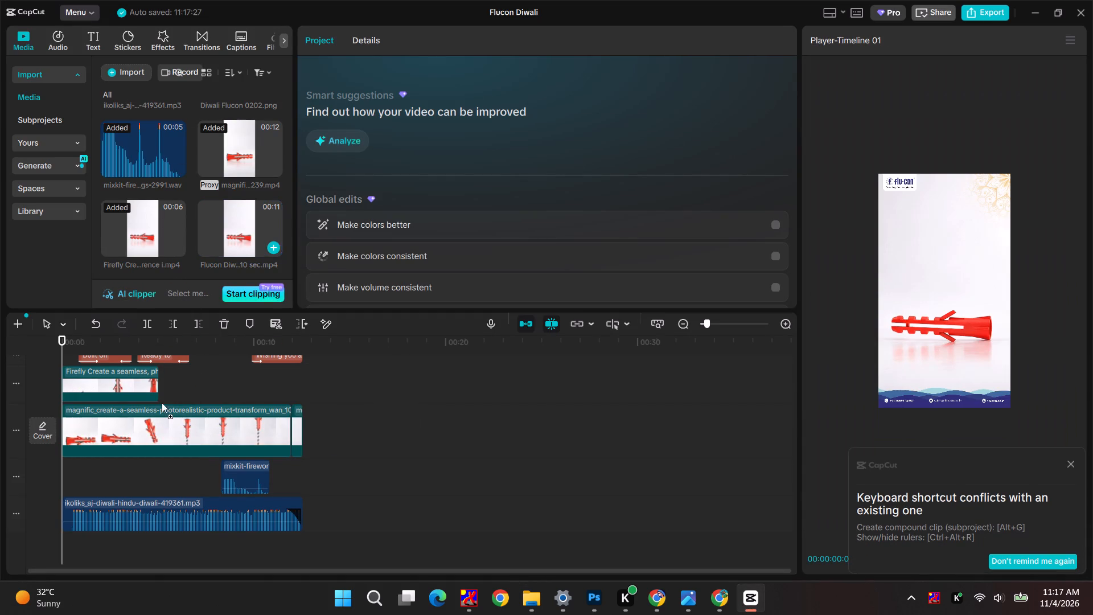
{"action": "left_click_drag", "start_coordinate": [162, 403], "coordinate": [146, 429]}
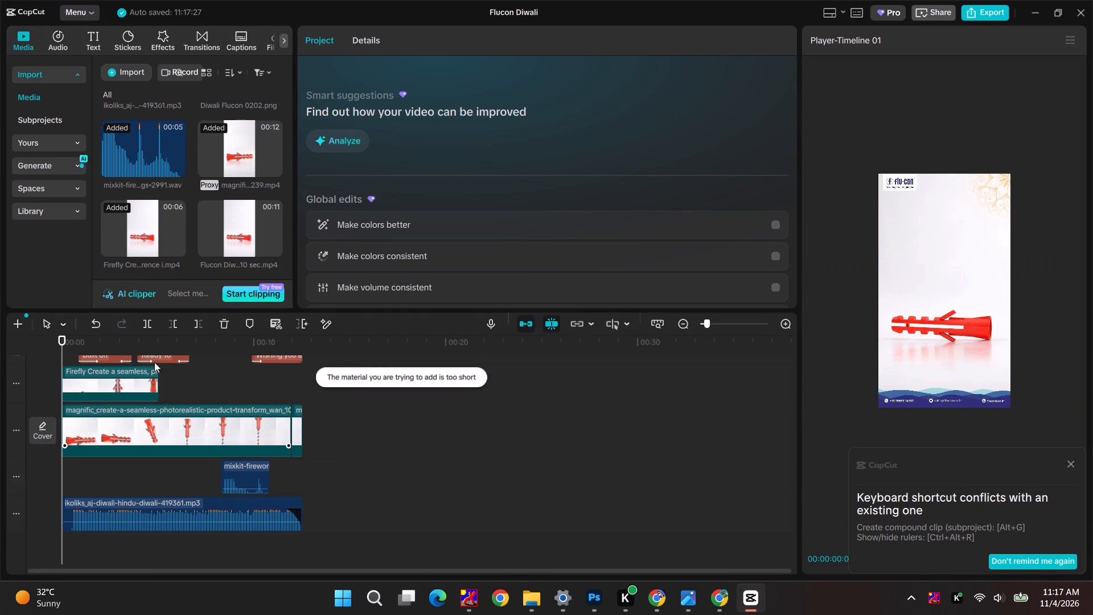
{"action": "left_click_drag", "start_coordinate": [237, 228], "coordinate": [199, 365]}
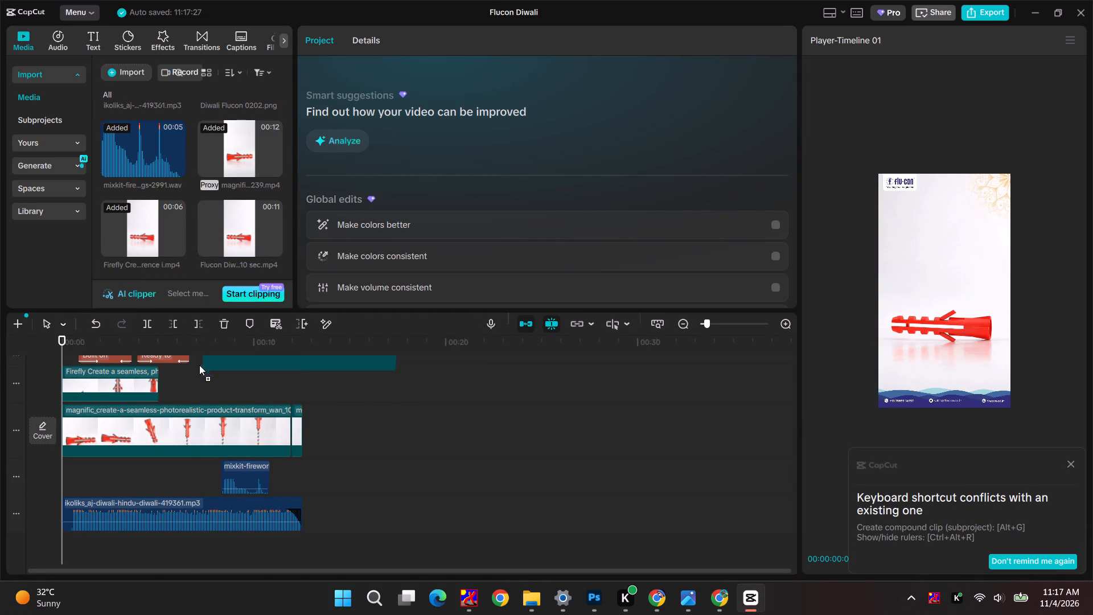
{"action": "left_click_drag", "start_coordinate": [199, 365], "coordinate": [182, 386]}
{"action": "left_click_drag", "start_coordinate": [232, 387], "coordinate": [143, 411]}
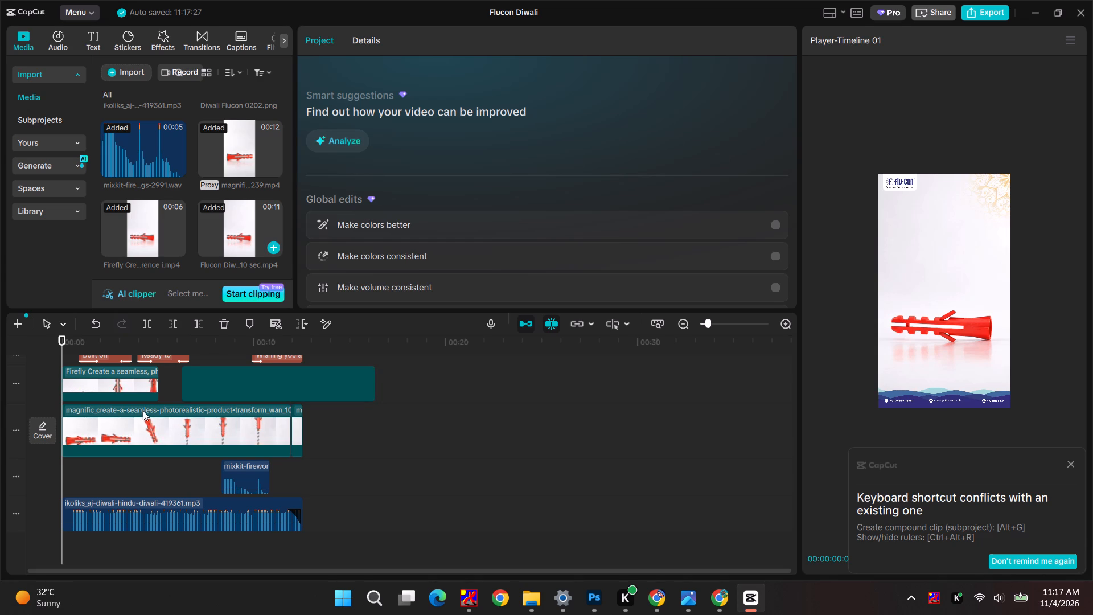
{"action": "left_click_drag", "start_coordinate": [143, 411], "coordinate": [128, 405]}
{"action": "left_click_drag", "start_coordinate": [171, 420], "coordinate": [157, 423]}
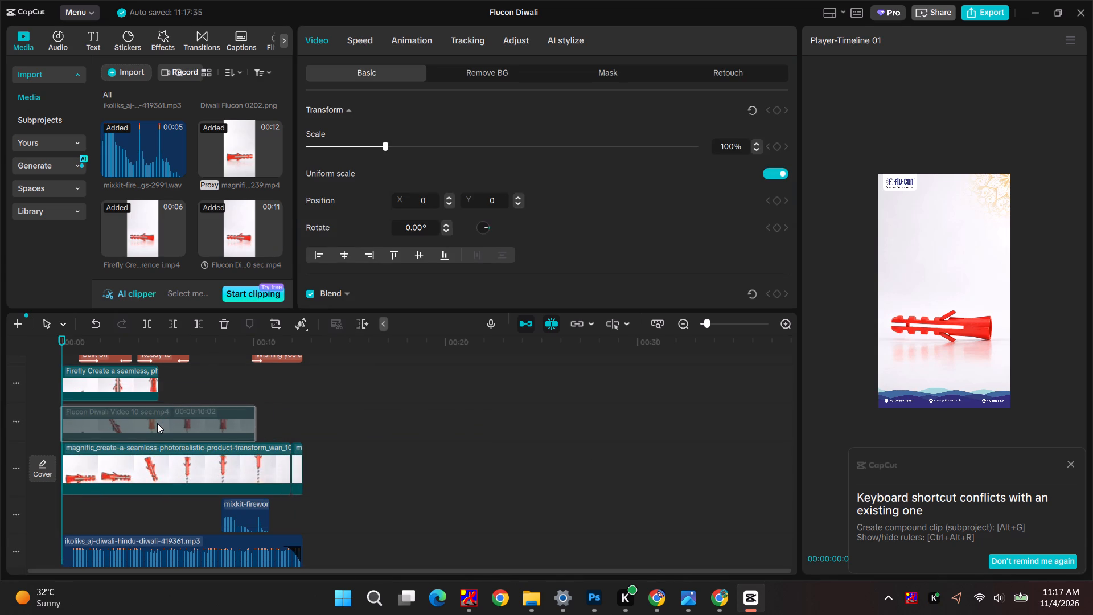
{"action": "left_click_drag", "start_coordinate": [157, 423], "coordinate": [157, 421]}
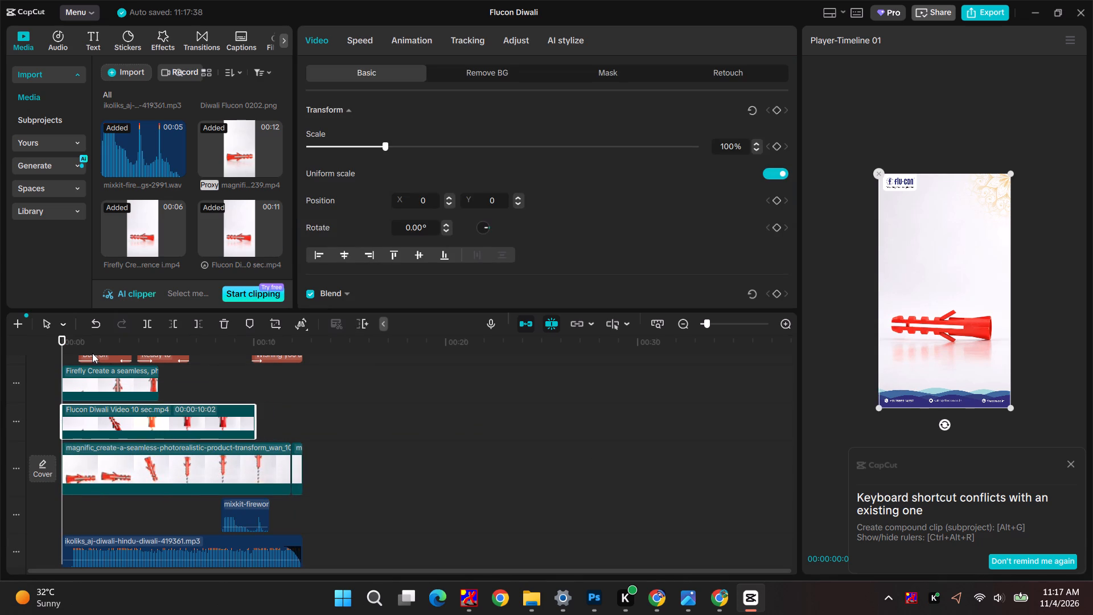
Play the start of the timeline and delete the Firefly clip above the 10-second video.
{"action": "key", "text": "space"}
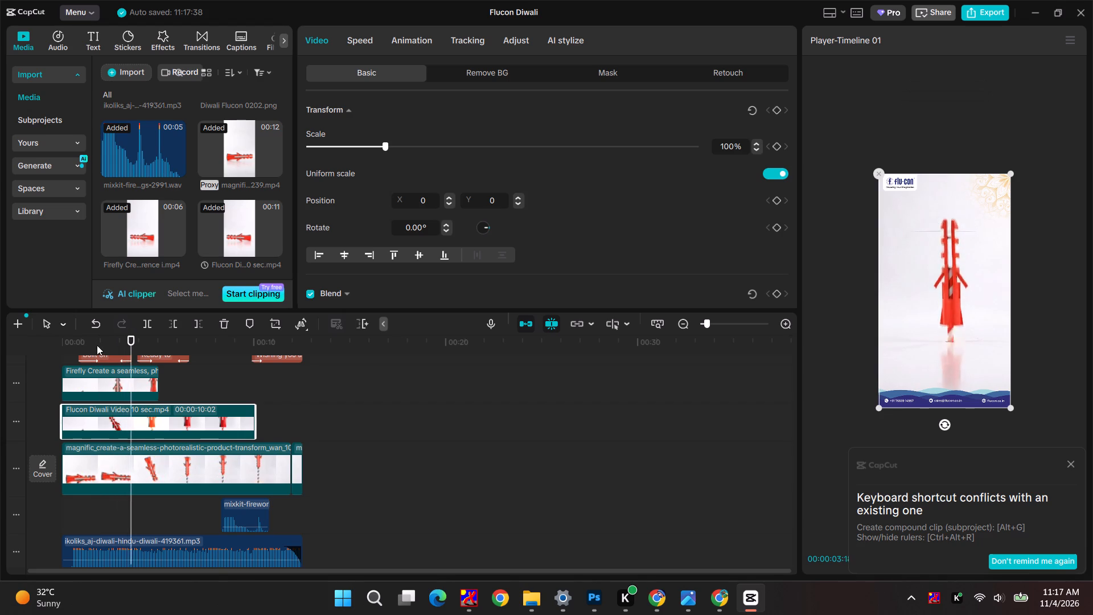
{"action": "left_click", "coordinate": [114, 386]}
{"action": "key", "text": "BackSpace"}
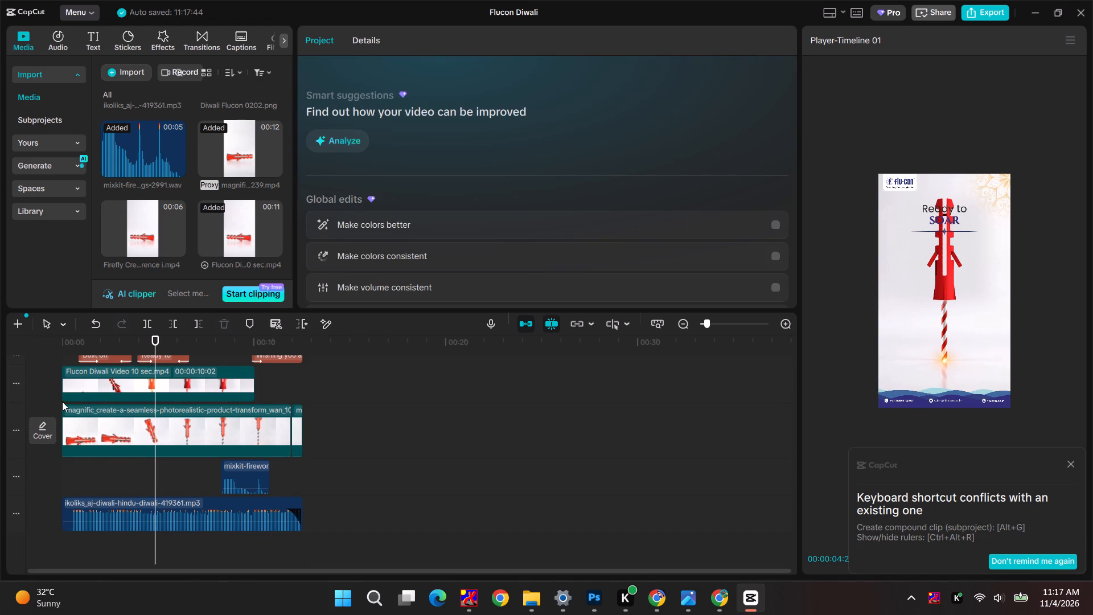
Play the timeline from the beginning and review the change from the rocket to the Happy Diwali greeting between about 7 and 10 seconds.
{"action": "left_click_drag", "start_coordinate": [152, 337], "coordinate": [0, 340]}
{"action": "key", "text": "space"}
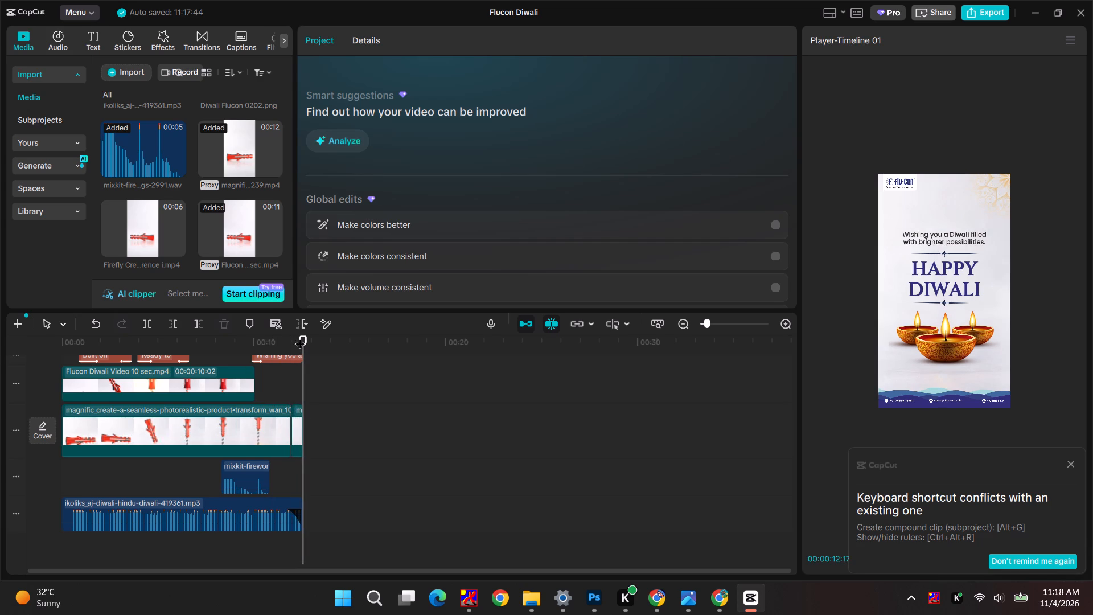
{"action": "left_click_drag", "start_coordinate": [301, 336], "coordinate": [206, 341]}
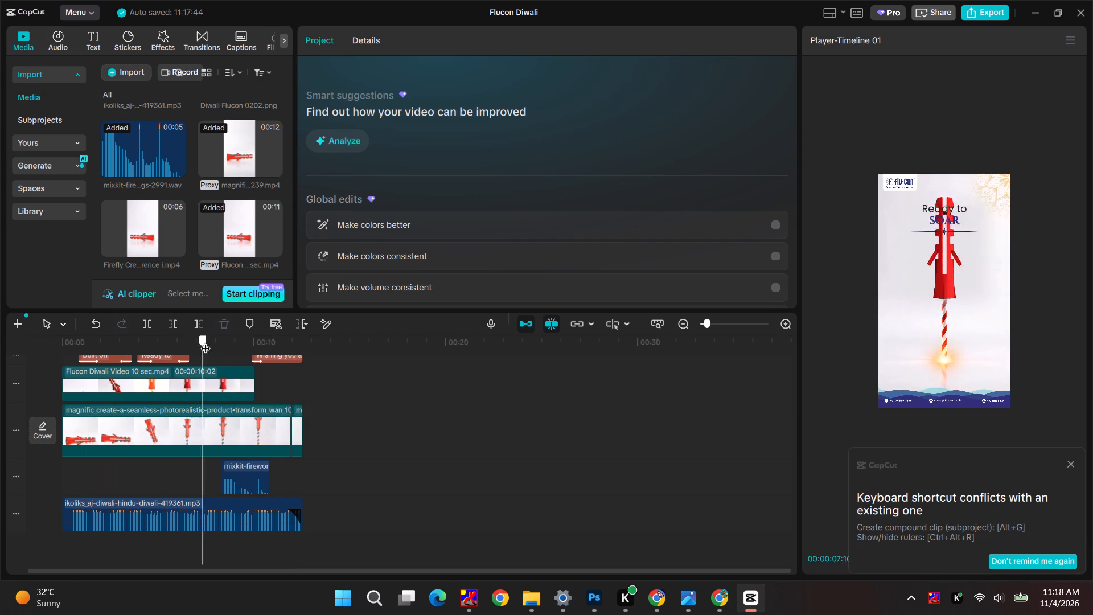
{"action": "left_click_drag", "start_coordinate": [206, 341], "coordinate": [268, 341]}
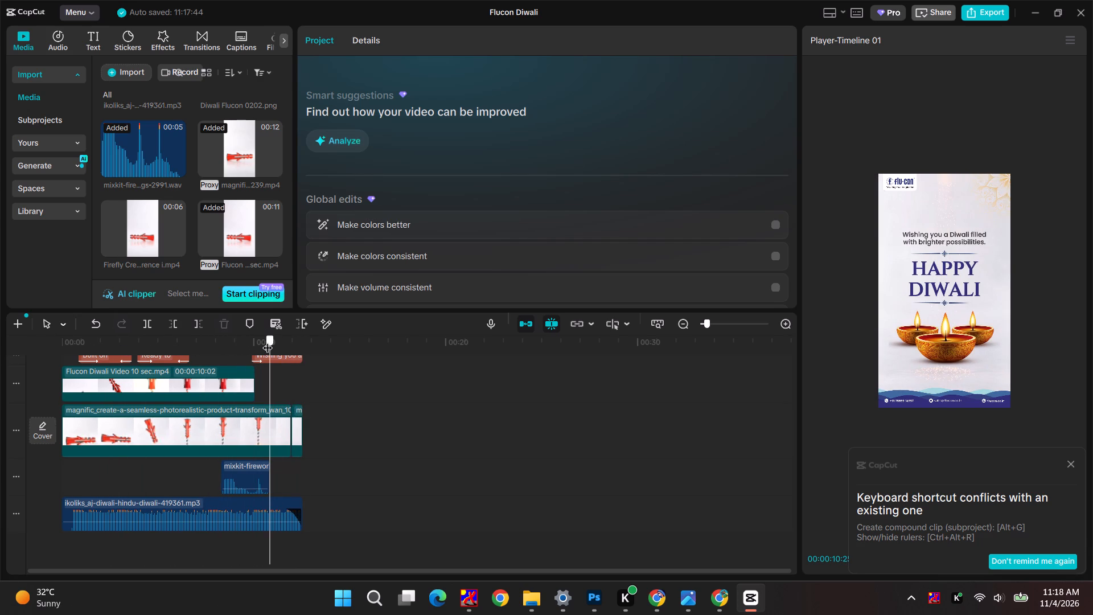
{"action": "left_click_drag", "start_coordinate": [268, 341], "coordinate": [203, 341]}
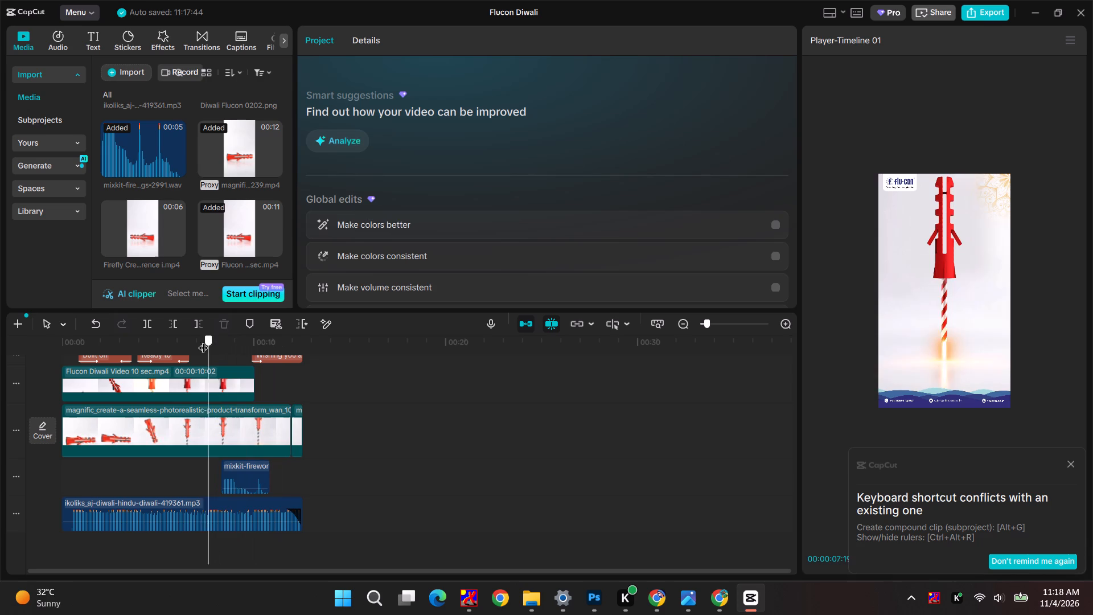
{"action": "left_click_drag", "start_coordinate": [203, 341], "coordinate": [265, 338]}
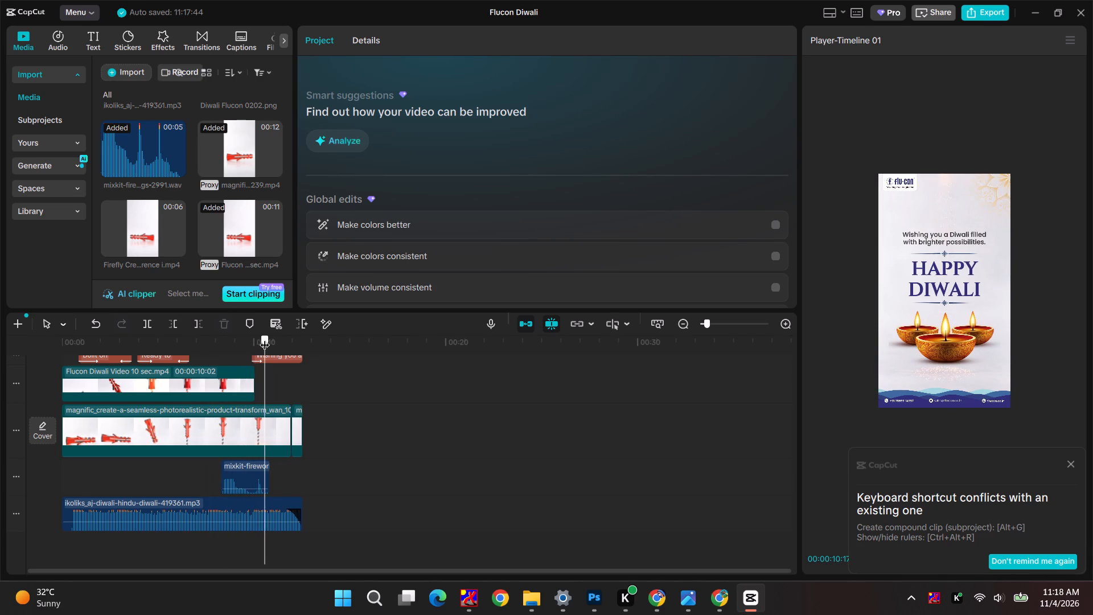
{"action": "left_click_drag", "start_coordinate": [265, 338], "coordinate": [257, 338]}
Delete the long magnific product-transform clip from the main track.
{"action": "left_click", "coordinate": [278, 430]}
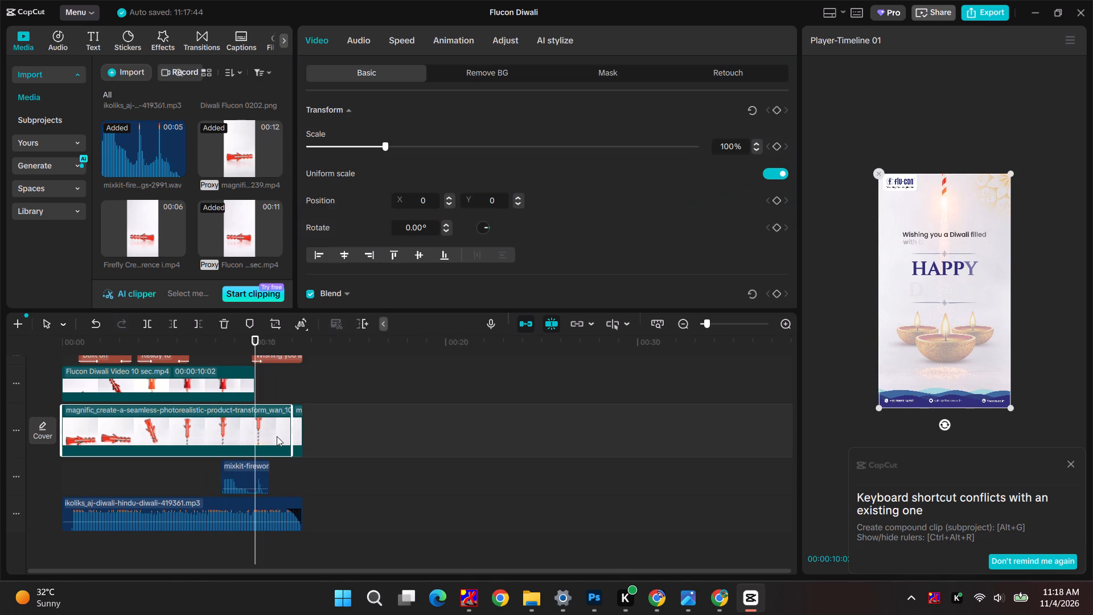
{"action": "left_click", "coordinate": [277, 436]}
{"action": "key", "text": "BackSpace"}
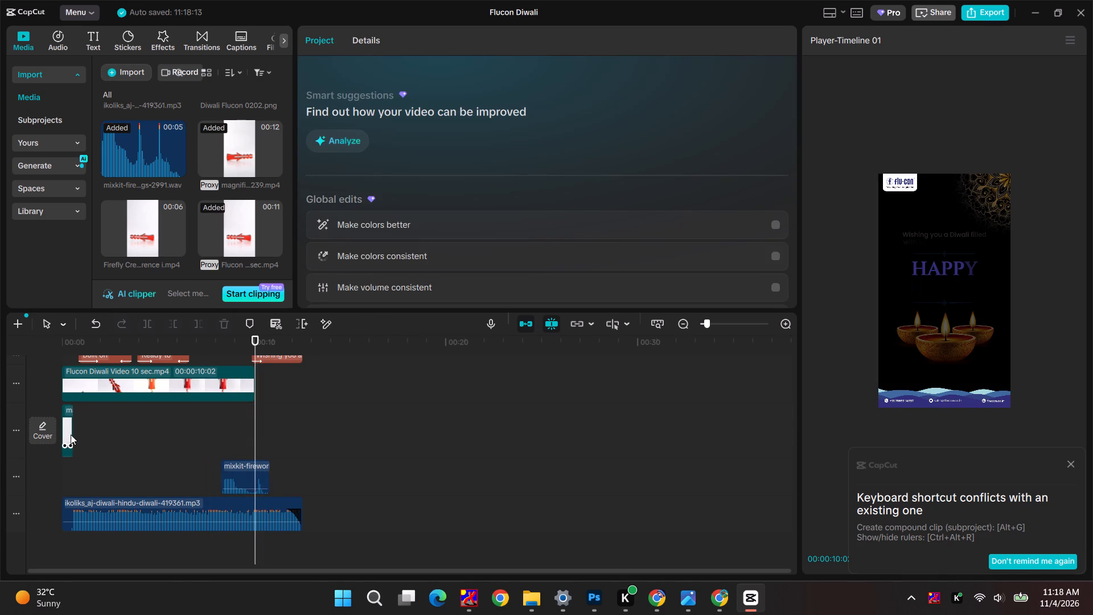
Move the short leftover magnific clip onto the 10-second video's track, directly against that video's end.
{"action": "left_click_drag", "start_coordinate": [67, 433], "coordinate": [263, 392]}
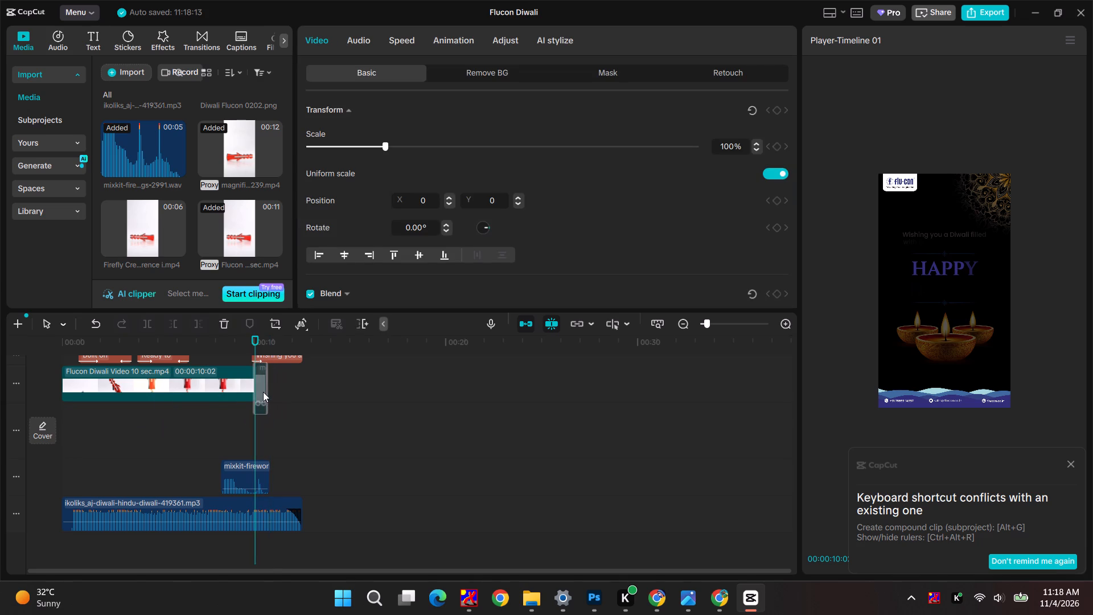
{"action": "left_click_drag", "start_coordinate": [263, 392], "coordinate": [265, 391]}
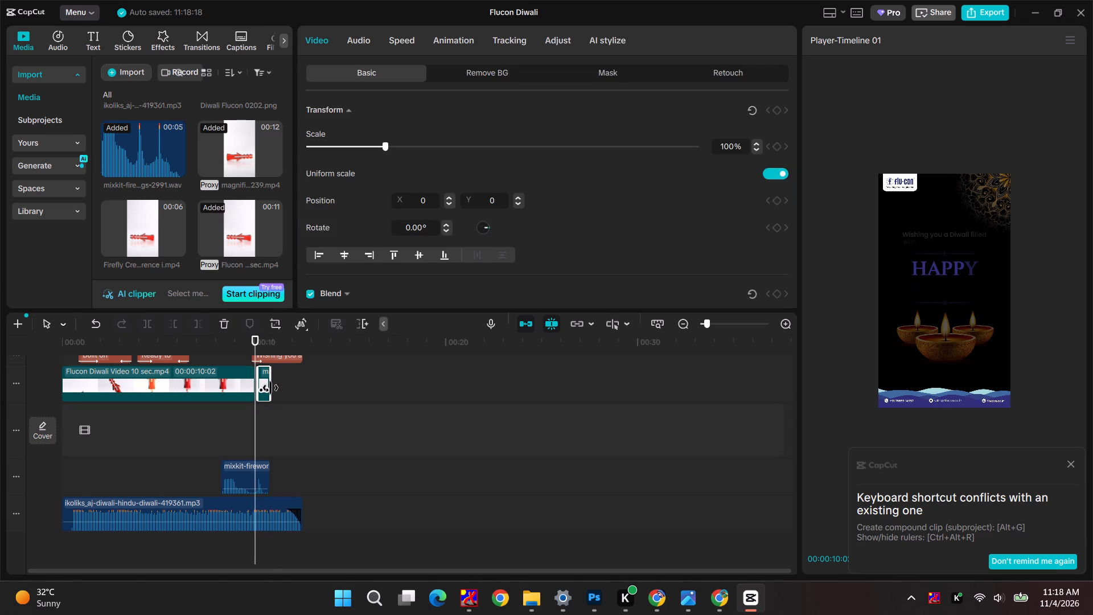
{"action": "left_click_drag", "start_coordinate": [270, 388], "coordinate": [291, 388]}
{"action": "scroll", "coordinate": [269, 386], "scroll_direction": "up", "scroll_amount": 17, "text": "ctrl"}
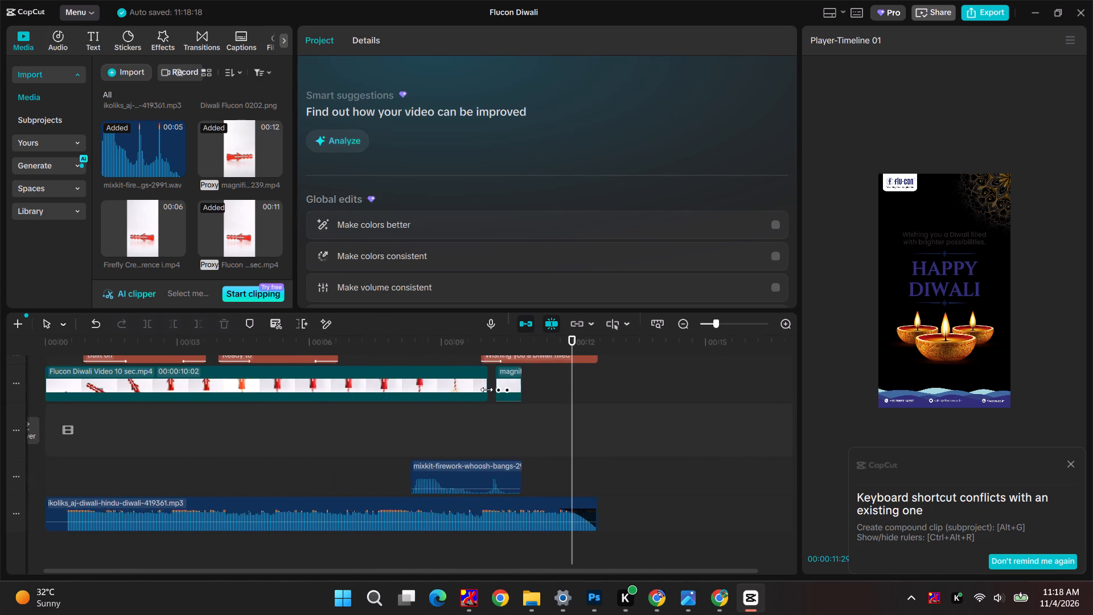
{"action": "left_click_drag", "start_coordinate": [504, 379], "coordinate": [494, 379]}
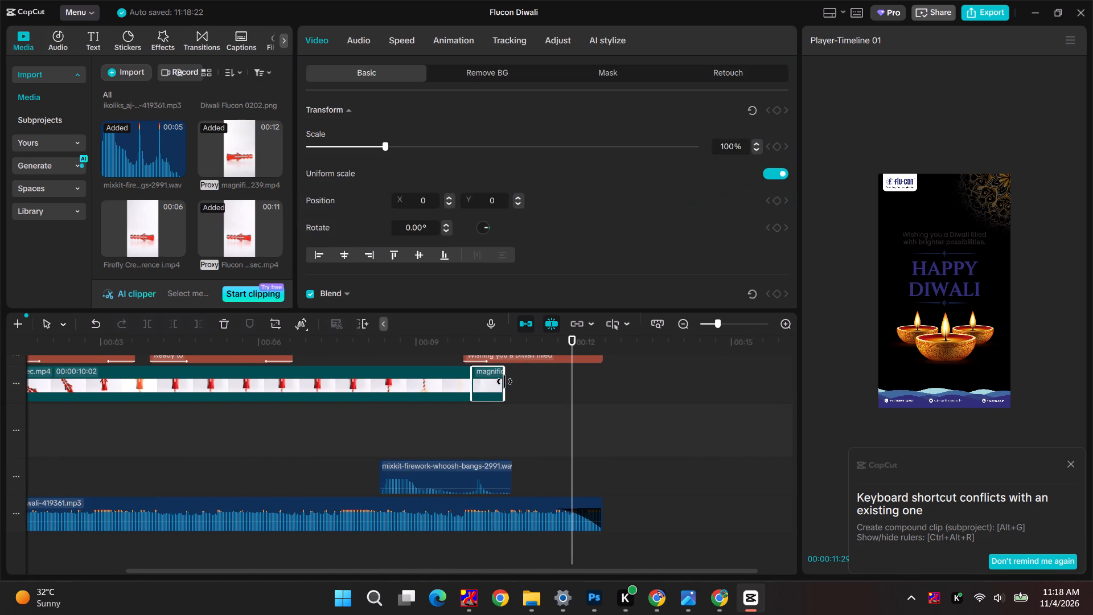
Lengthen the short magnific clip by slowing its speed to 0.46x.
{"action": "left_click_drag", "start_coordinate": [504, 382], "coordinate": [564, 382]}
{"action": "left_click", "coordinate": [404, 44]}
{"action": "left_click_drag", "start_coordinate": [399, 130], "coordinate": [388, 130]}
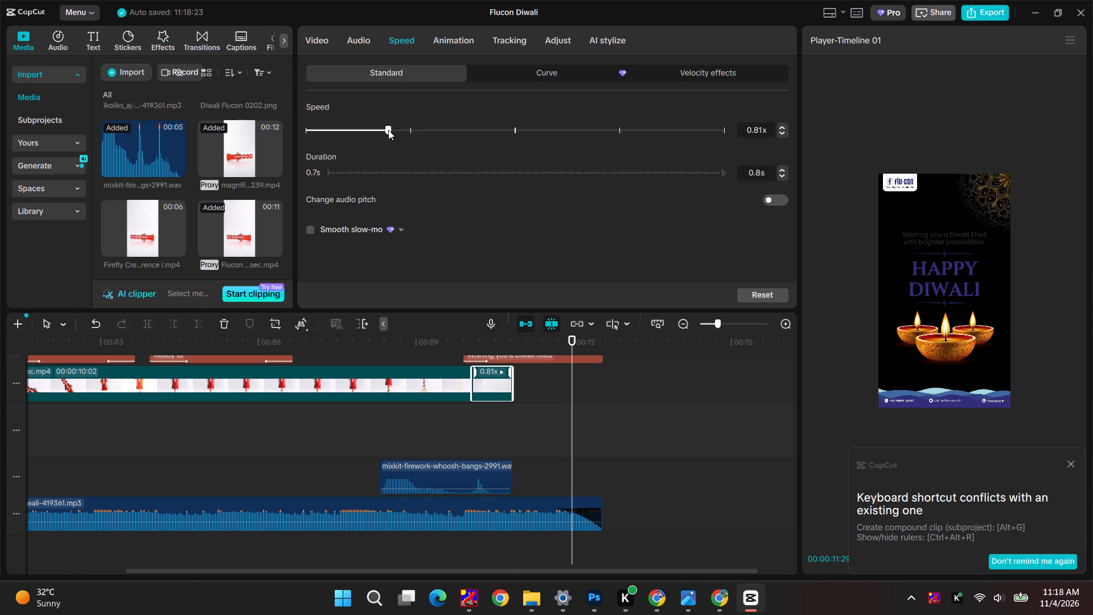
{"action": "left_click", "coordinate": [348, 130]}
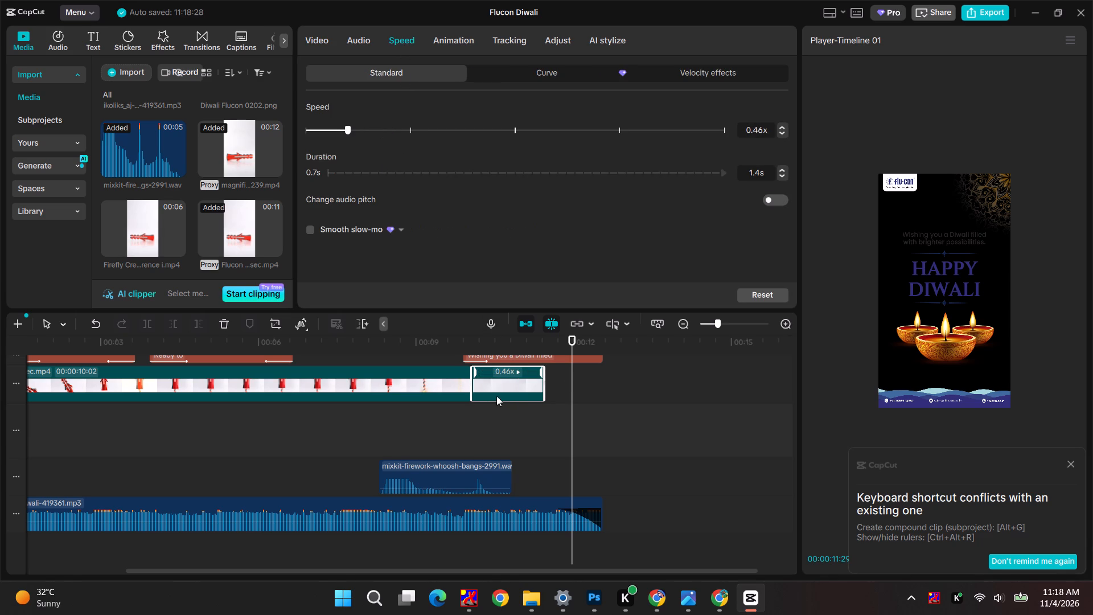
Play the whole timeline from the beginning to review the slowed ending clip.
{"action": "left_click_drag", "start_coordinate": [569, 336], "coordinate": [38, 347]}
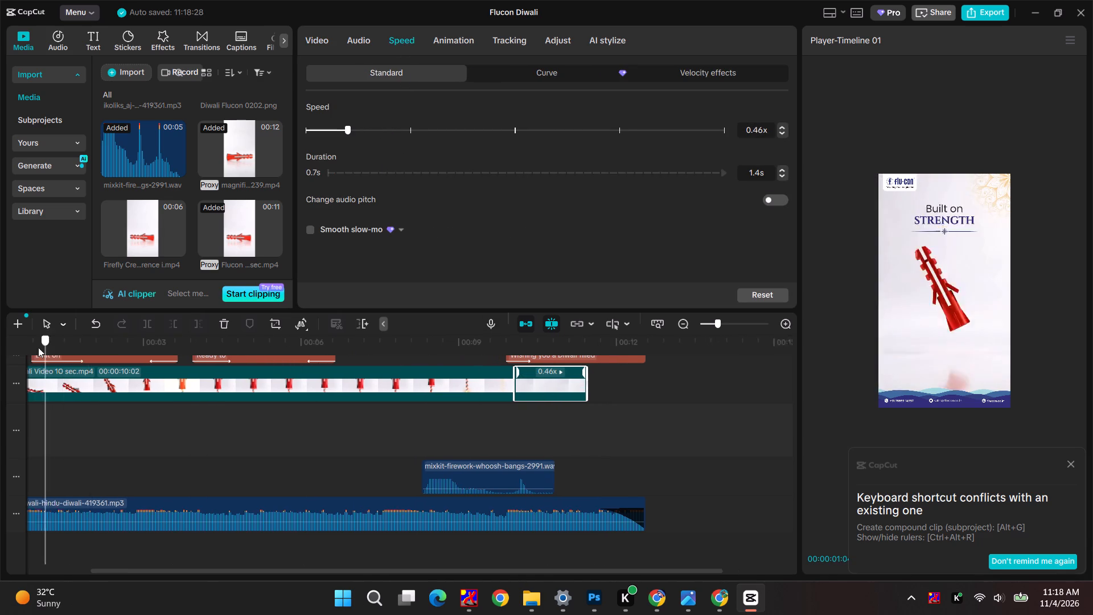
{"action": "left_click_drag", "start_coordinate": [38, 347], "coordinate": [28, 347]}
{"action": "key", "text": "space"}
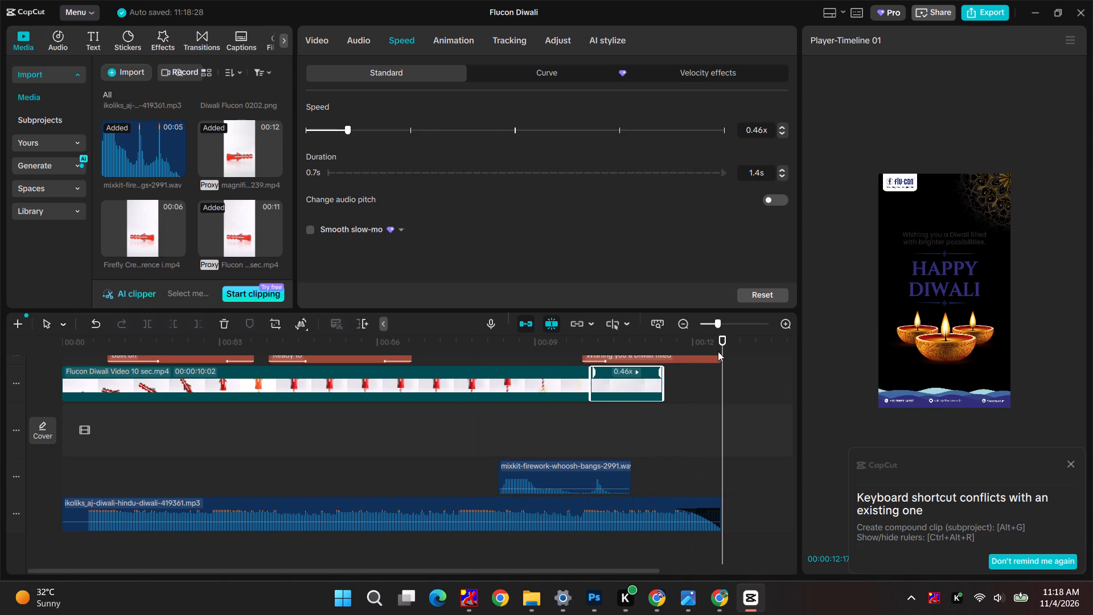
Trim the end of the ikoliks Diwali music track to the end of the slowed clip, at about 00:00:11:13.
{"action": "left_click_drag", "start_coordinate": [721, 341], "coordinate": [664, 349]}
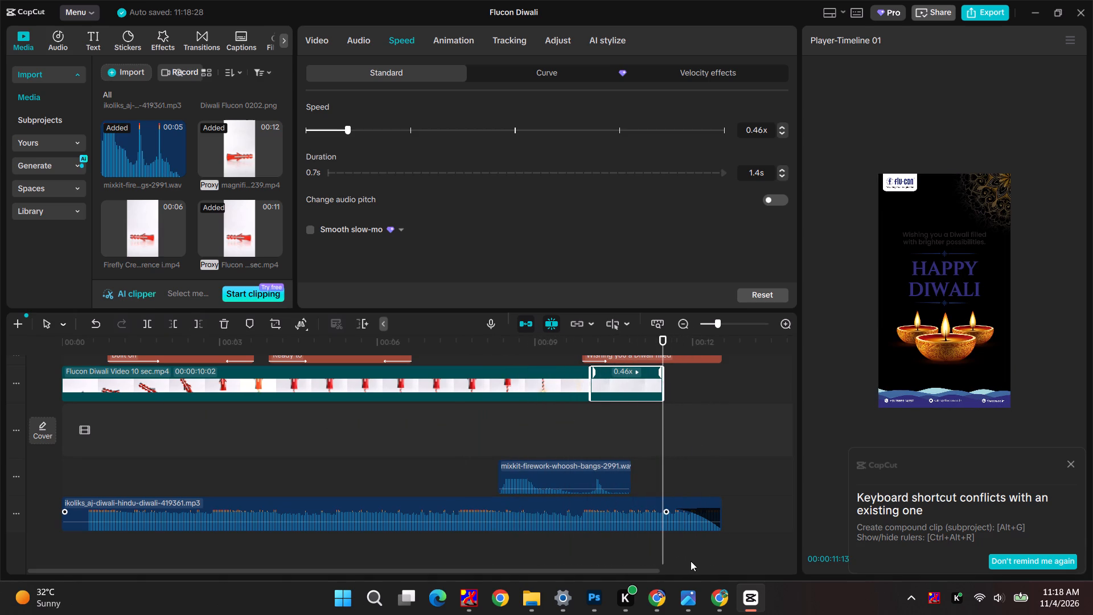
{"action": "left_click", "coordinate": [703, 529]}
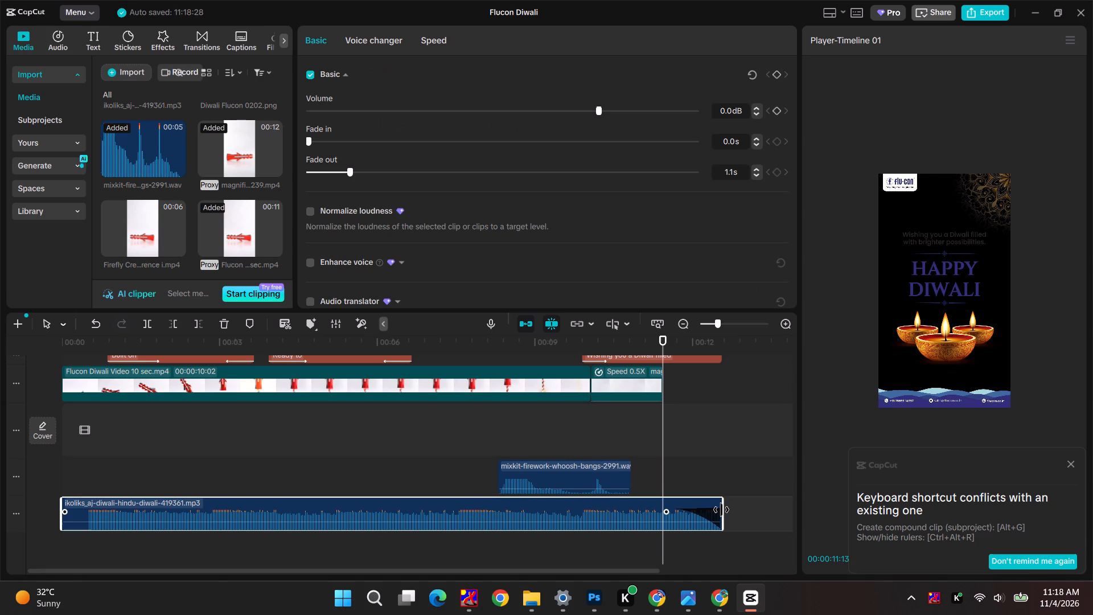
{"action": "left_click_drag", "start_coordinate": [722, 510], "coordinate": [660, 513]}
Play the timeline from the beginning to review the edit with the trimmed music.
{"action": "left_click_drag", "start_coordinate": [661, 340], "coordinate": [9, 354]}
{"action": "key", "text": "space"}
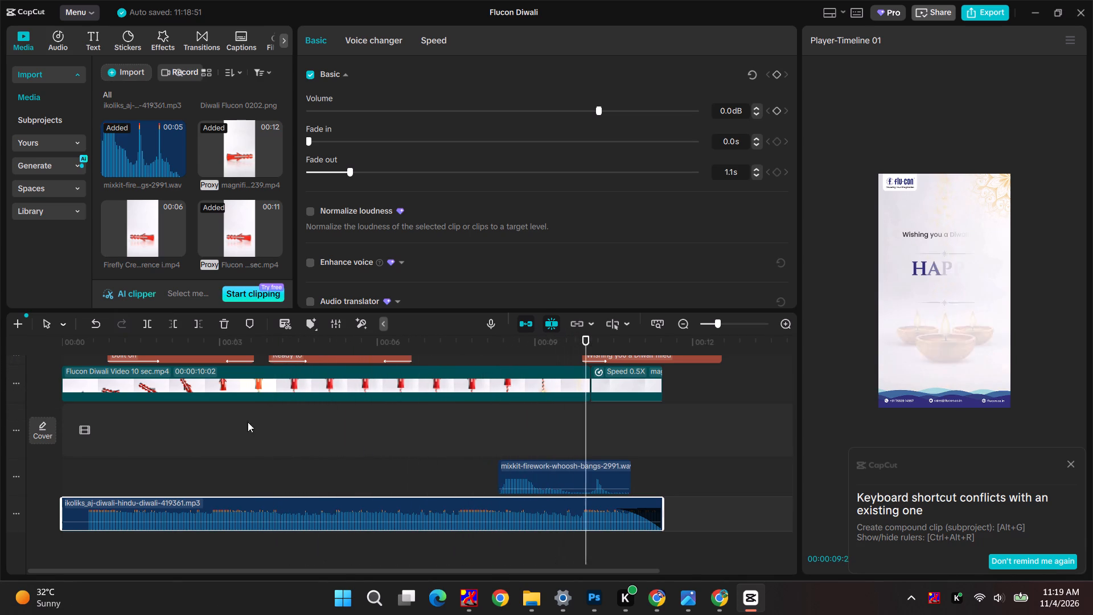
Select the "Built on STRENGTH" text clip and scrub the timeline to check the captions' timing against the video.
{"action": "scroll", "coordinate": [239, 421], "scroll_direction": "up", "scroll_amount": 6}
{"action": "left_click", "coordinate": [148, 458]}
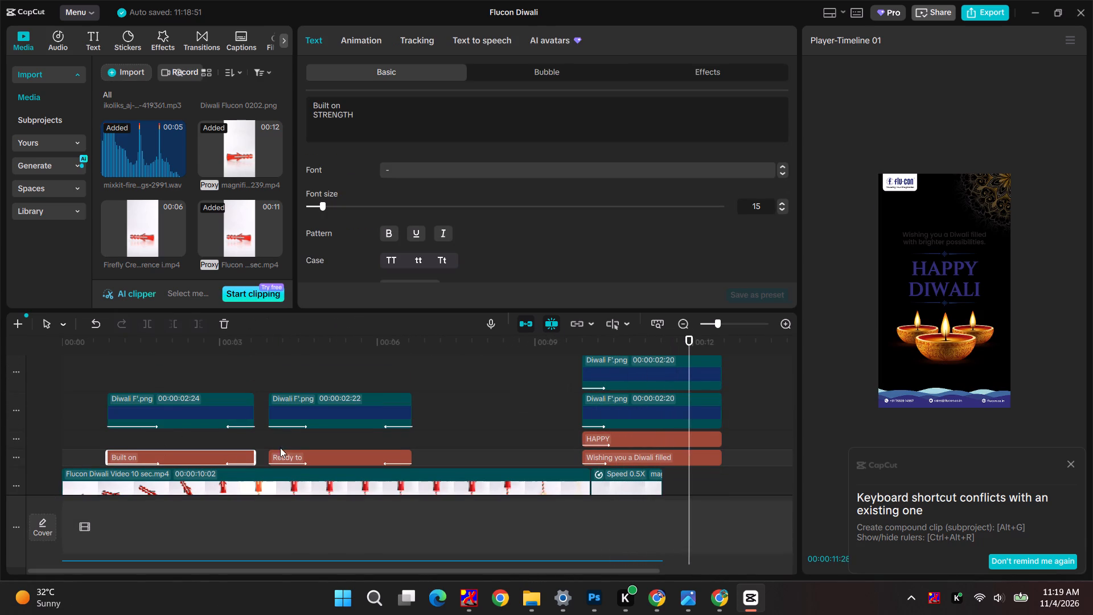
{"action": "left_click_drag", "start_coordinate": [170, 338], "coordinate": [157, 339]}
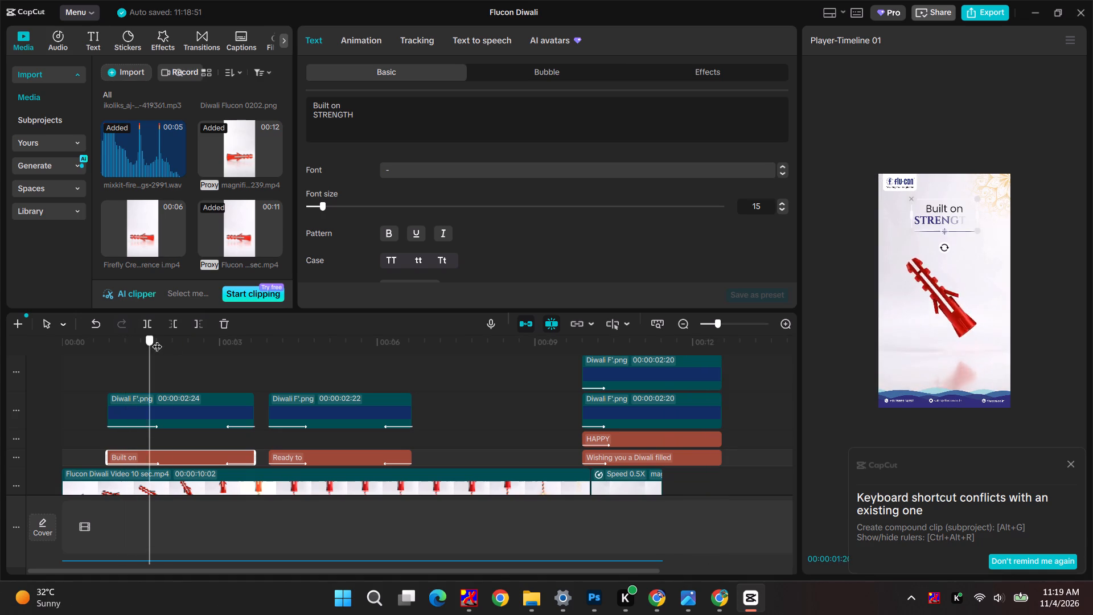
{"action": "left_click_drag", "start_coordinate": [157, 339], "coordinate": [559, 334]}
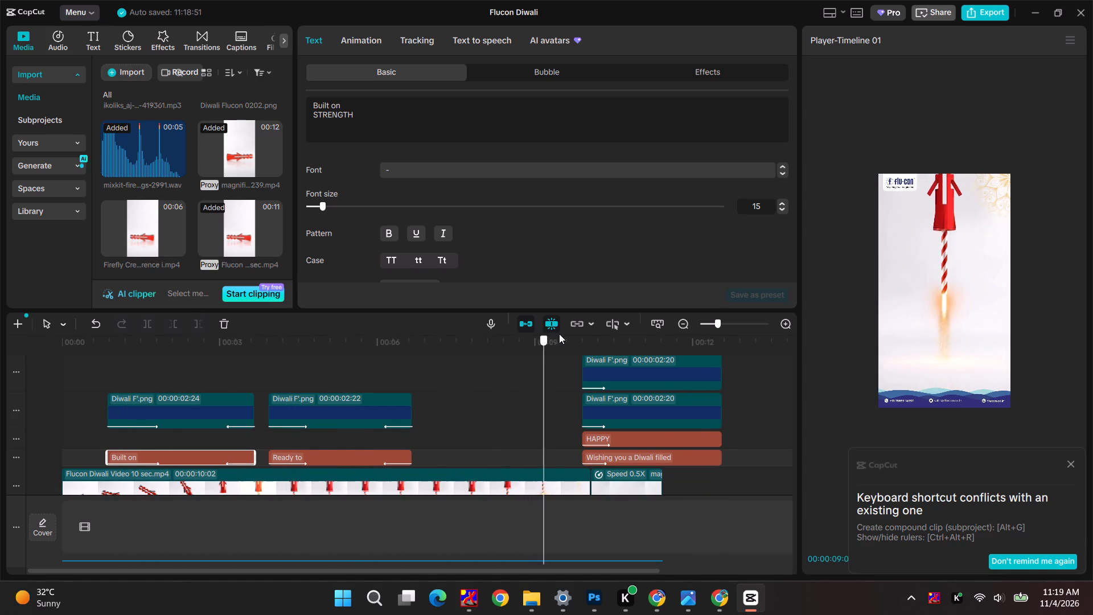
{"action": "left_click_drag", "start_coordinate": [559, 334], "coordinate": [273, 338]}
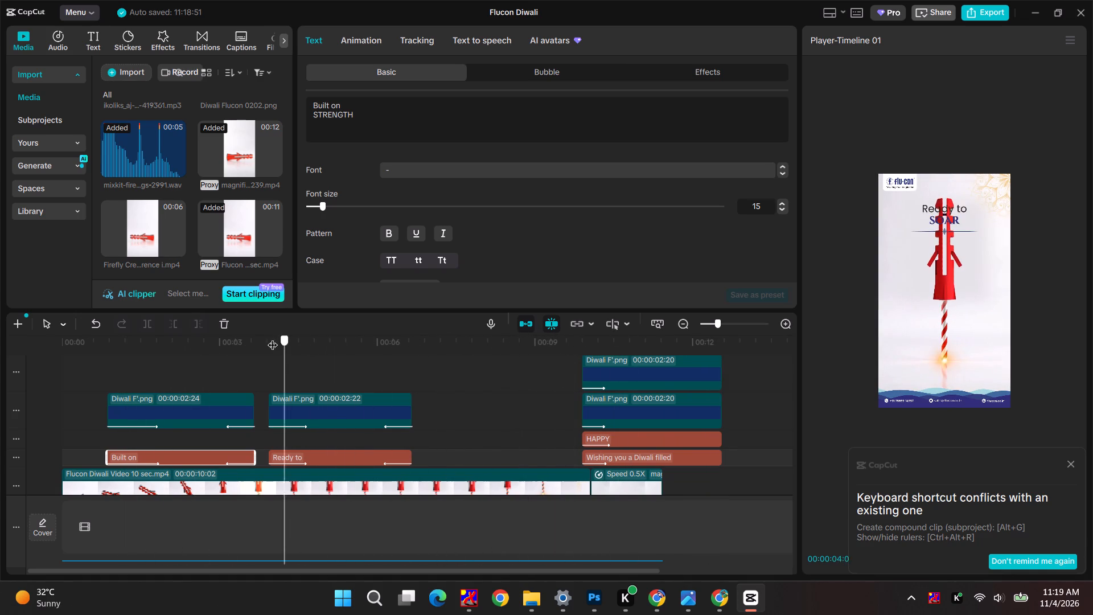
{"action": "left_click_drag", "start_coordinate": [273, 338], "coordinate": [264, 338]}
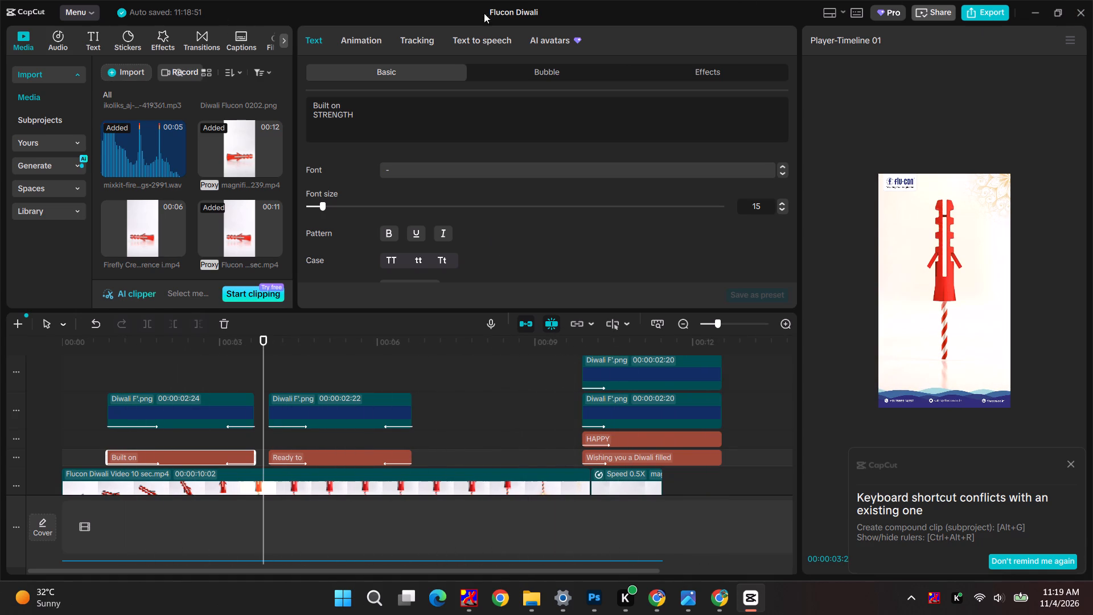
Return to the home page, duplicate the Flucon Diwali project and open the copy.
{"action": "left_click", "coordinate": [90, 15]}
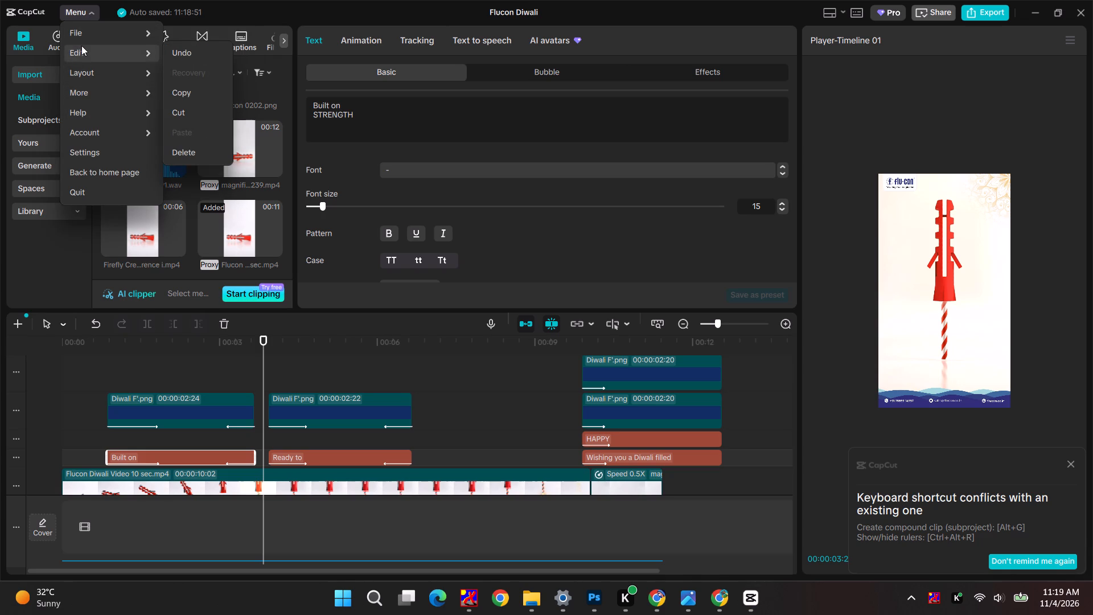
{"action": "left_click", "coordinate": [194, 90]}
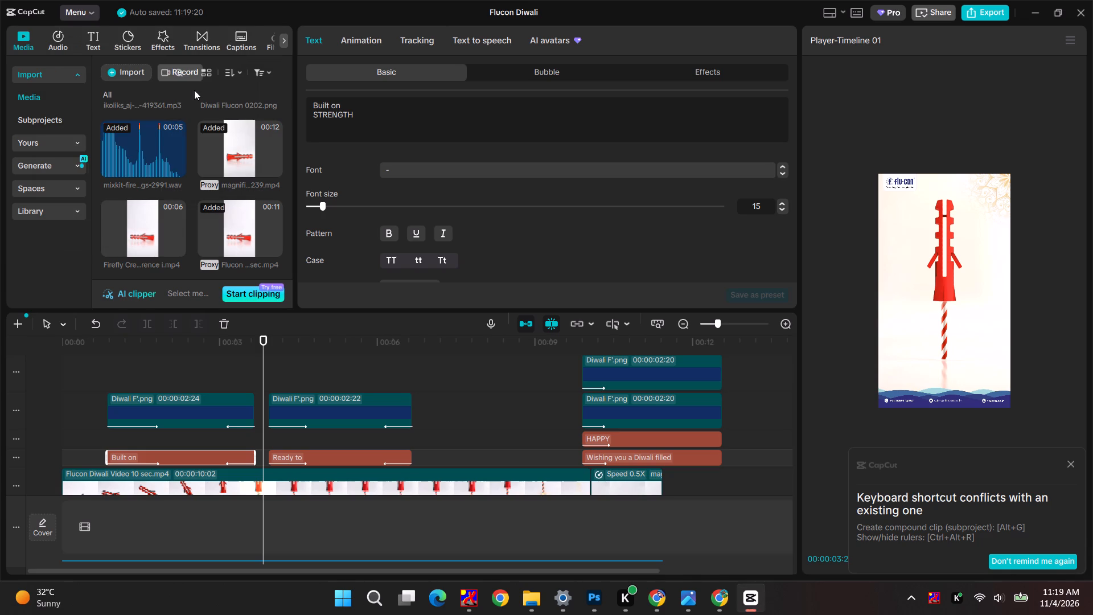
{"action": "left_click", "coordinate": [1077, 10]}
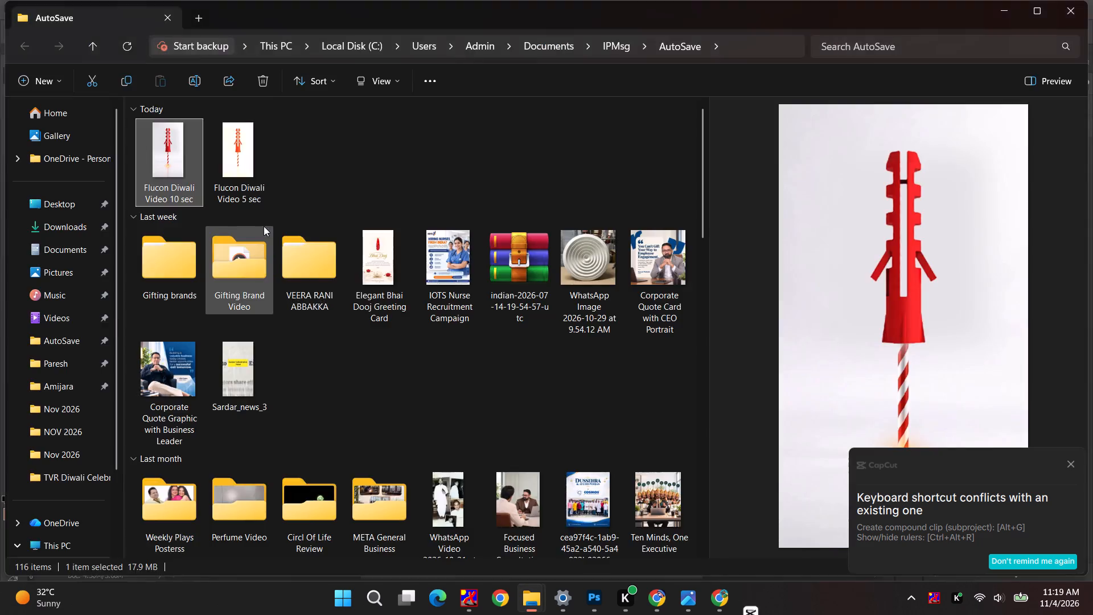
{"action": "scroll", "coordinate": [270, 388], "scroll_direction": "down", "scroll_amount": 5}
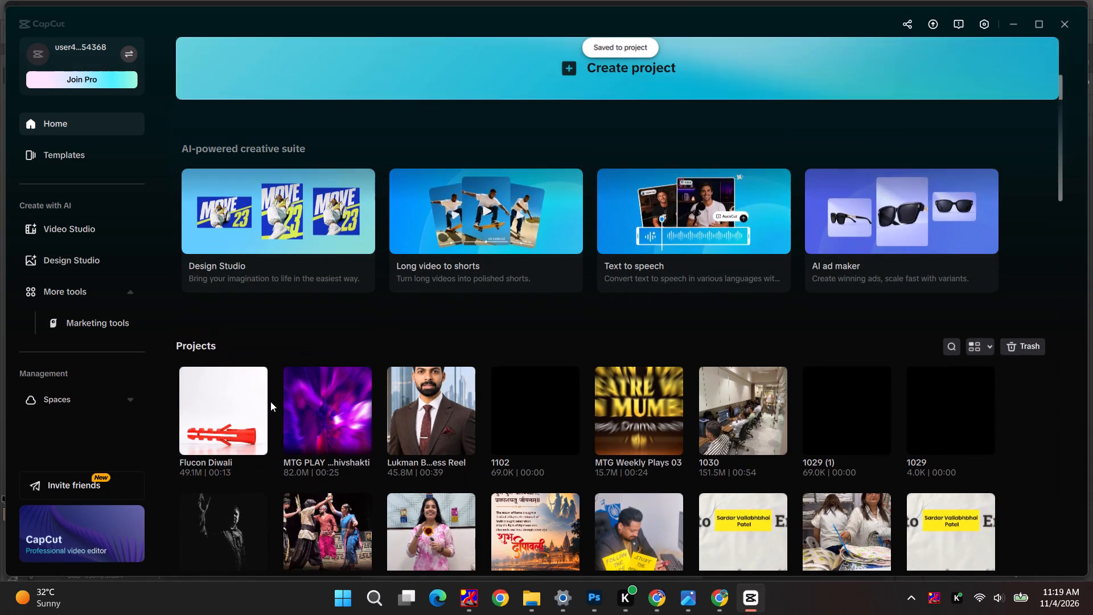
{"action": "left_click", "coordinate": [255, 446]}
{"action": "left_click", "coordinate": [283, 507]}
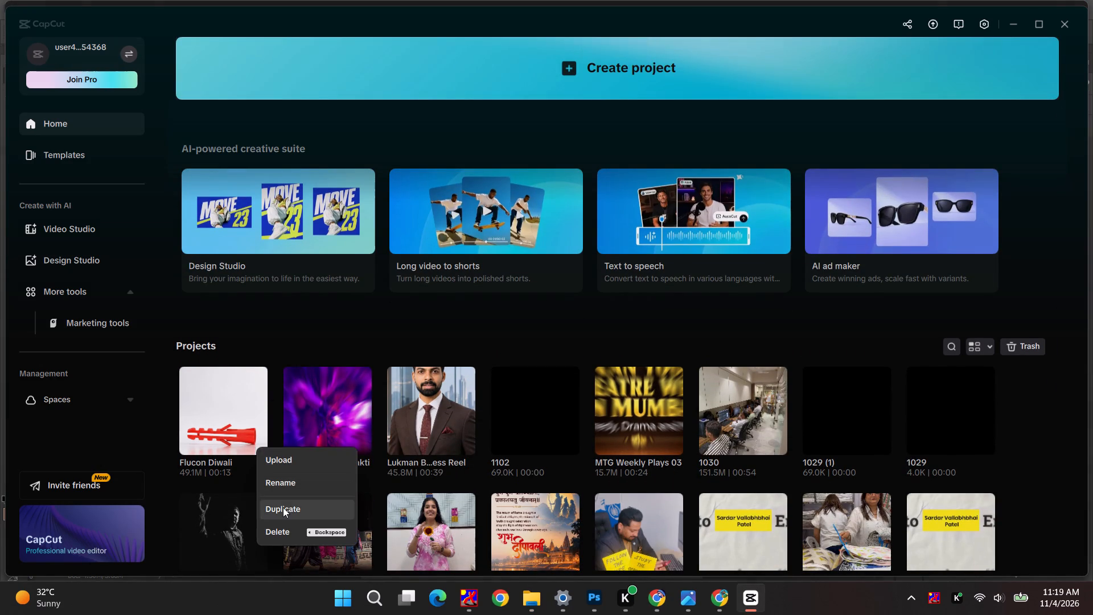
{"action": "left_click", "coordinate": [244, 413]}
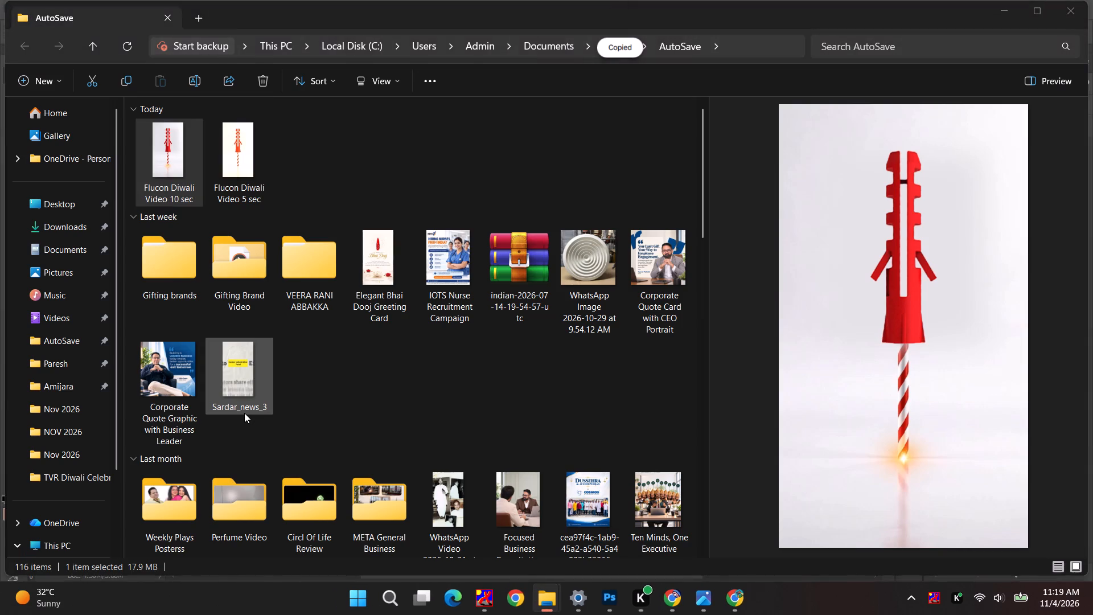
At about 00:00:02:03, join the "Built on STRENGTH" caption's two lines into a single line.
{"action": "scroll", "coordinate": [85, 356], "scroll_direction": "up", "scroll_amount": 1}
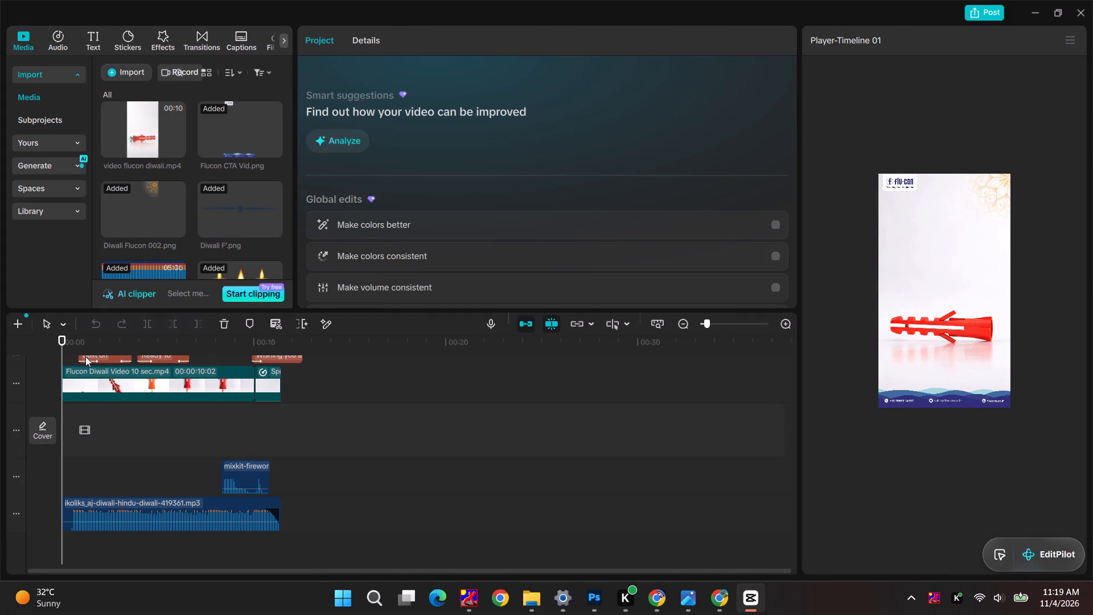
{"action": "scroll", "coordinate": [85, 356], "scroll_direction": "up", "scroll_amount": 2}
{"action": "left_click_drag", "start_coordinate": [59, 337], "coordinate": [102, 334]}
{"action": "scroll", "coordinate": [943, 212], "scroll_direction": "up", "scroll_amount": 4}
{"action": "scroll", "coordinate": [943, 212], "scroll_direction": "up", "scroll_amount": 4, "text": "ctrl"}
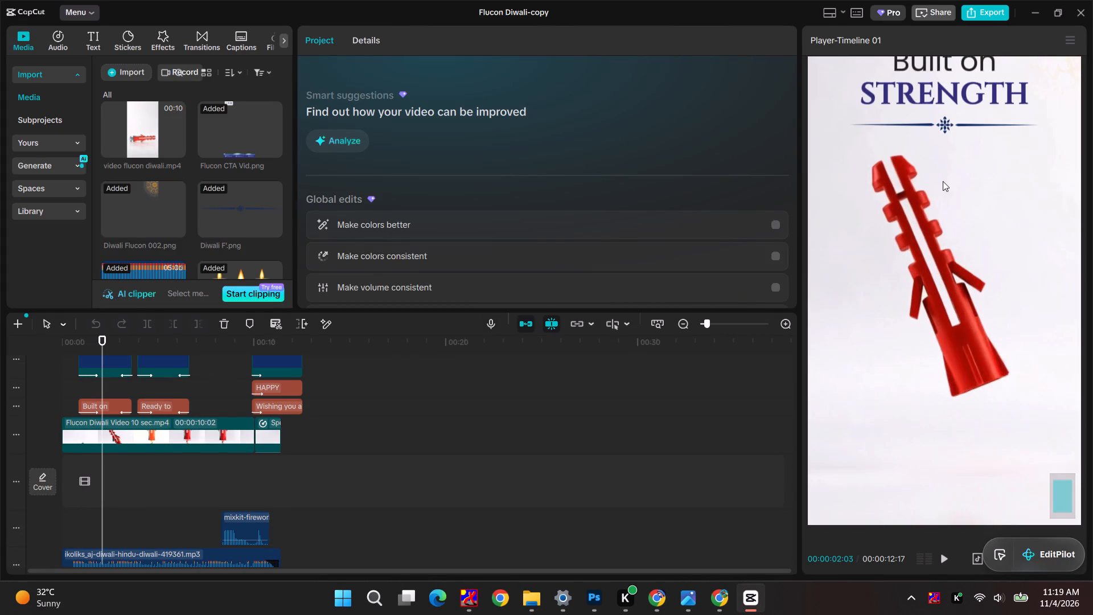
{"action": "scroll", "coordinate": [942, 172], "scroll_direction": "up", "scroll_amount": 4}
{"action": "double_click", "coordinate": [943, 172]}
{"action": "left_click", "coordinate": [1002, 150]}
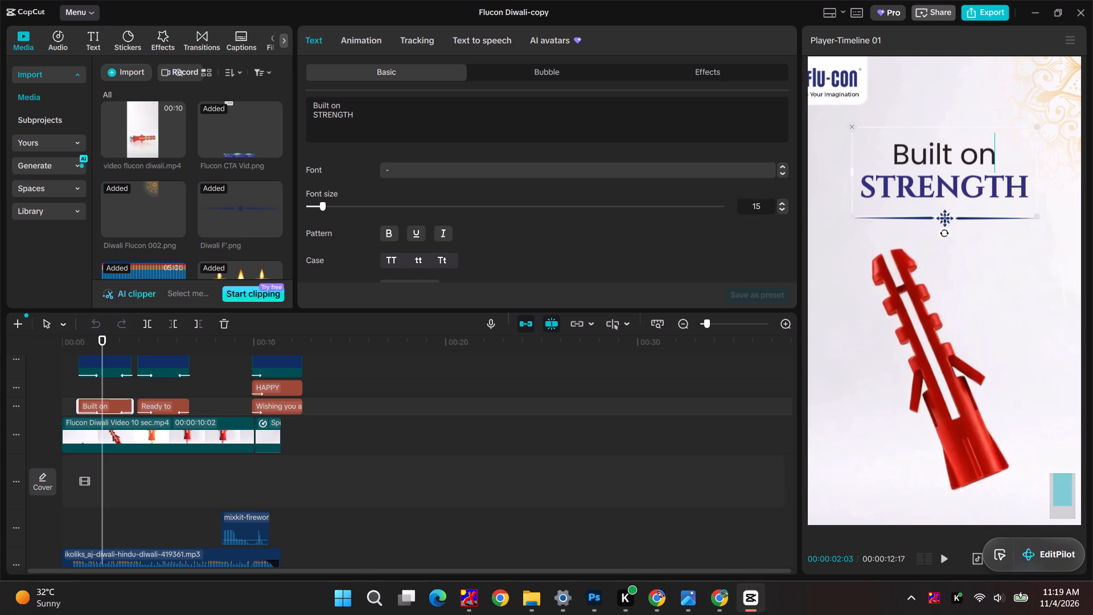
{"action": "key", "text": "space"}
{"action": "key", "text": "shift+s"}
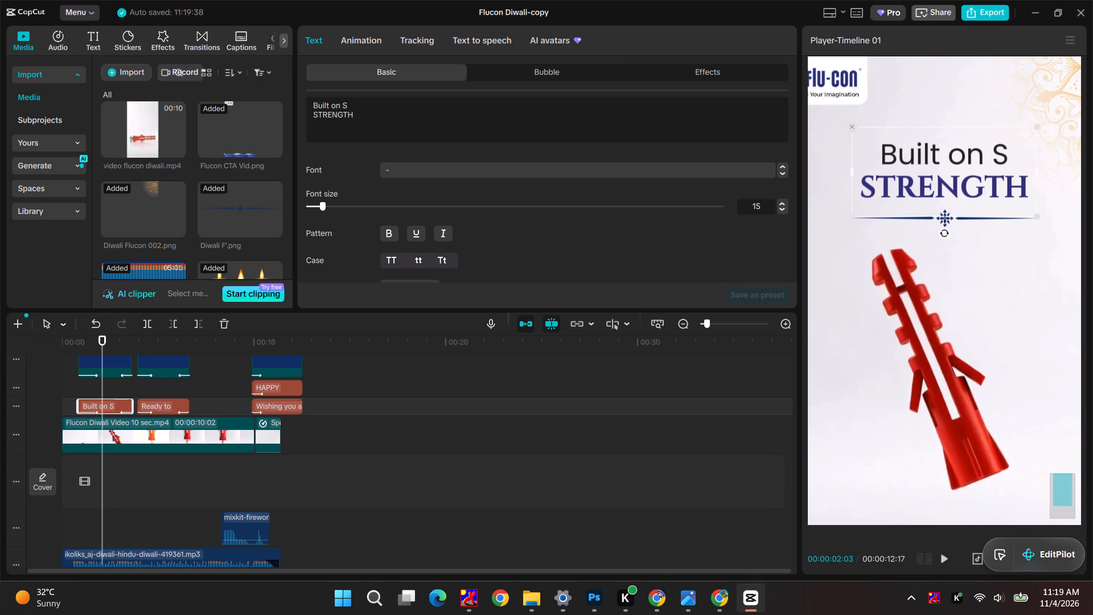
{"action": "key", "text": "t"}
{"action": "key", "text": "BackSpace"}
{"action": "key", "text": "BackSpace"}
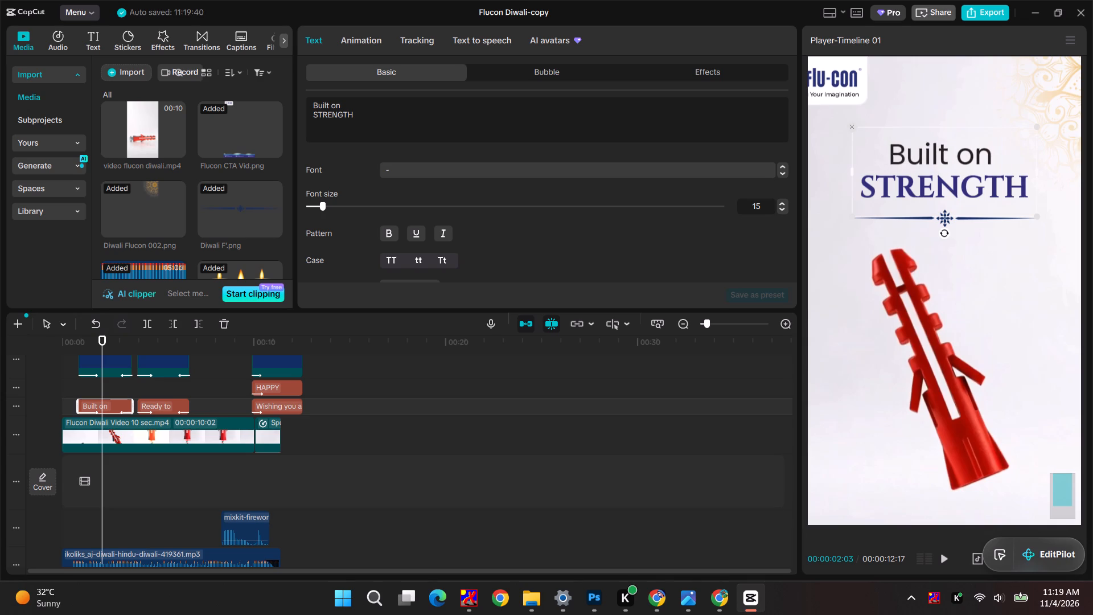
{"action": "left_click", "coordinate": [854, 187]}
{"action": "key", "text": "BackSpace"}
{"action": "key", "text": "space"}
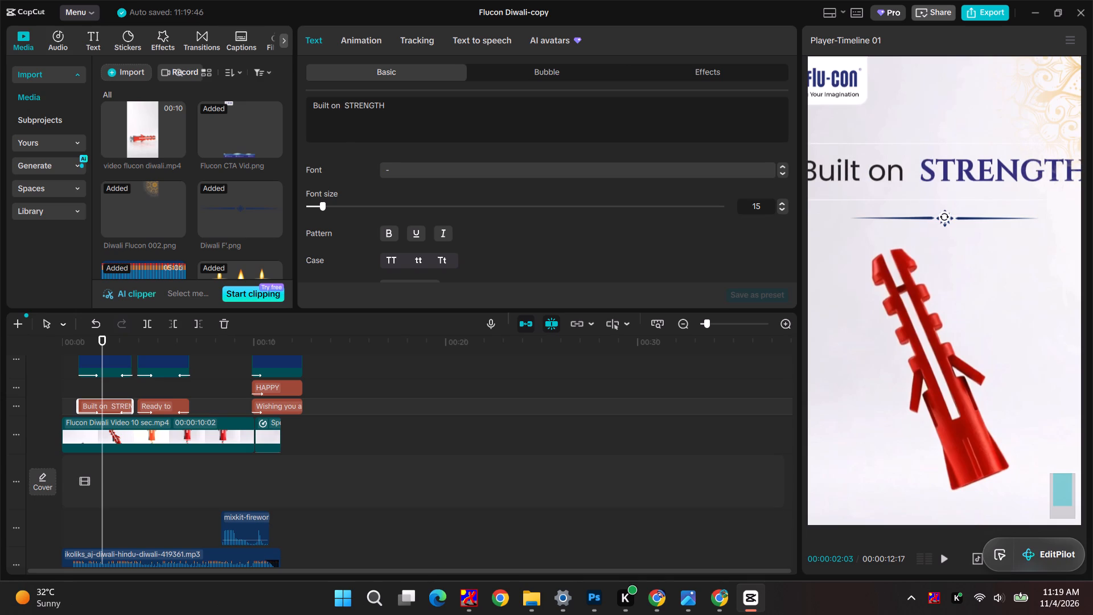
{"action": "key", "text": "BackSpace"}
{"action": "key", "text": "ctrl+a"}
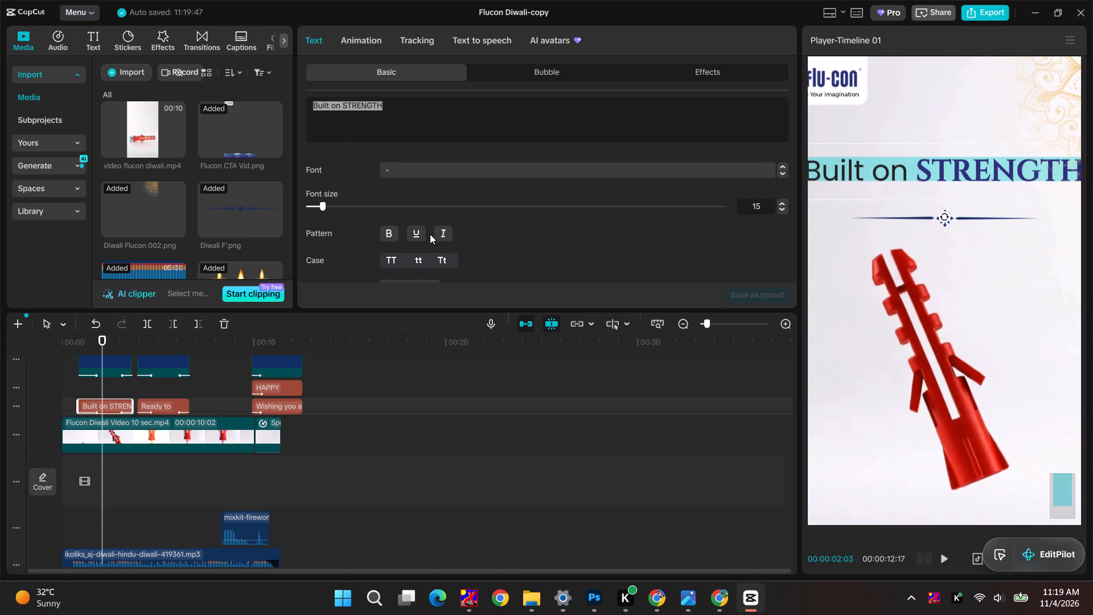
{"action": "key", "text": "Escape"}
Scale down the one-line "Built on STRENGTH" caption to leave wider side margins in the frame.
{"action": "scroll", "coordinate": [922, 220], "scroll_direction": "down", "scroll_amount": 3, "text": "ctrl"}
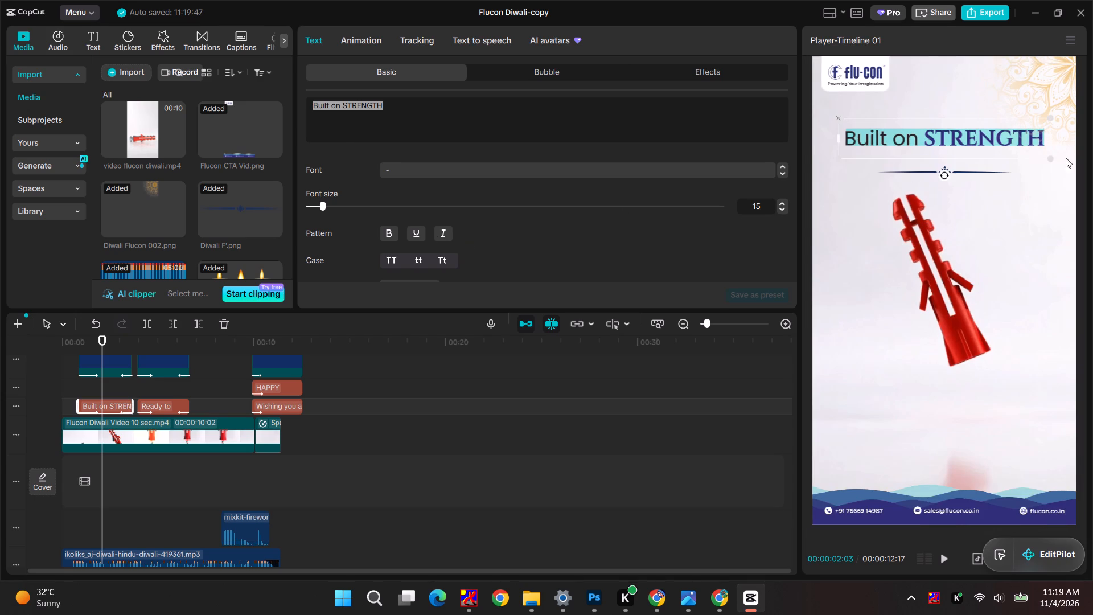
{"action": "left_click_drag", "start_coordinate": [1049, 161], "coordinate": [1022, 140], "text": "alt"}
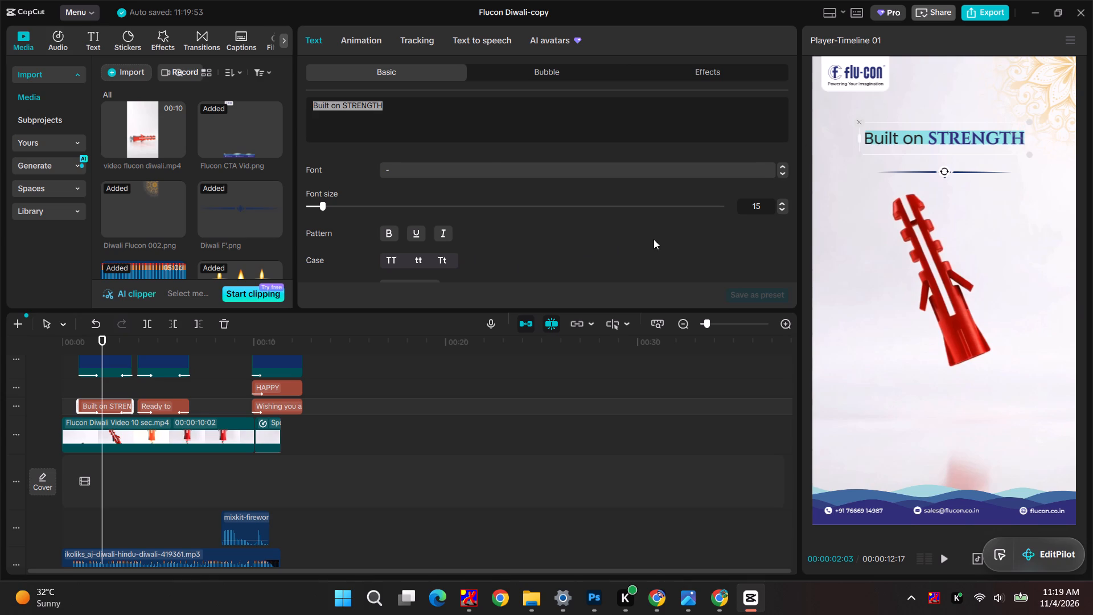
Move the Flucon Diwali Video 10 sec clip up in the frame to a Y position of 133.
{"action": "scroll", "coordinate": [550, 256], "scroll_direction": "down", "scroll_amount": 3}
{"action": "left_click_drag", "start_coordinate": [986, 142], "coordinate": [986, 122]}
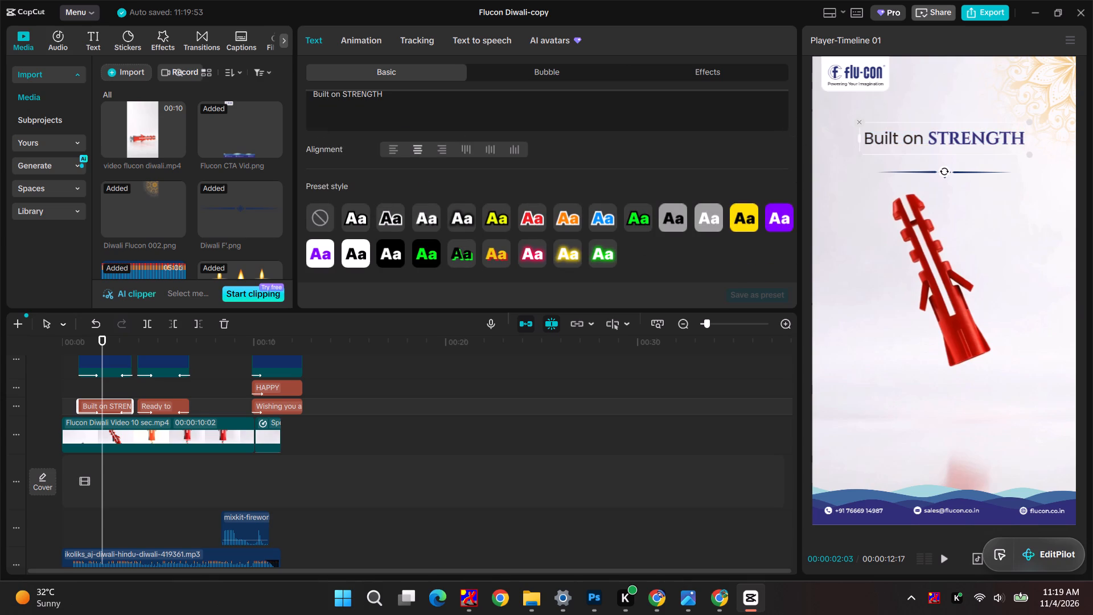
{"action": "left_click_drag", "start_coordinate": [923, 121], "coordinate": [924, 104]}
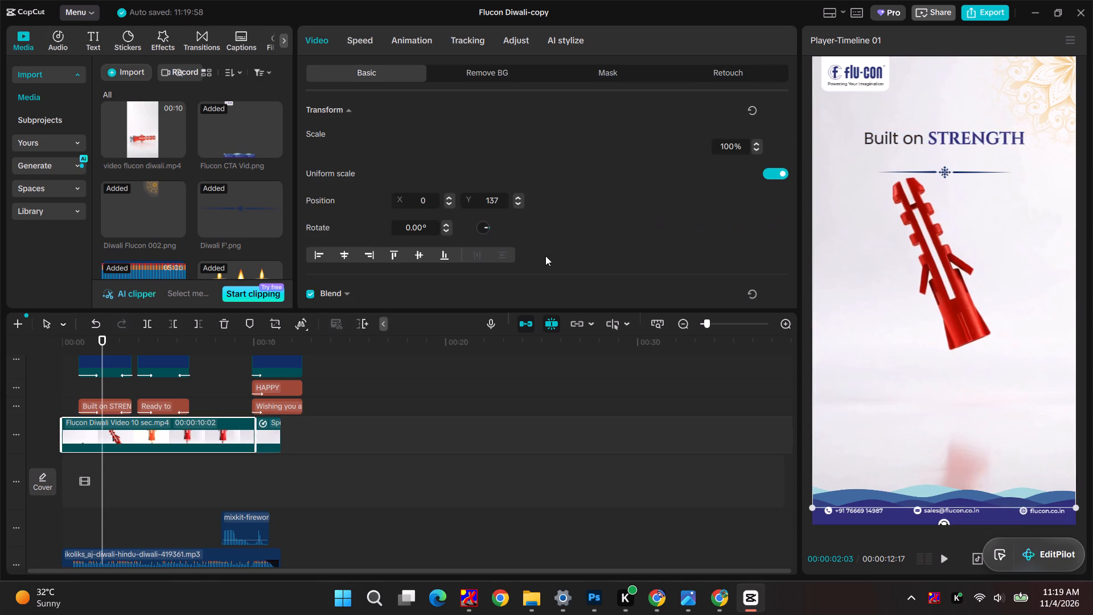
{"action": "triple_click", "coordinate": [515, 204]}
{"action": "left_click", "coordinate": [515, 204]}
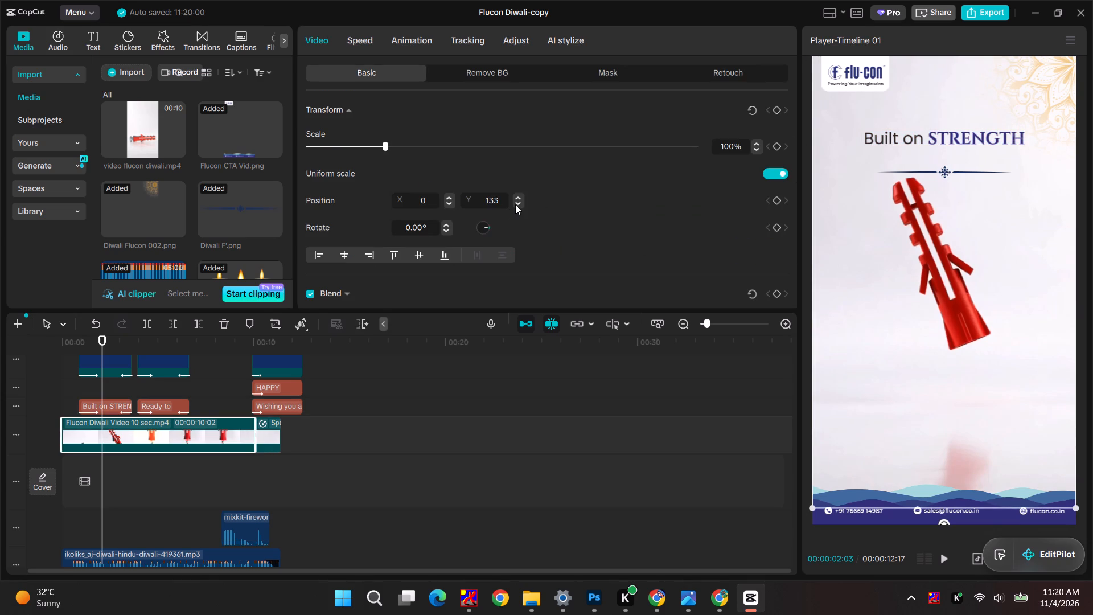
{"action": "left_click", "coordinate": [518, 194]}
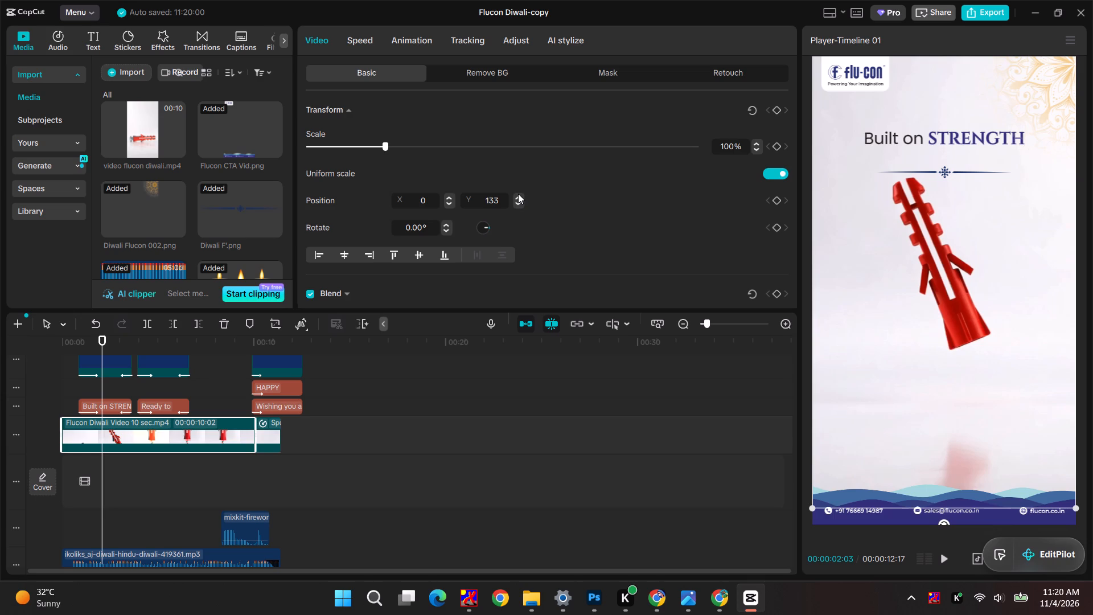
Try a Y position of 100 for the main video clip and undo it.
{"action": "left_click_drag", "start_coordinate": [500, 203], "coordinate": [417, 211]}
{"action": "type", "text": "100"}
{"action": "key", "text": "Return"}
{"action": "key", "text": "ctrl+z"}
Move the "Built on STRENGTH" caption up in the frame, leaving room for a second line above the divider ornament.
{"action": "scroll", "coordinate": [417, 211], "scroll_direction": "up", "scroll_amount": 1}
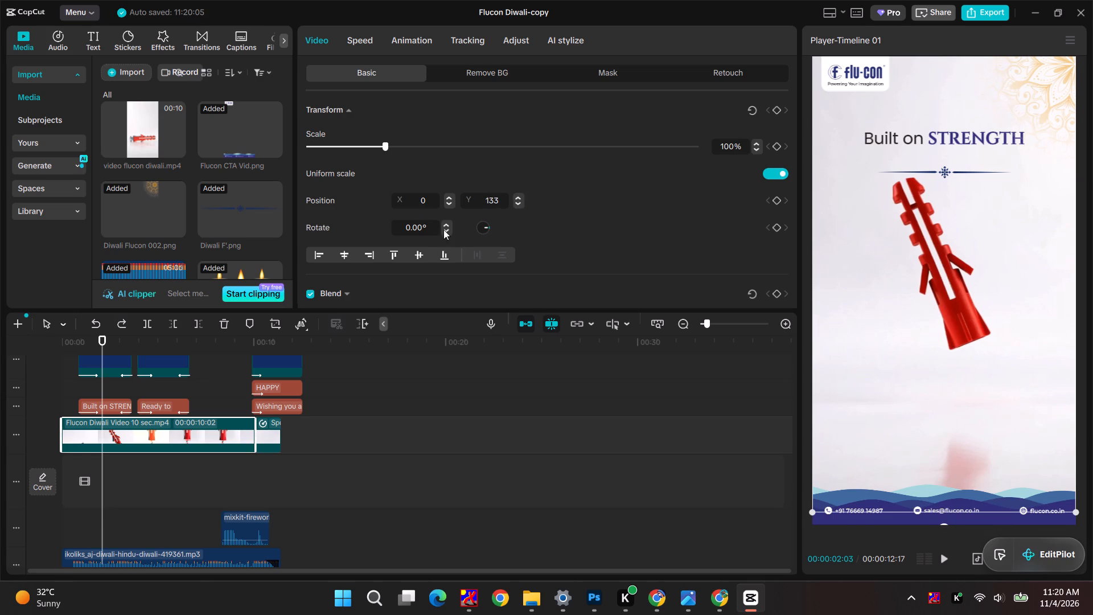
{"action": "left_click", "coordinate": [938, 144]}
{"action": "left_click", "coordinate": [959, 133]}
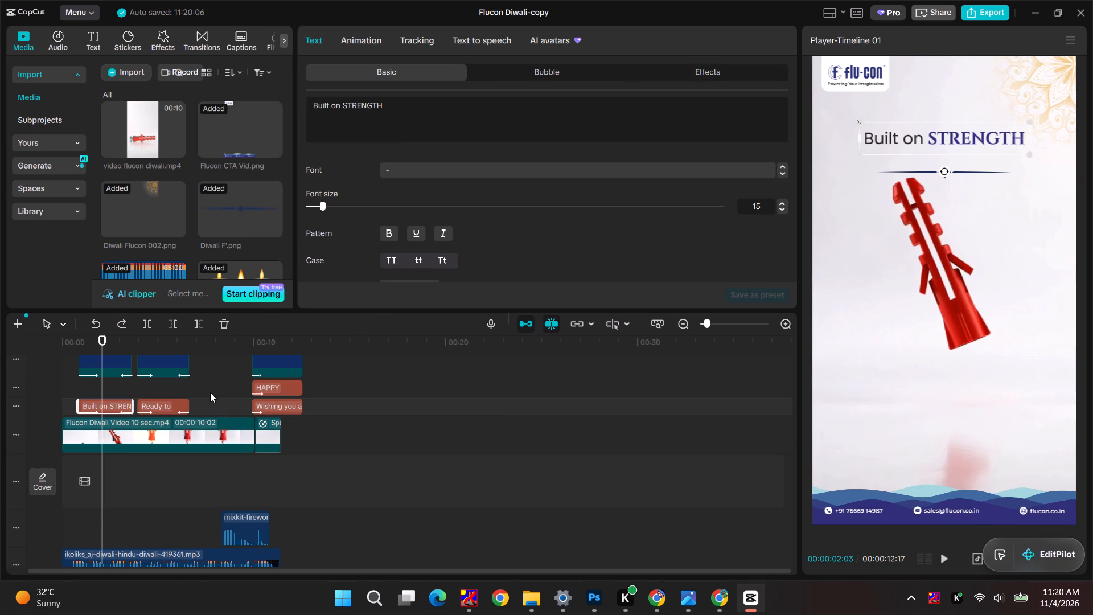
{"action": "scroll", "coordinate": [481, 260], "scroll_direction": "down", "scroll_amount": 3}
{"action": "scroll", "coordinate": [486, 243], "scroll_direction": "up", "scroll_amount": 2}
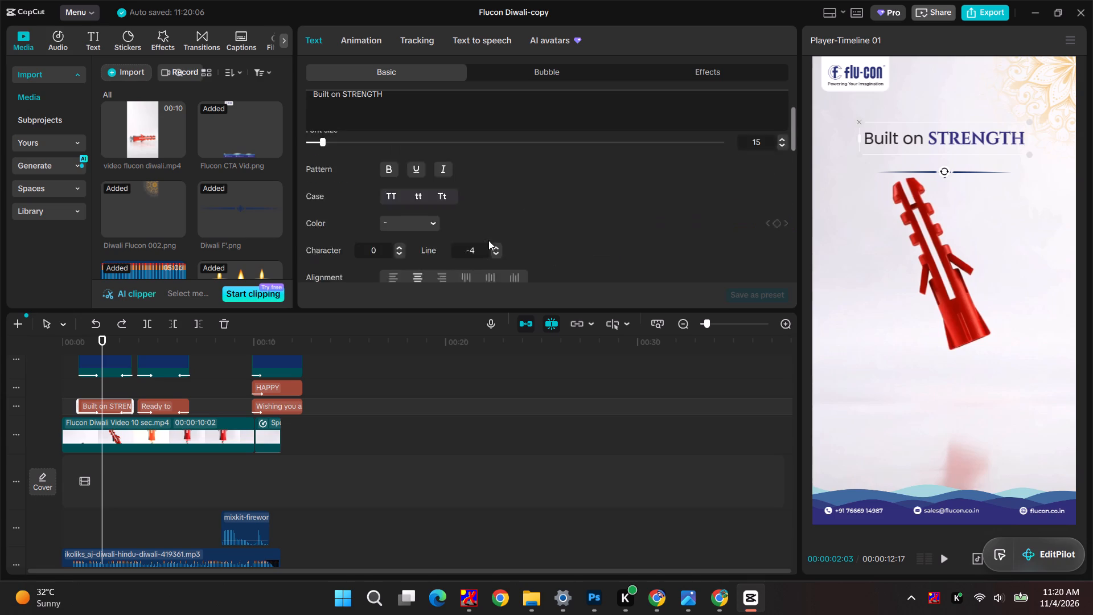
{"action": "scroll", "coordinate": [488, 240], "scroll_direction": "up", "scroll_amount": 3}
{"action": "scroll", "coordinate": [488, 240], "scroll_direction": "down", "scroll_amount": 5}
{"action": "scroll", "coordinate": [488, 239], "scroll_direction": "up", "scroll_amount": 2}
{"action": "left_click_drag", "start_coordinate": [941, 137], "coordinate": [942, 129]}
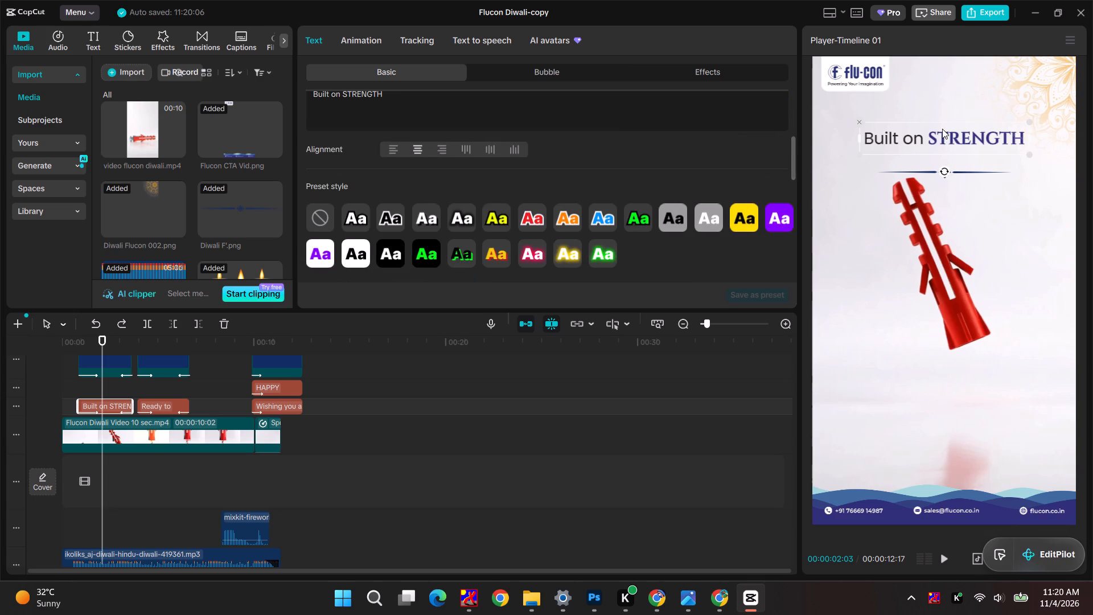
{"action": "left_click_drag", "start_coordinate": [942, 129], "coordinate": [942, 115]}
{"action": "left_click", "coordinate": [950, 115], "text": "alt"}
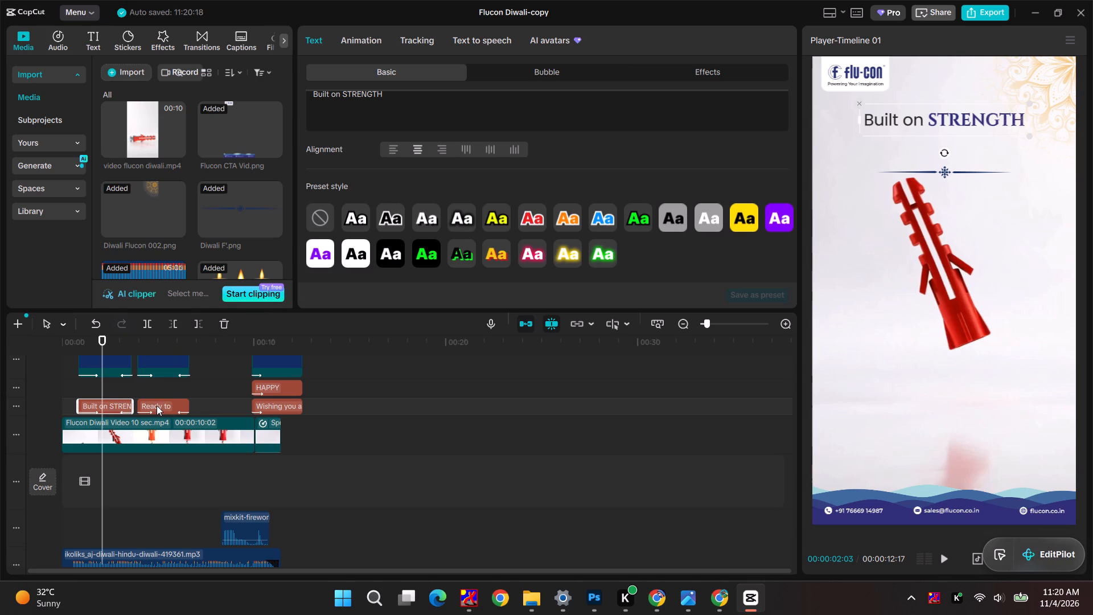
Move the "Ready to SOAR" text clip onto the track above "Built on STRENGTH" and trim its start to just before 2 seconds.
{"action": "left_click_drag", "start_coordinate": [156, 406], "coordinate": [96, 390]}
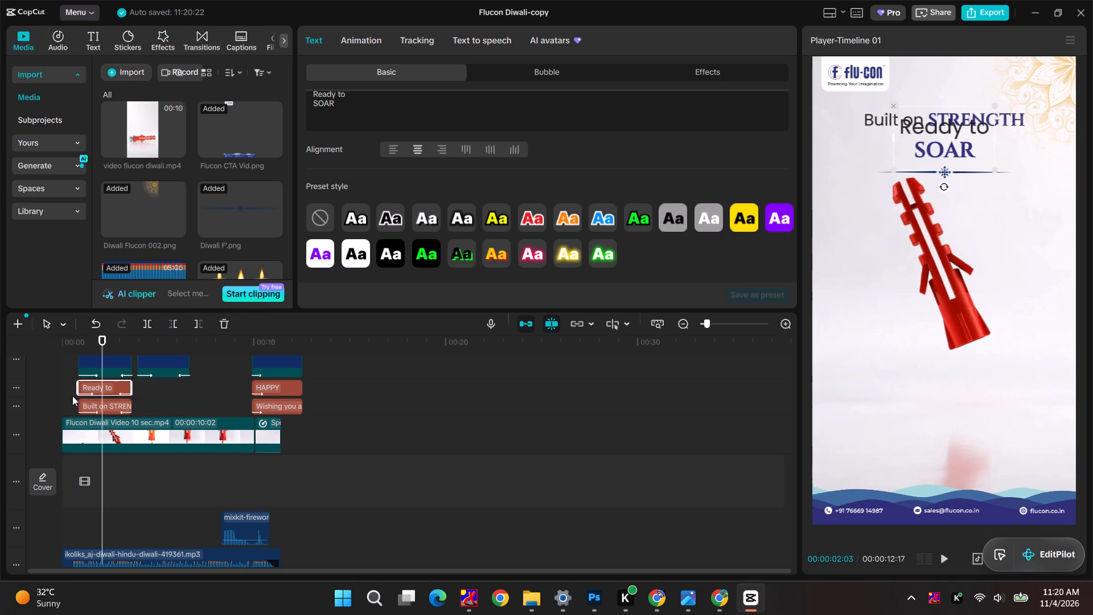
{"action": "left_click_drag", "start_coordinate": [76, 389], "coordinate": [97, 389]}
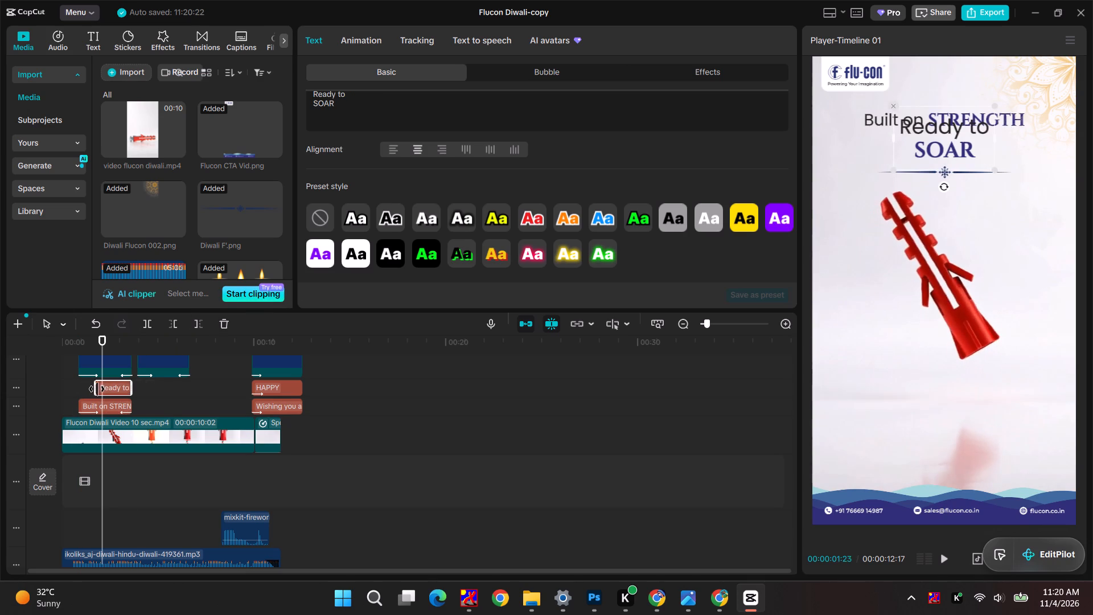
{"action": "left_click_drag", "start_coordinate": [97, 389], "coordinate": [97, 389]}
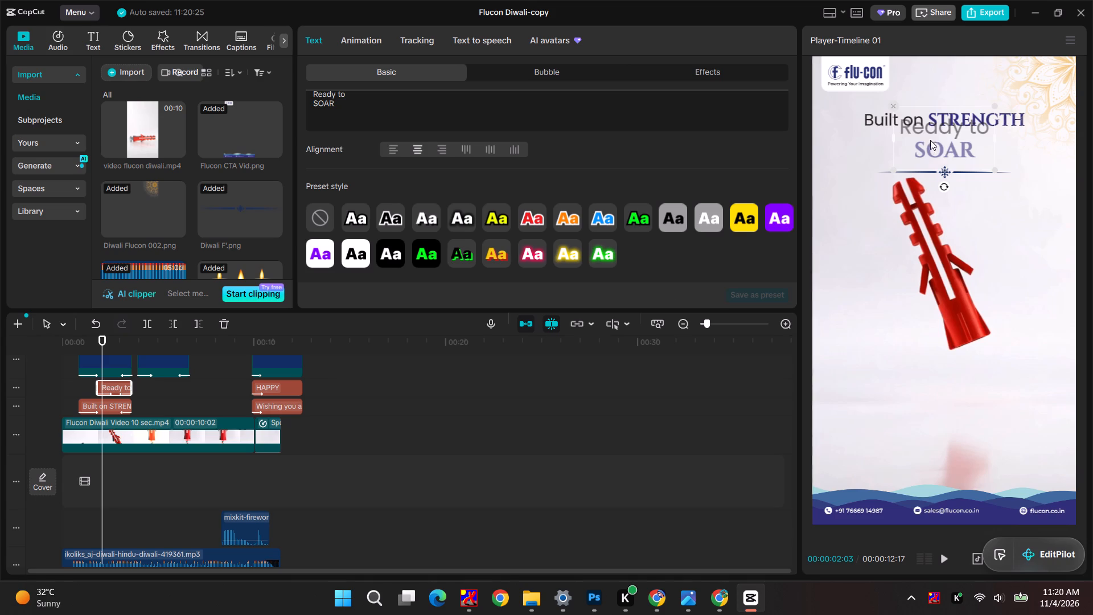
Join the "Ready to SOAR" caption's two lines into a single line.
{"action": "double_click", "coordinate": [923, 138]}
{"action": "left_click", "coordinate": [912, 145]}
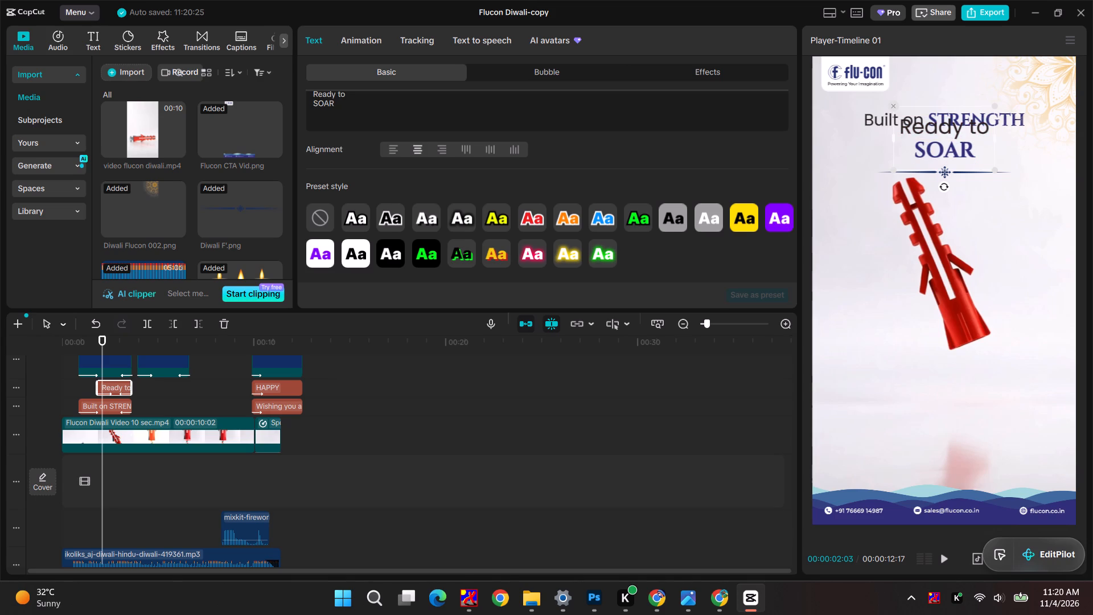
{"action": "key", "text": "BackSpace"}
{"action": "key", "text": "space"}
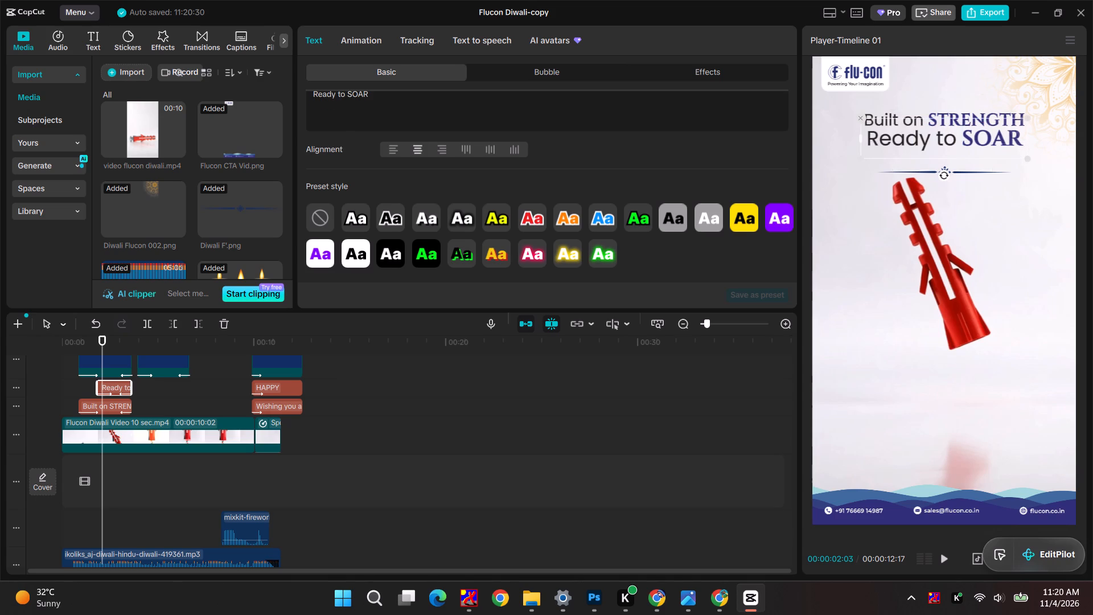
Scale the one-line "Ready to SOAR" caption down to 107%.
{"action": "key", "text": "ctrl+a"}
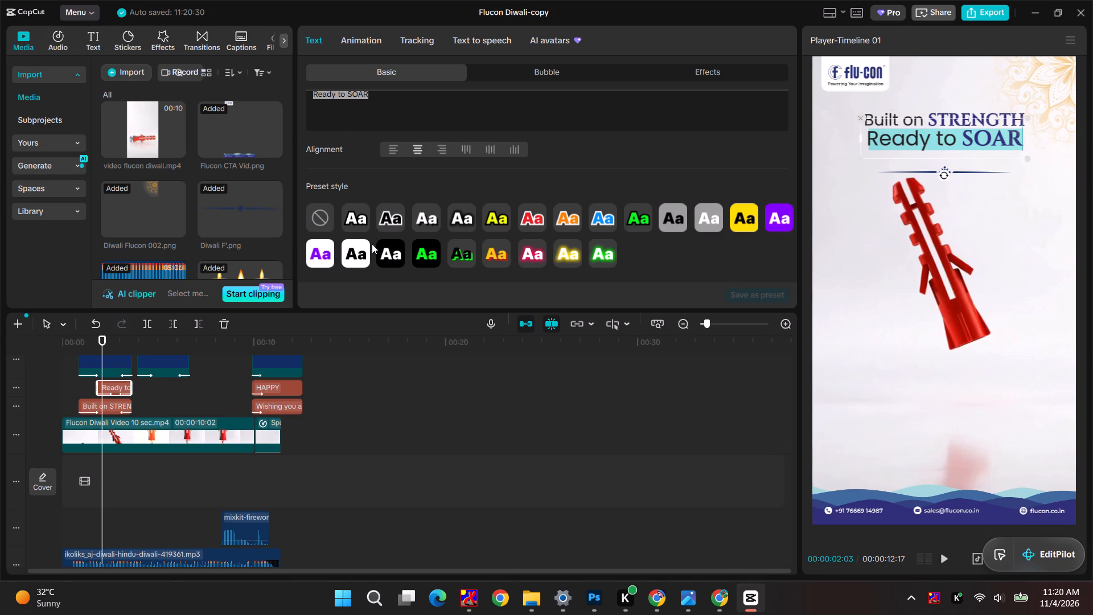
{"action": "scroll", "coordinate": [539, 233], "scroll_direction": "down", "scroll_amount": 3}
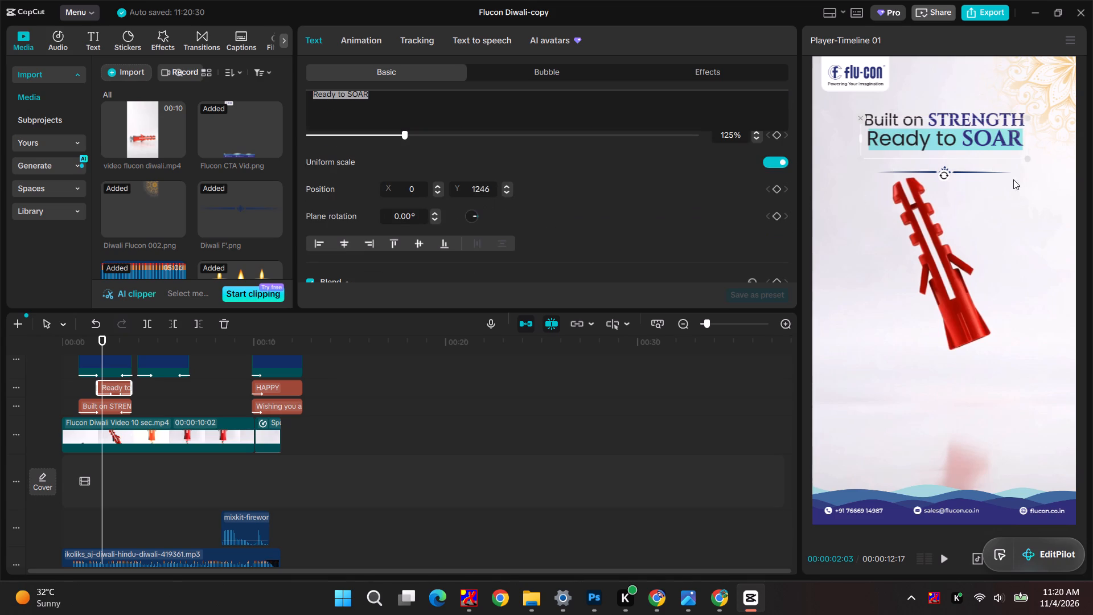
{"action": "left_click_drag", "start_coordinate": [1024, 162], "coordinate": [1008, 151], "text": "alt"}
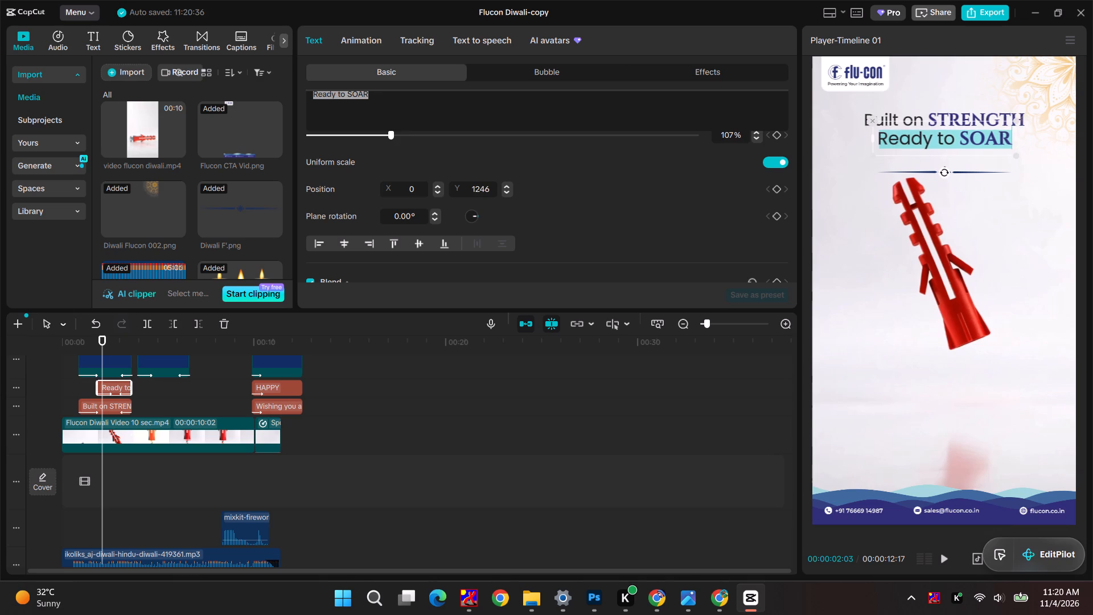
{"action": "left_click", "coordinate": [980, 85]}
Move the "Built on STRENGTH" caption slightly higher in the frame, closer to the logo and horizontally centred.
{"action": "left_click", "coordinate": [973, 140]}
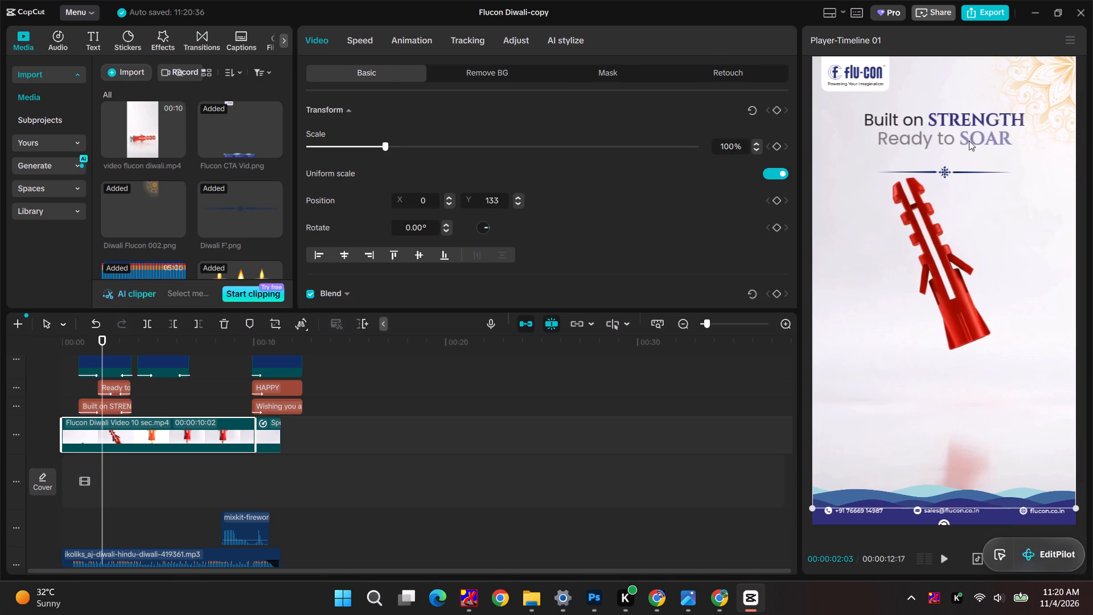
{"action": "left_click_drag", "start_coordinate": [102, 337], "coordinate": [113, 335]}
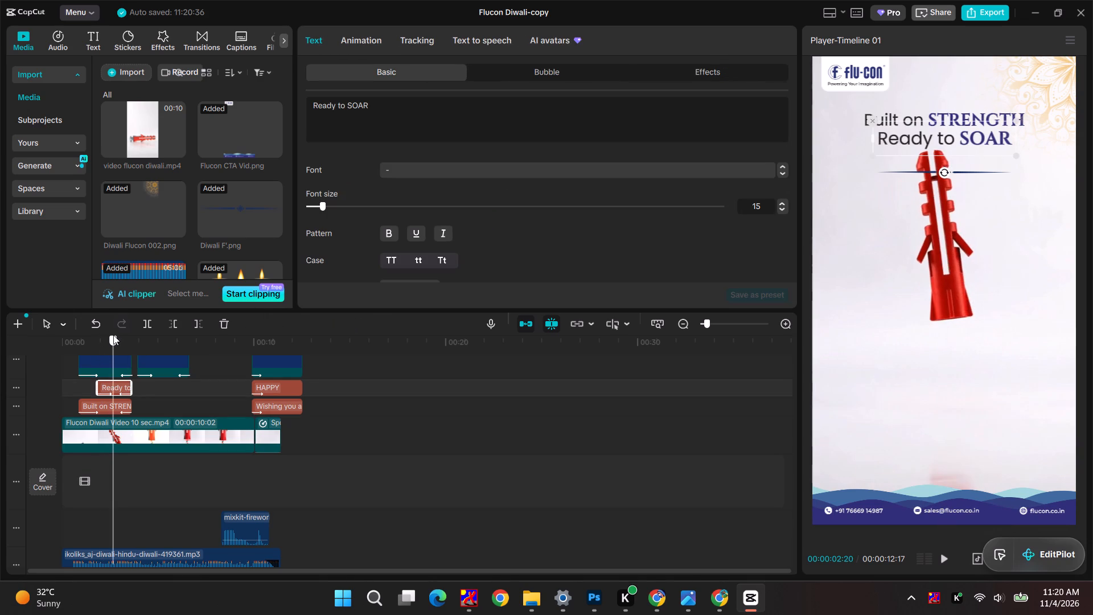
{"action": "left_click_drag", "start_coordinate": [113, 335], "coordinate": [114, 335]}
{"action": "left_click_drag", "start_coordinate": [979, 142], "coordinate": [979, 147]}
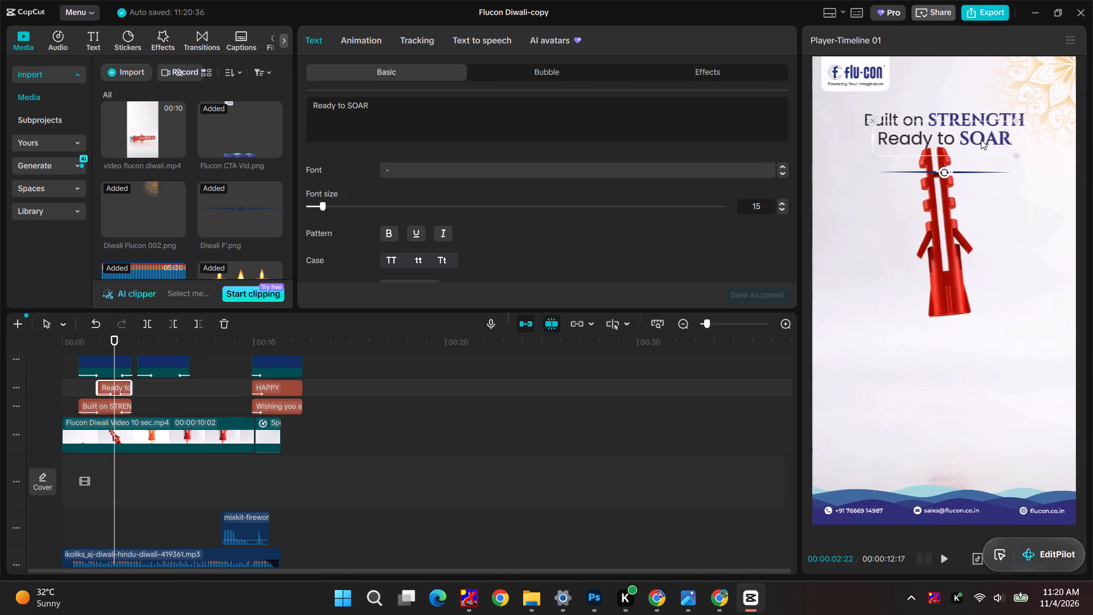
{"action": "left_click_drag", "start_coordinate": [983, 137], "coordinate": [983, 146]}
{"action": "left_click", "coordinate": [994, 112]}
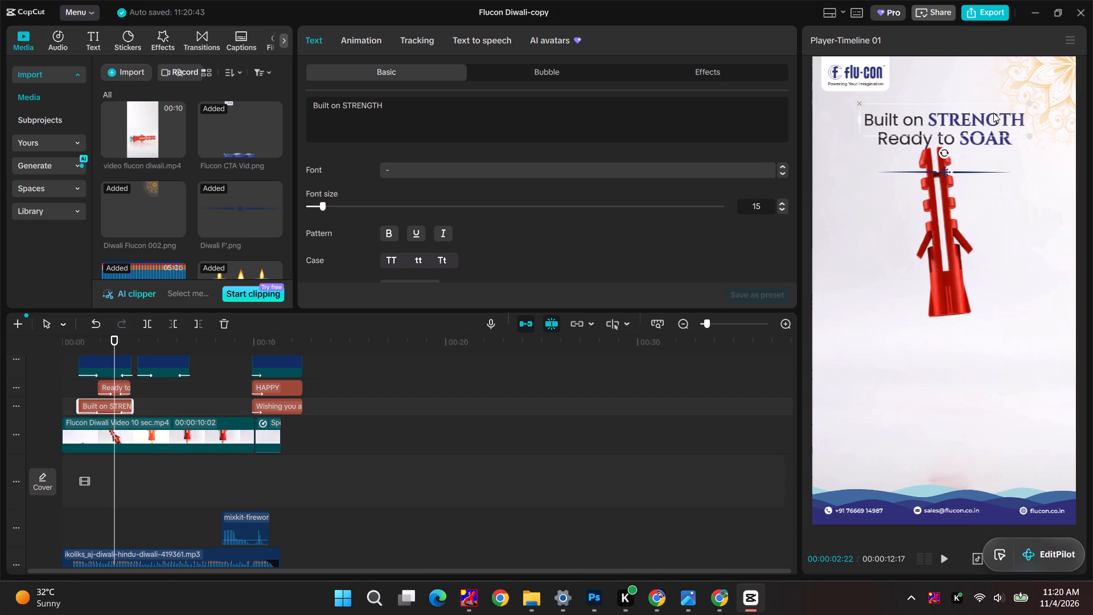
{"action": "left_click_drag", "start_coordinate": [977, 115], "coordinate": [977, 105]}
{"action": "left_click_drag", "start_coordinate": [973, 121], "coordinate": [973, 102]}
{"action": "left_click_drag", "start_coordinate": [965, 109], "coordinate": [965, 116]}
{"action": "left_click_drag", "start_coordinate": [960, 117], "coordinate": [961, 106]}
Move the "Ready to SOAR" caption up so it sits centred directly beneath "Built on STRENGTH".
{"action": "left_click", "coordinate": [981, 134]}
{"action": "left_click_drag", "start_coordinate": [981, 140], "coordinate": [979, 130]}
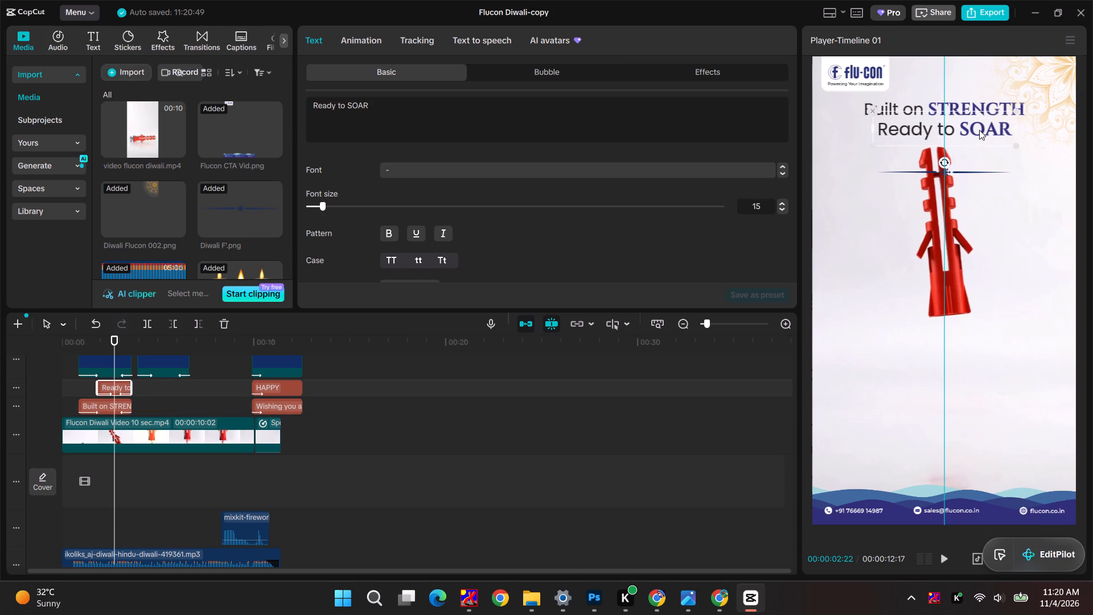
{"action": "left_click_drag", "start_coordinate": [979, 130], "coordinate": [979, 132]}
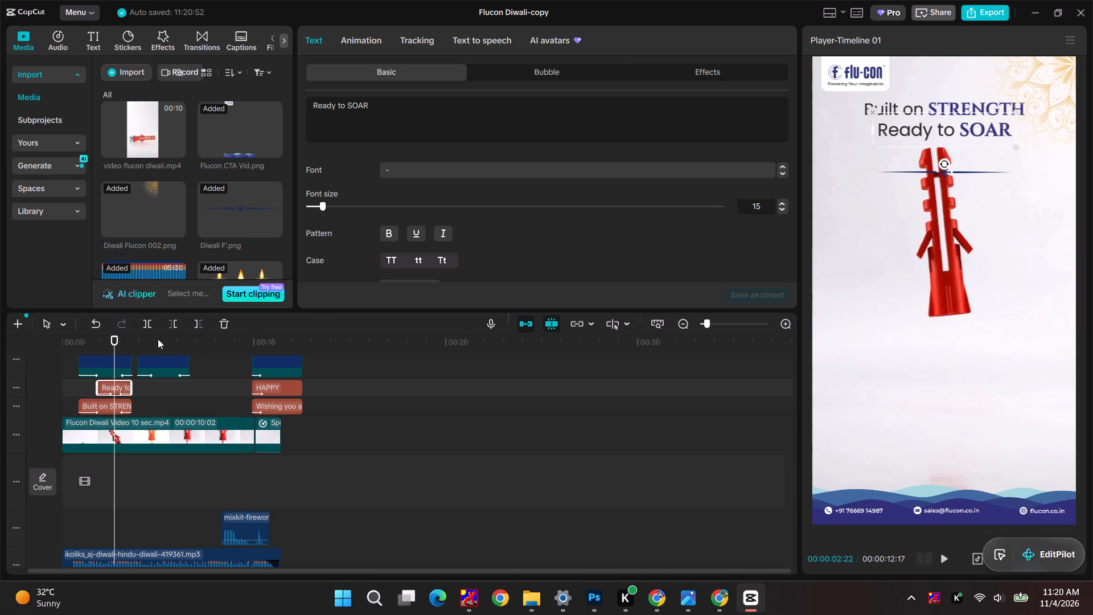
Move the 10-second main video clip down in the frame to position X 0, Y 0.
{"action": "left_click_drag", "start_coordinate": [117, 337], "coordinate": [122, 335]}
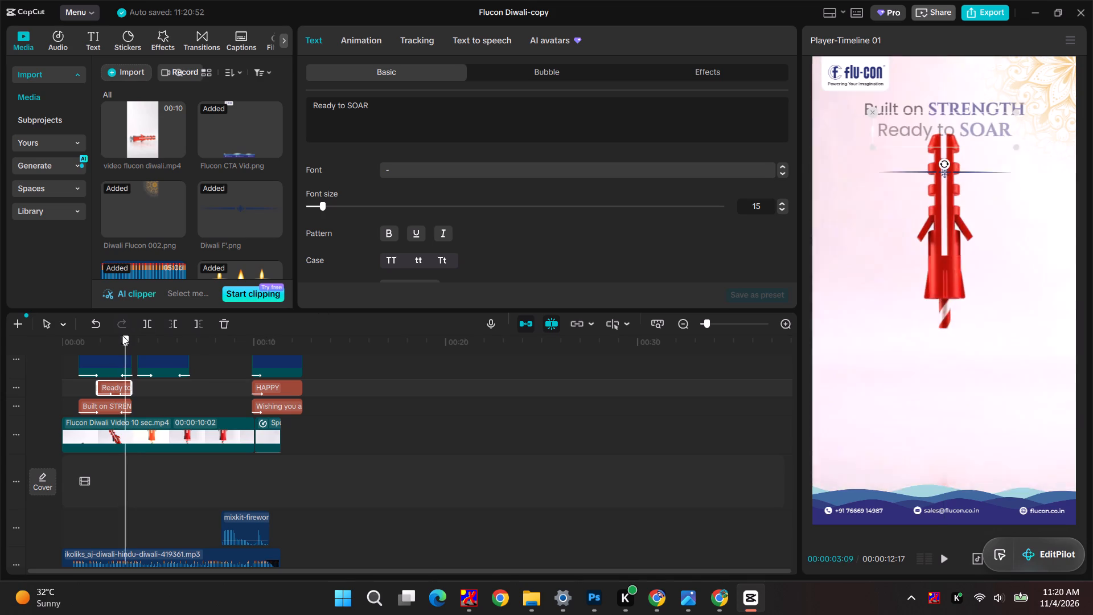
{"action": "left_click_drag", "start_coordinate": [122, 335], "coordinate": [145, 335]}
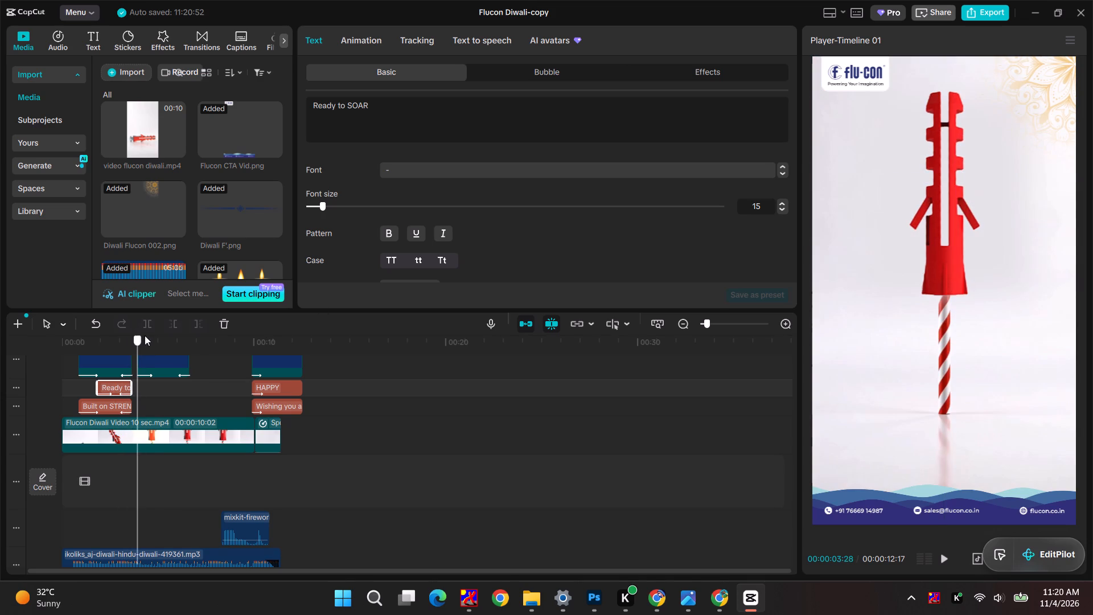
{"action": "left_click_drag", "start_coordinate": [145, 335], "coordinate": [201, 333]}
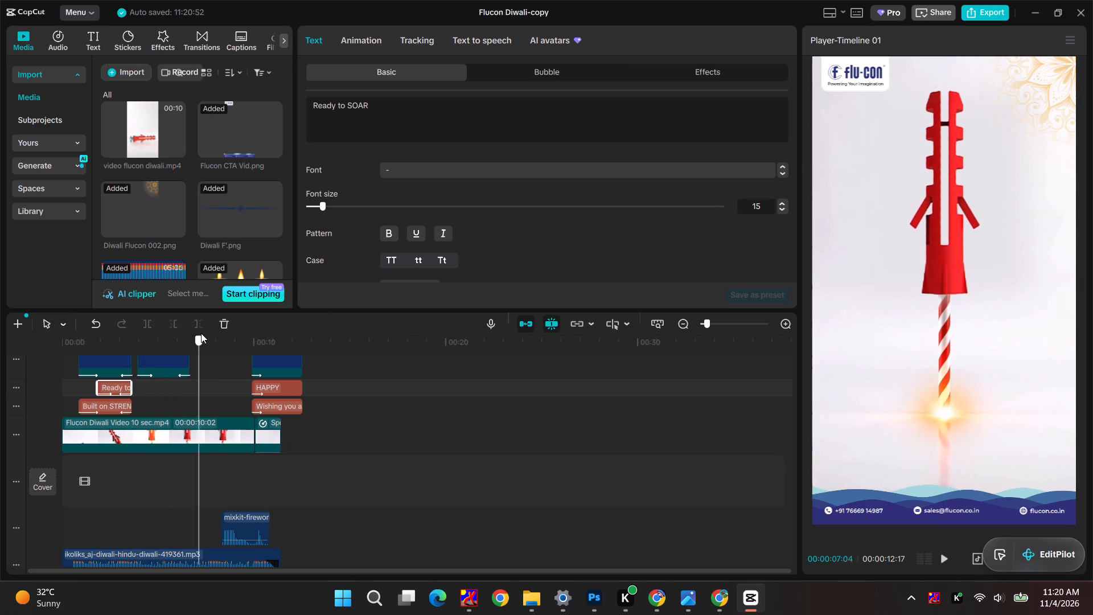
{"action": "left_click_drag", "start_coordinate": [201, 333], "coordinate": [211, 333]}
{"action": "left_click", "coordinate": [915, 339]}
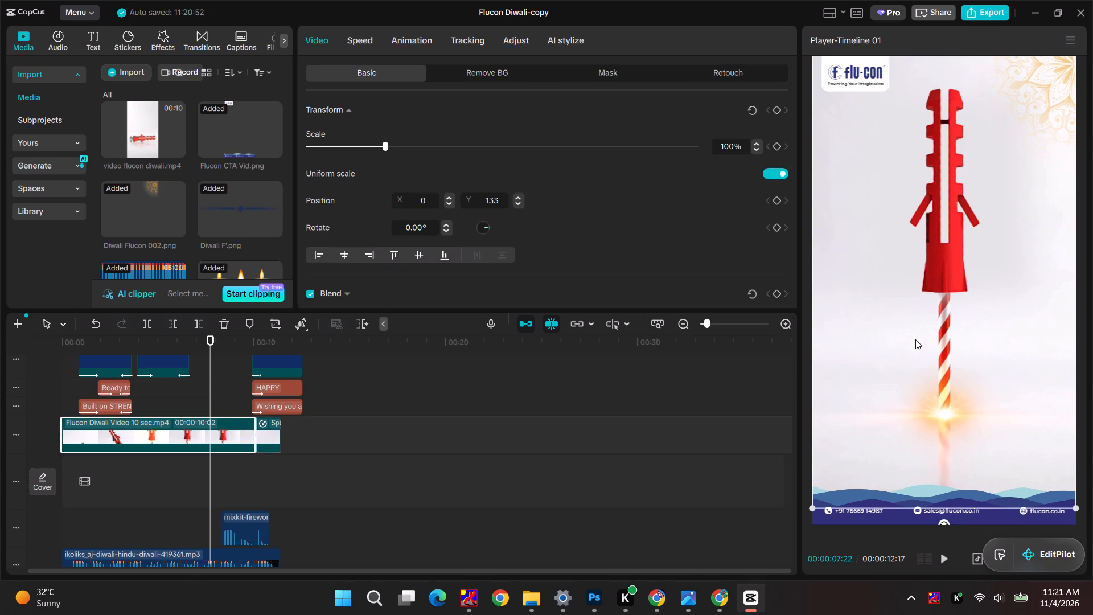
{"action": "left_click_drag", "start_coordinate": [960, 317], "coordinate": [957, 343]}
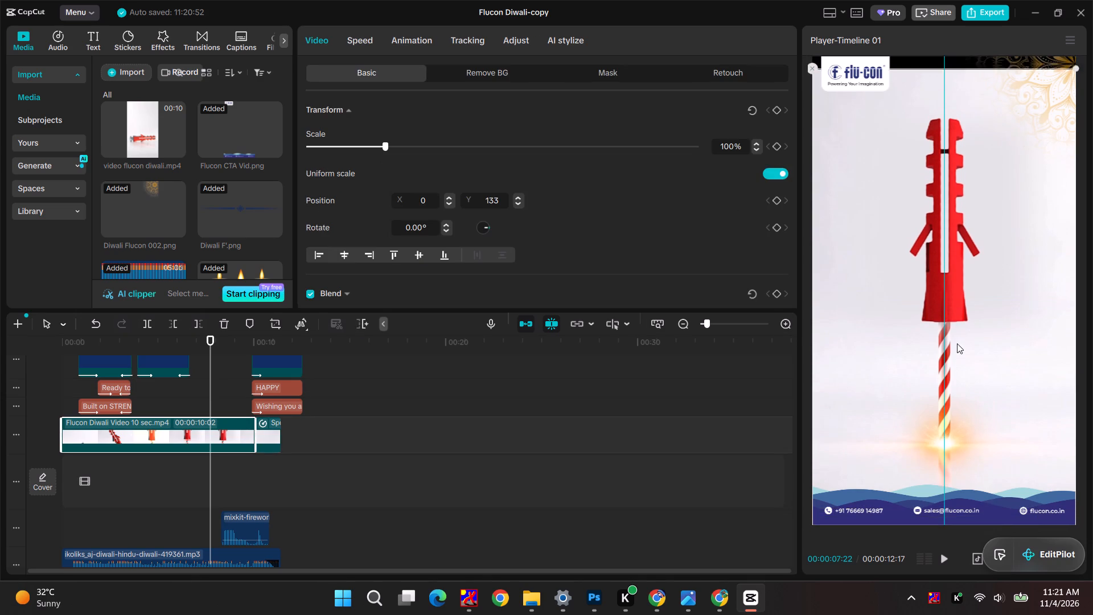
{"action": "left_click_drag", "start_coordinate": [957, 343], "coordinate": [958, 334]}
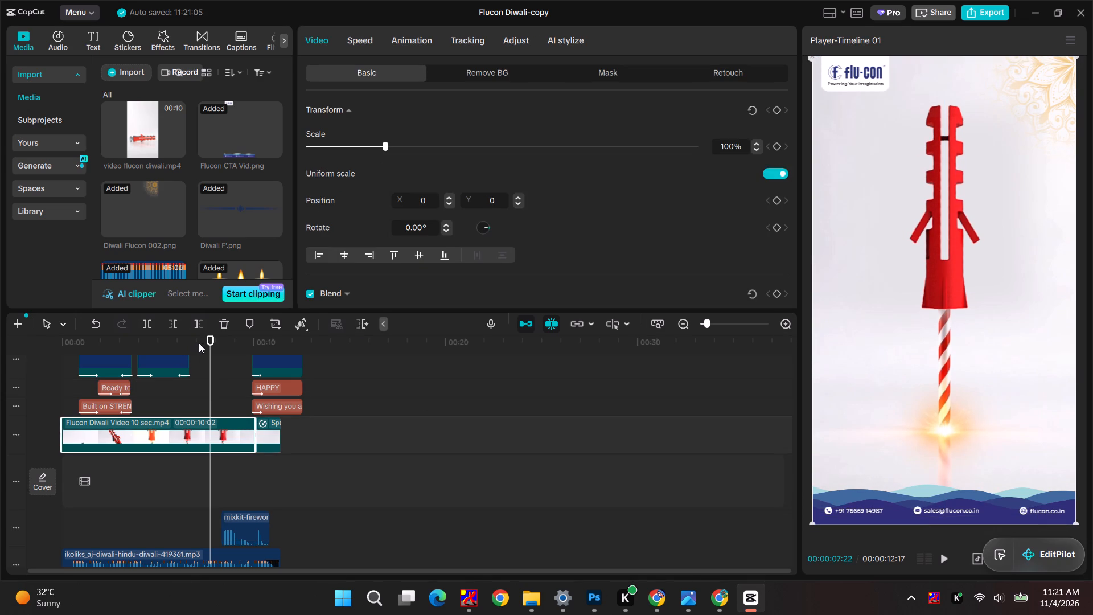
Delete the second divider ornament clip (Diwali F'.png), which starts just before 4 seconds on the timeline.
{"action": "left_click_drag", "start_coordinate": [209, 341], "coordinate": [71, 342]}
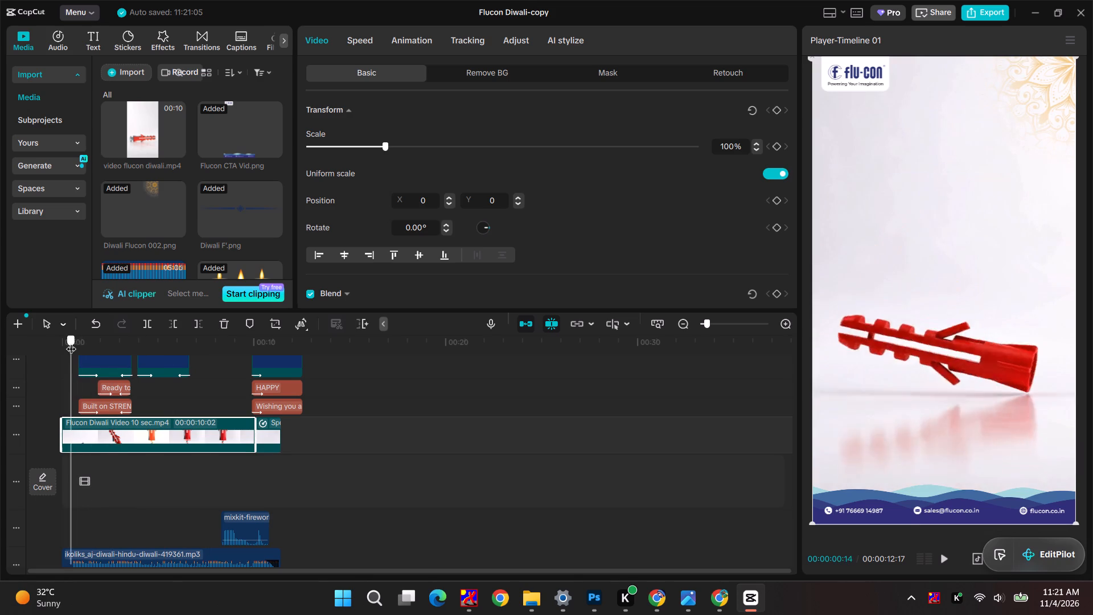
{"action": "left_click_drag", "start_coordinate": [71, 342], "coordinate": [137, 341]}
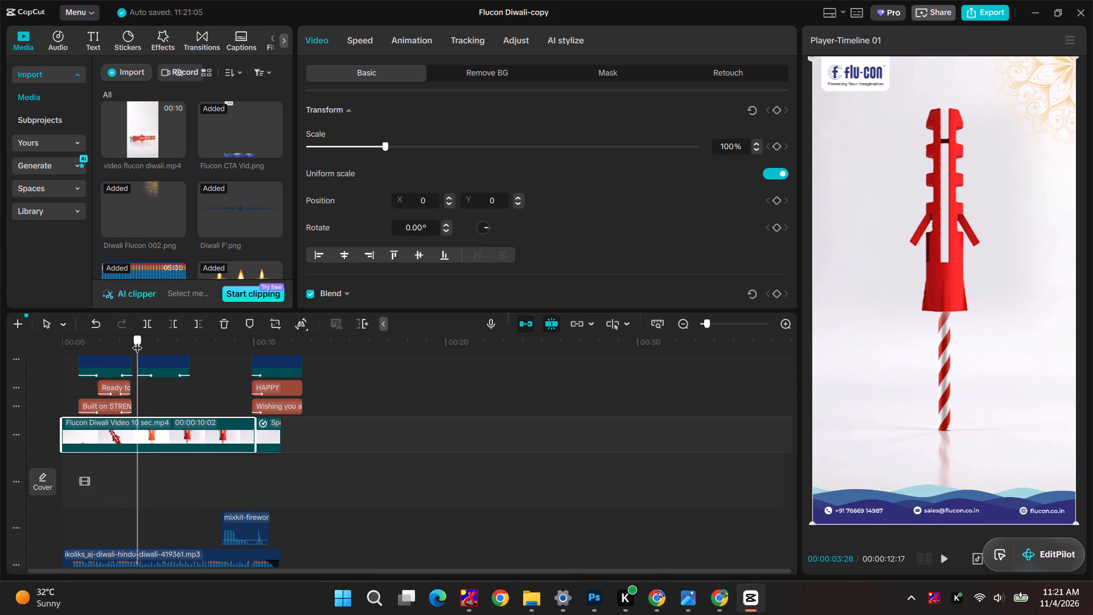
{"action": "left_click_drag", "start_coordinate": [137, 341], "coordinate": [132, 341]}
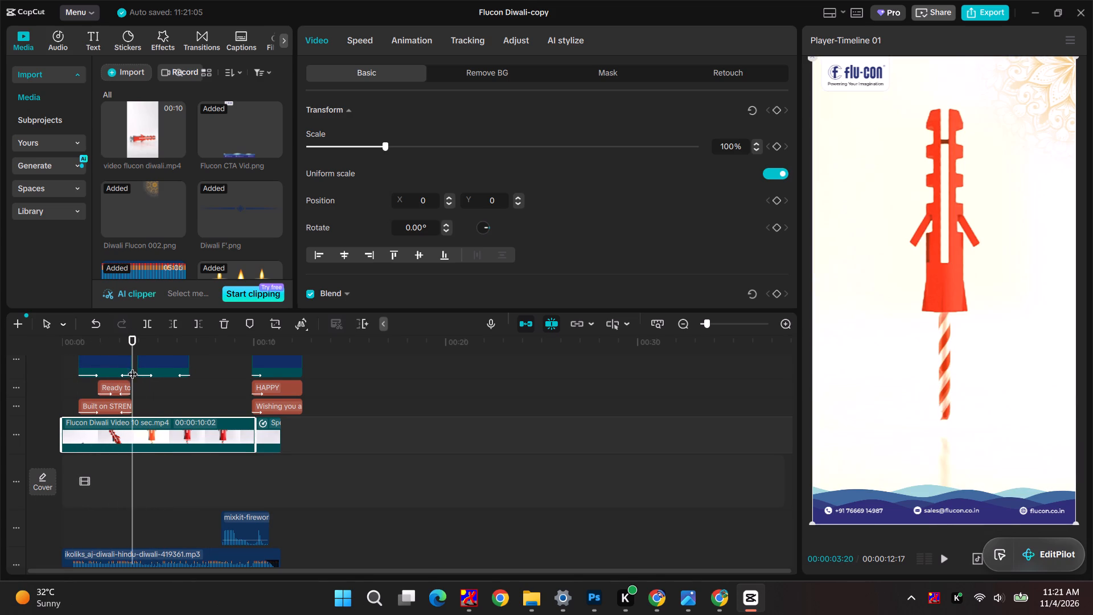
{"action": "scroll", "coordinate": [137, 386], "scroll_direction": "up", "scroll_amount": 3}
{"action": "left_click", "coordinate": [161, 404]}
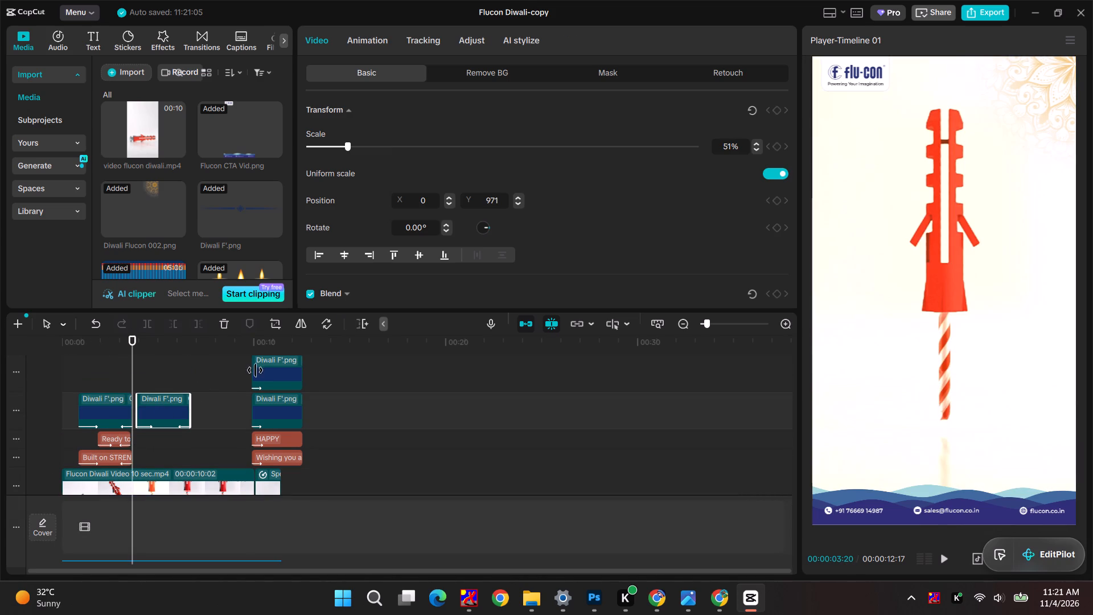
{"action": "scroll", "coordinate": [228, 397], "scroll_direction": "up", "scroll_amount": 5}
{"action": "left_click_drag", "start_coordinate": [133, 339], "coordinate": [157, 339]}
{"action": "scroll", "coordinate": [149, 414], "scroll_direction": "down", "scroll_amount": 3}
{"action": "key", "text": "BackSpace"}
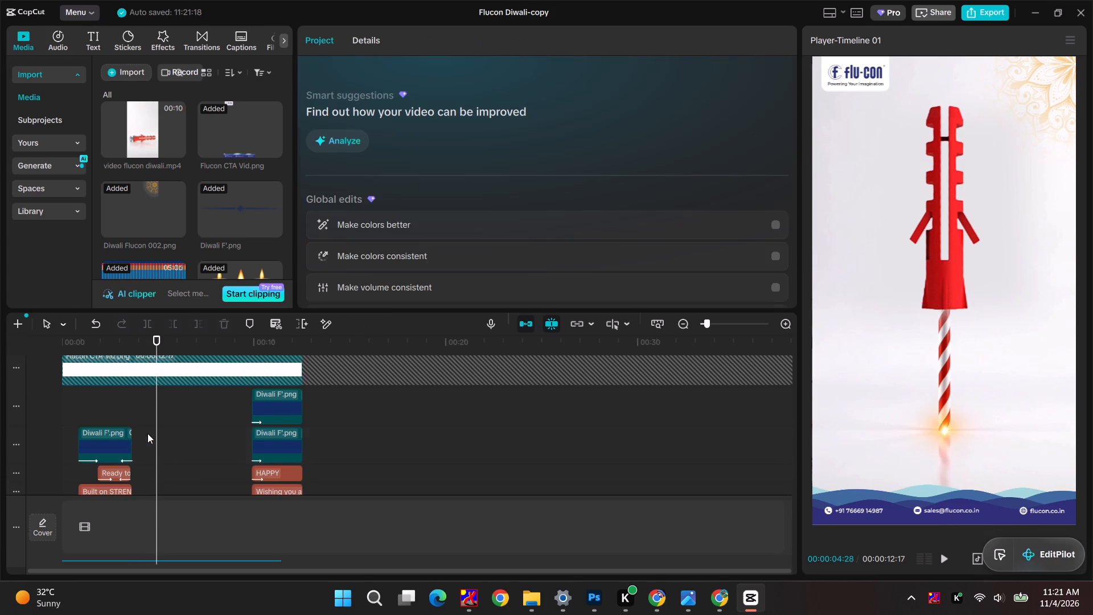
Move the opening divider ornament up to Y 1181, just below the "Ready to SOAR" caption and horizontally centred.
{"action": "left_click_drag", "start_coordinate": [158, 338], "coordinate": [100, 339]}
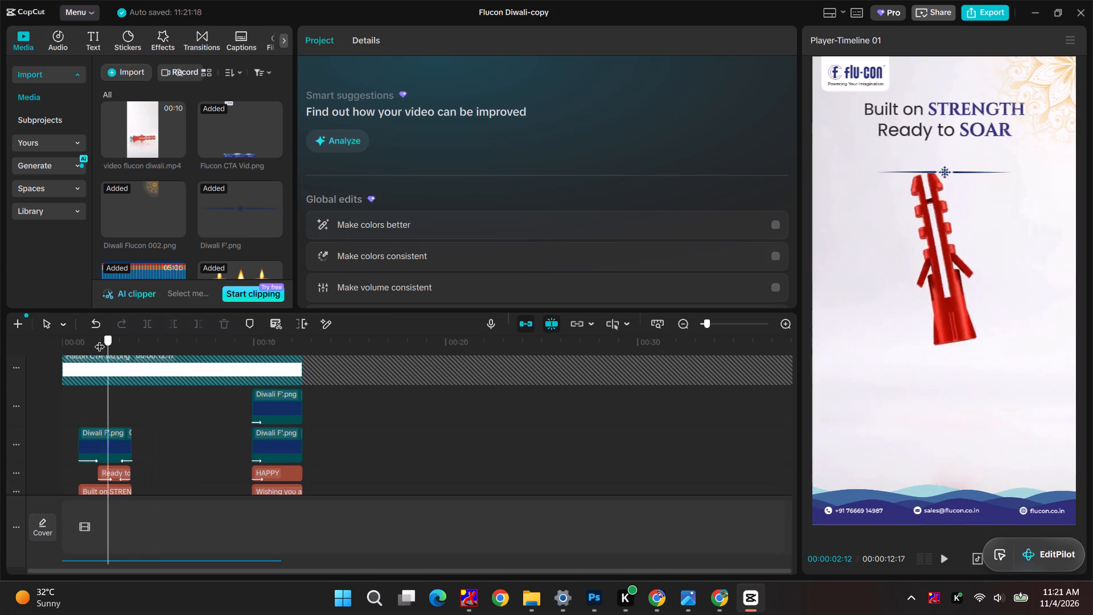
{"action": "left_click_drag", "start_coordinate": [100, 339], "coordinate": [125, 342]}
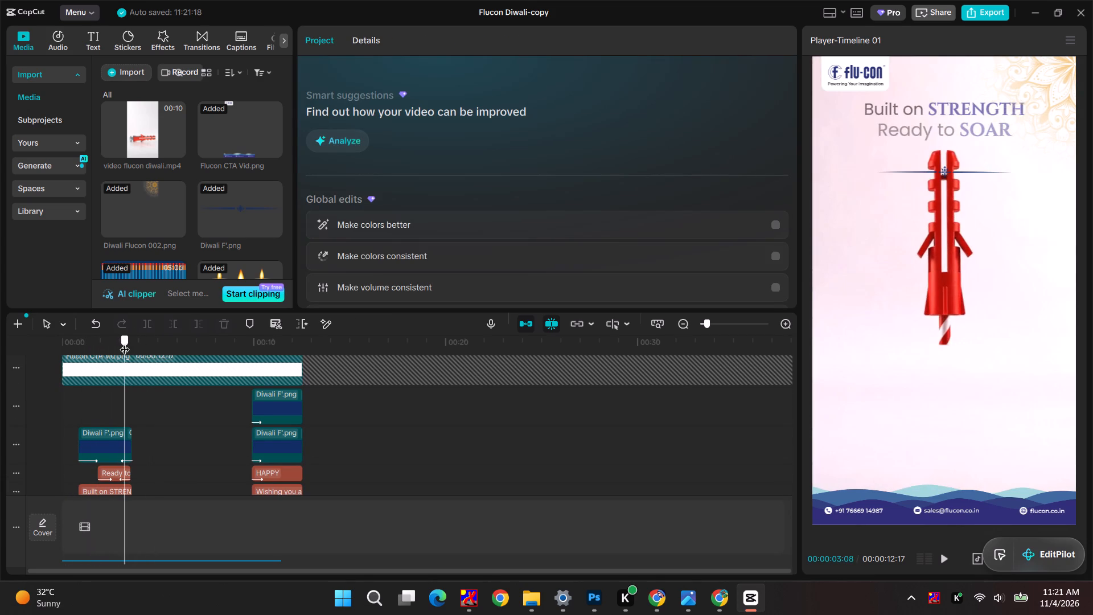
{"action": "left_click_drag", "start_coordinate": [125, 342], "coordinate": [117, 341]}
{"action": "left_click", "coordinate": [948, 174]}
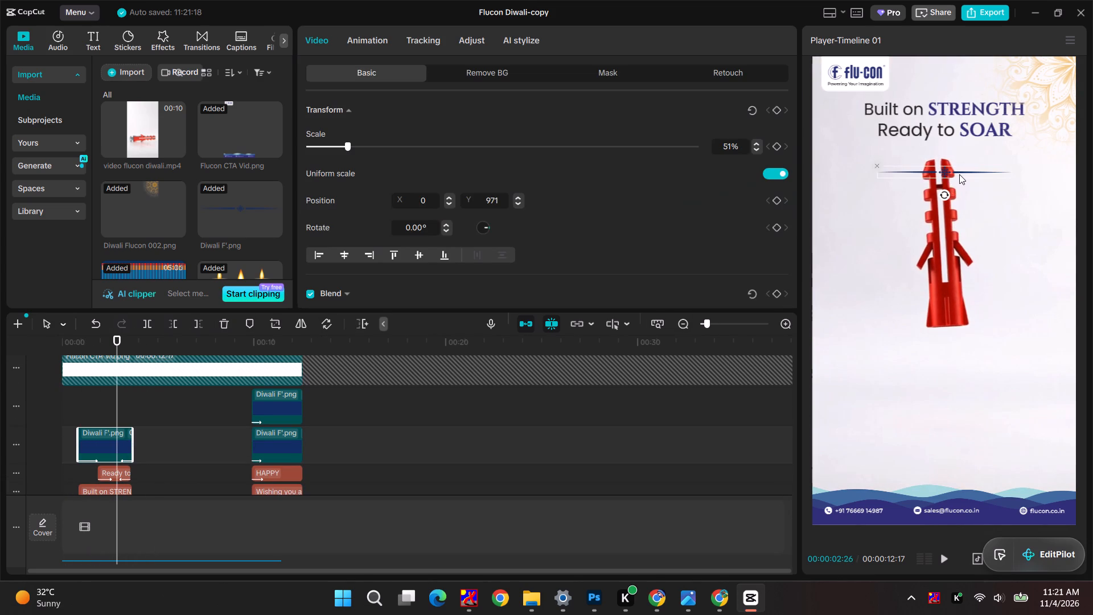
{"action": "left_click_drag", "start_coordinate": [961, 173], "coordinate": [960, 146]}
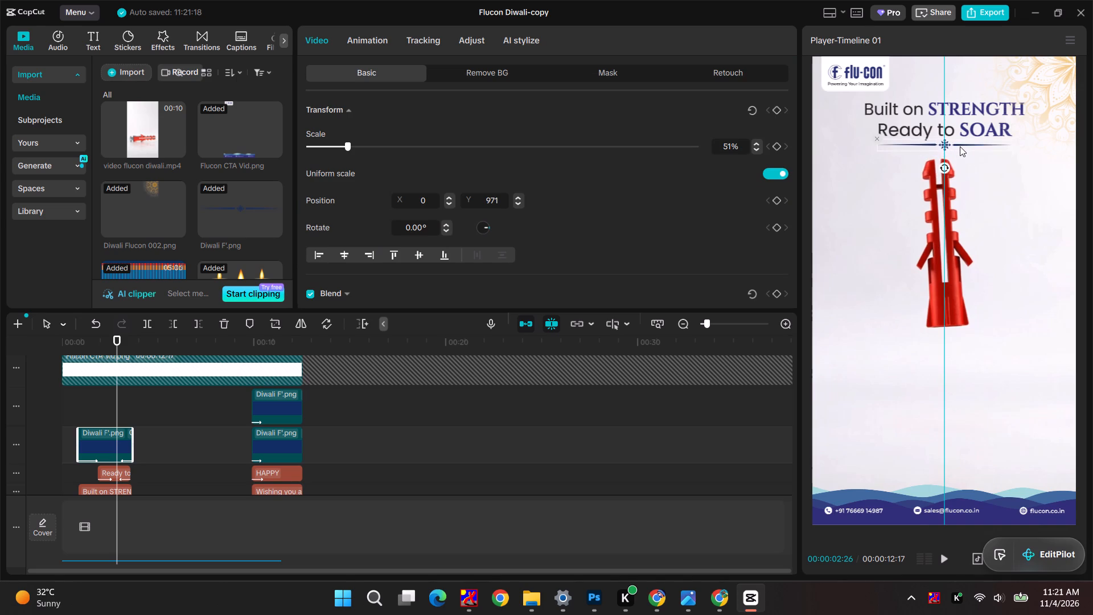
{"action": "left_click_drag", "start_coordinate": [960, 146], "coordinate": [960, 148]}
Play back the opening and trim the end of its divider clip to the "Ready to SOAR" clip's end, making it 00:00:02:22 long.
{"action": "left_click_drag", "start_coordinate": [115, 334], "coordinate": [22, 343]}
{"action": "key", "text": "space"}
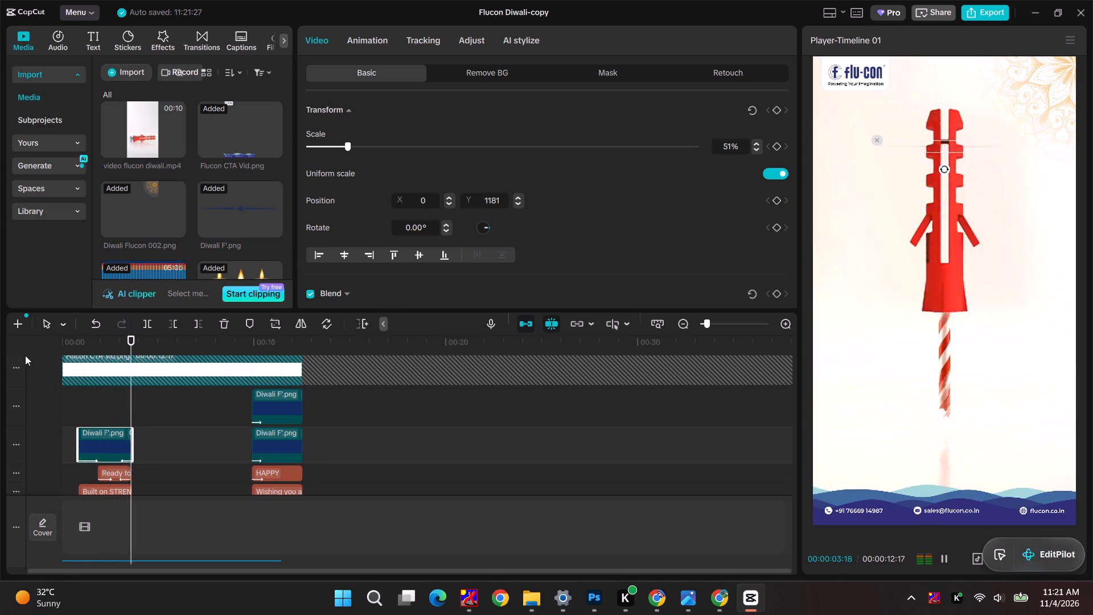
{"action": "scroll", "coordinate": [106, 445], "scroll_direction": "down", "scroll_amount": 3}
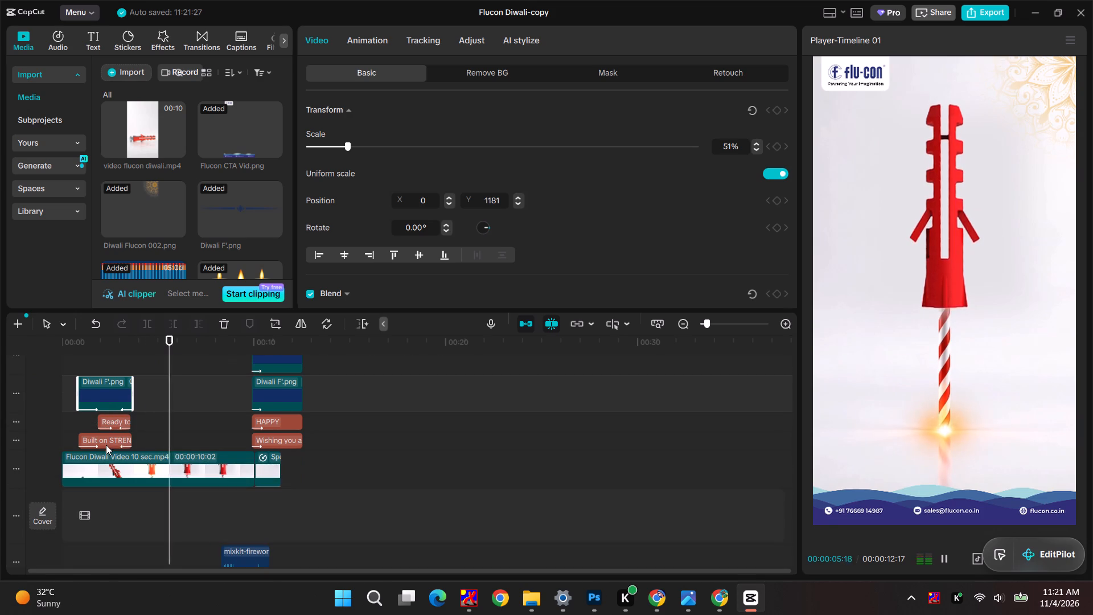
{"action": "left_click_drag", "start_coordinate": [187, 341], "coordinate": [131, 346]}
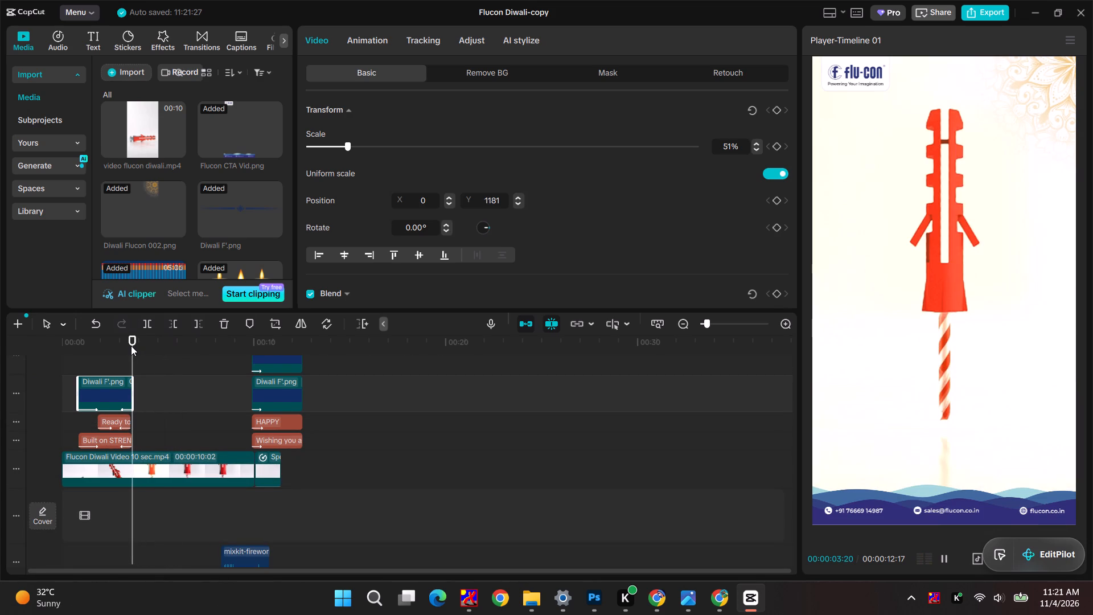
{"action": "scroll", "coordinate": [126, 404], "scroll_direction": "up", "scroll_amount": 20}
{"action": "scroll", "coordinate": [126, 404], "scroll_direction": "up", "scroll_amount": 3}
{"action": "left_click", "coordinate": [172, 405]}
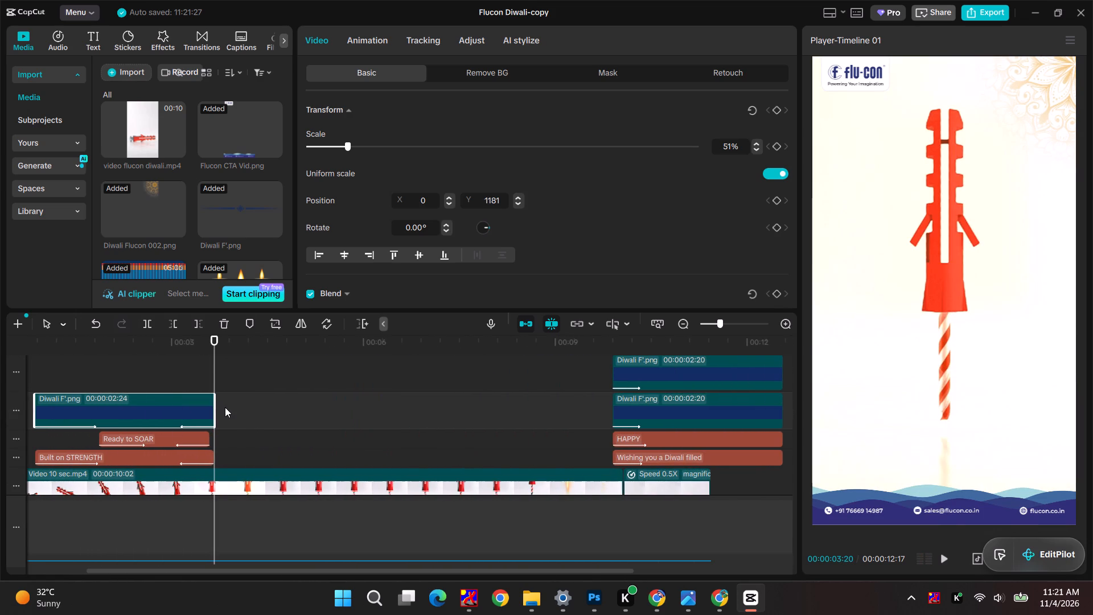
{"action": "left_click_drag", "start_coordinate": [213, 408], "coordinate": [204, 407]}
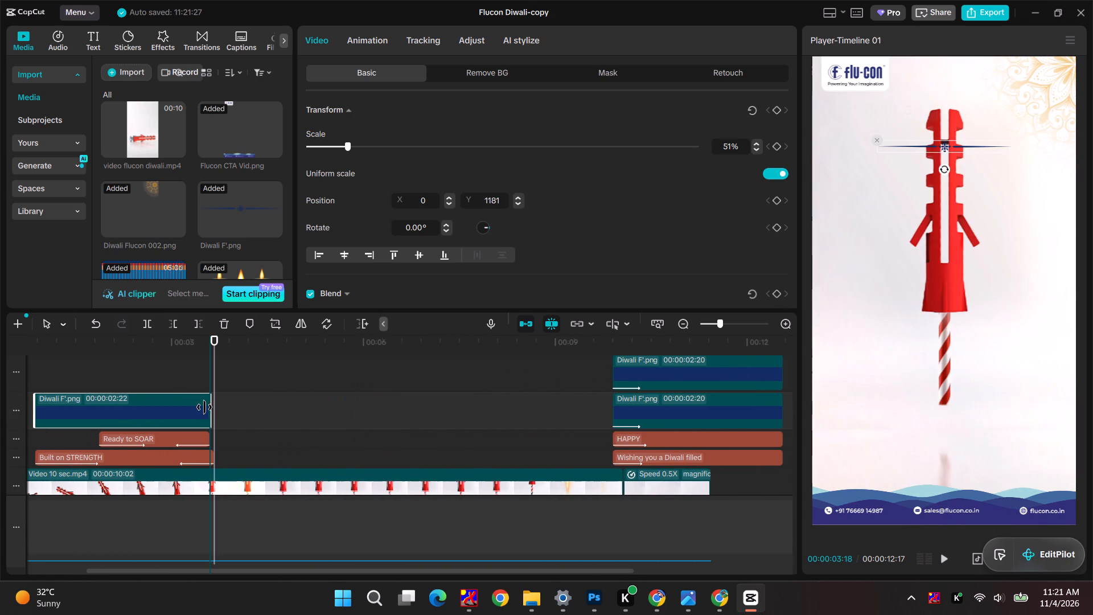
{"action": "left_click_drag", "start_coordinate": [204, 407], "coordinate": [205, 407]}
Trim the end of the "Built on STRENGTH" text clip to 00:00:03:14.
{"action": "left_click", "coordinate": [201, 449]}
{"action": "left_click", "coordinate": [184, 465]}
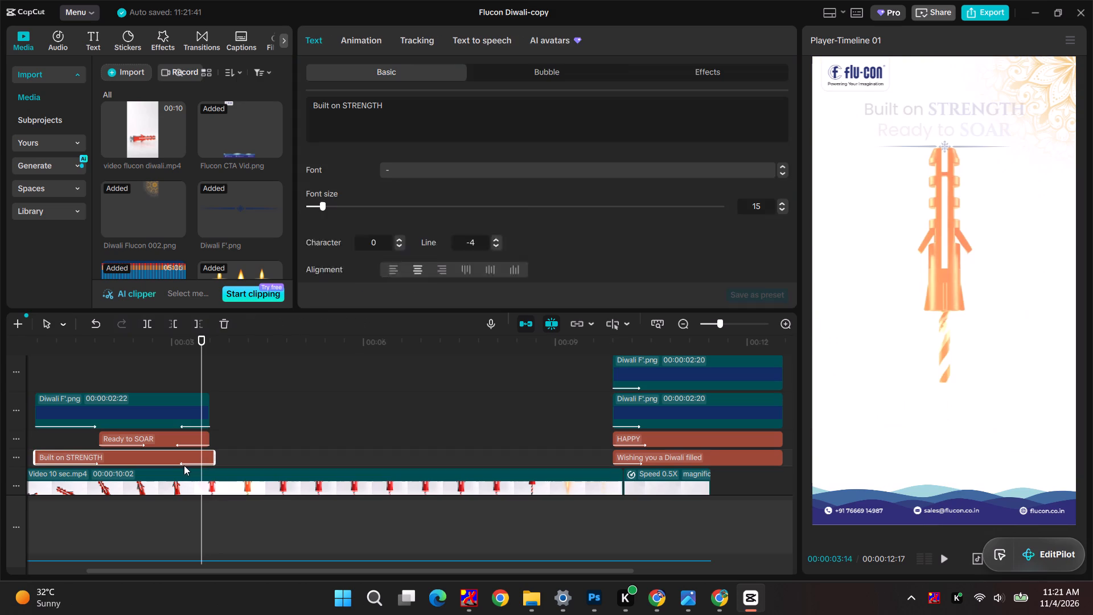
{"action": "left_click_drag", "start_coordinate": [212, 459], "coordinate": [202, 459]}
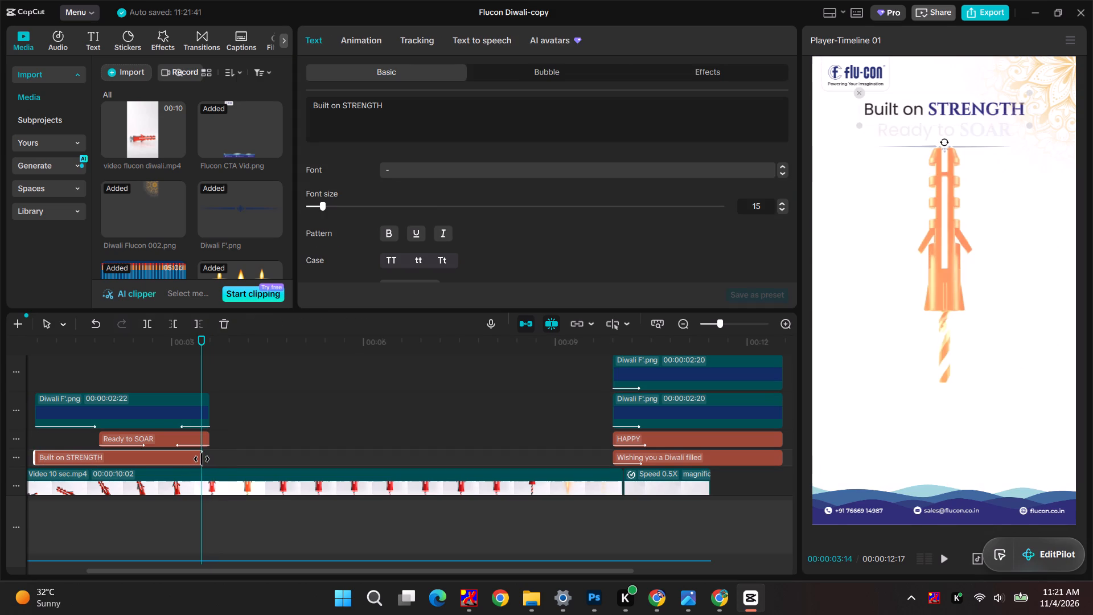
{"action": "left_click_drag", "start_coordinate": [202, 459], "coordinate": [201, 460]}
Trim the ends of the opening divider and "Ready to SOAR" clips to 00:00:03:14, flush with "Built on STRENGTH".
{"action": "scroll", "coordinate": [200, 437], "scroll_direction": "up", "scroll_amount": 9, "text": "ctrl"}
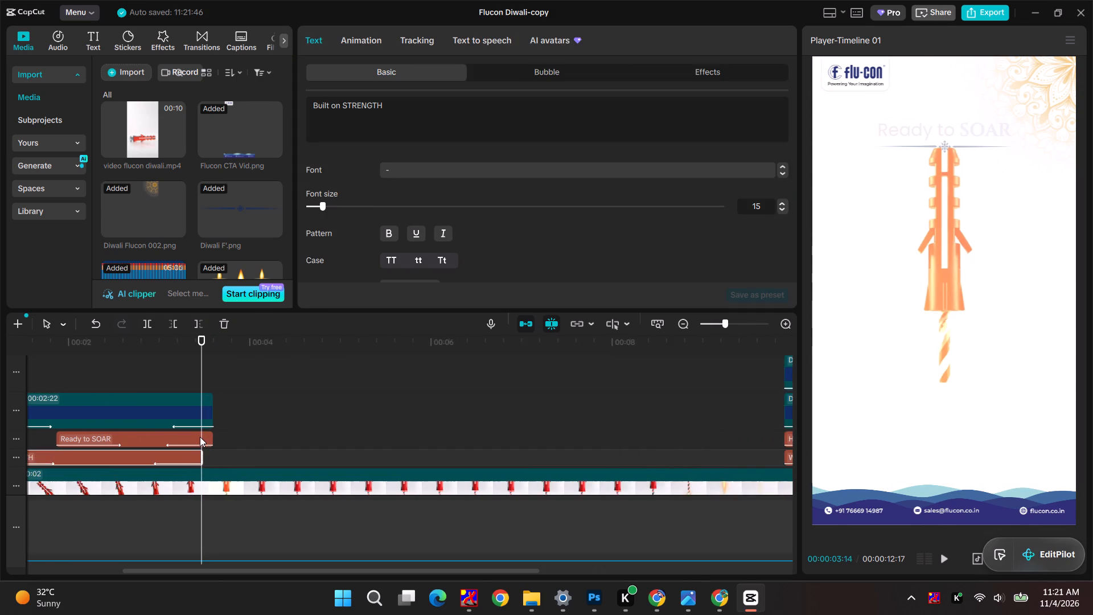
{"action": "scroll", "coordinate": [200, 437], "scroll_direction": "up", "scroll_amount": 17, "text": "ctrl"}
{"action": "left_click", "coordinate": [205, 410]}
{"action": "left_click_drag", "start_coordinate": [233, 409], "coordinate": [206, 413]}
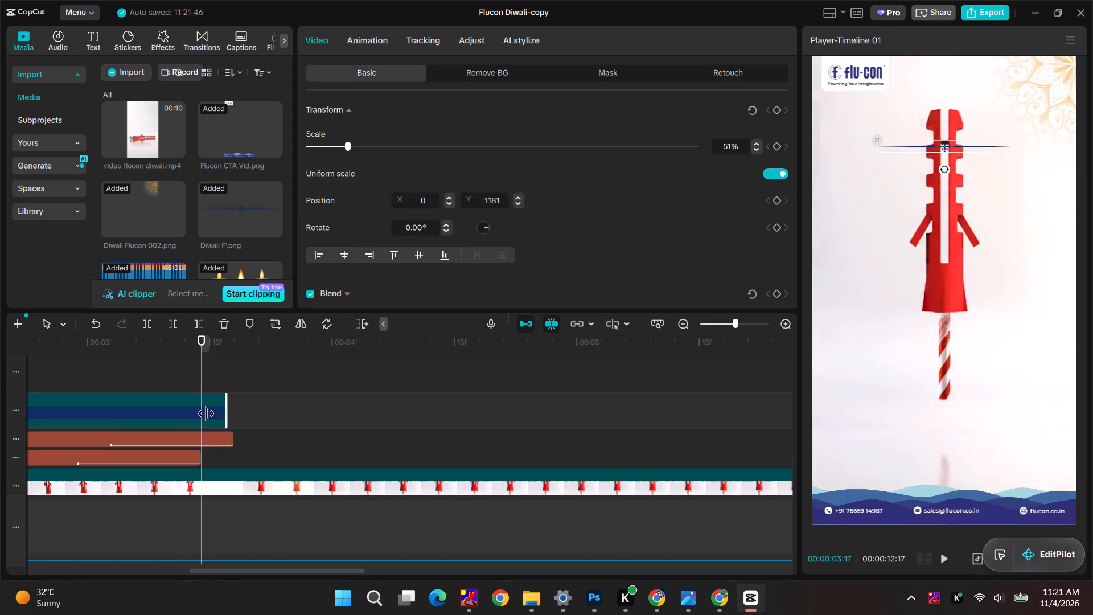
{"action": "left_click_drag", "start_coordinate": [206, 413], "coordinate": [198, 415]}
{"action": "left_click", "coordinate": [216, 437]}
{"action": "left_click_drag", "start_coordinate": [233, 440], "coordinate": [201, 441]}
Extend the start of the "Built on STRENGTH" text clip earlier, to about 0.4 seconds.
{"action": "scroll", "coordinate": [129, 451], "scroll_direction": "down", "scroll_amount": 13, "text": "ctrl"}
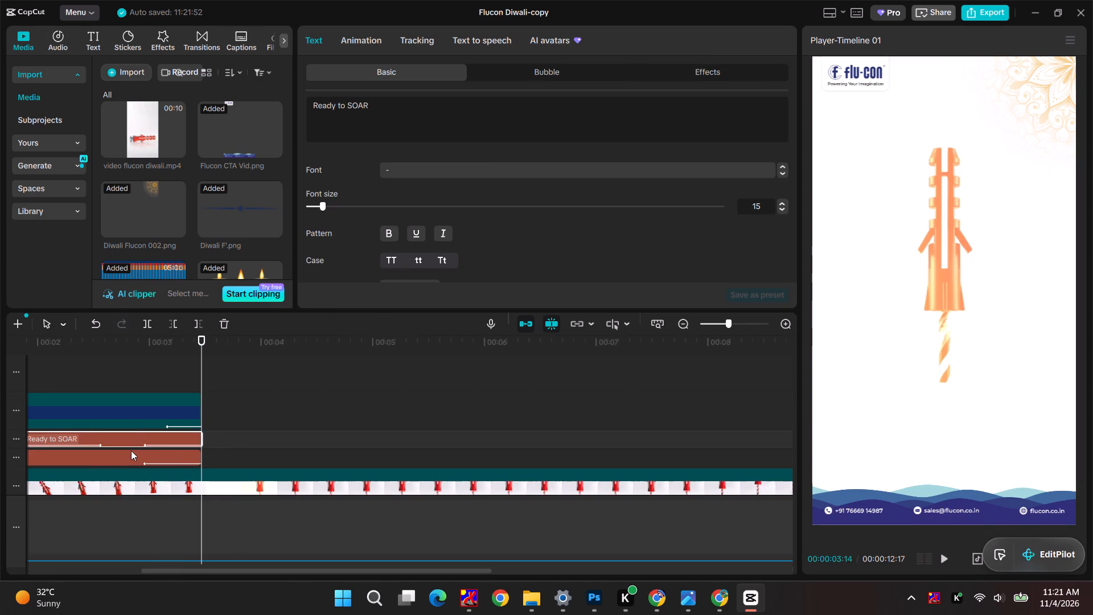
{"action": "scroll", "coordinate": [131, 450], "scroll_direction": "down", "scroll_amount": 19, "text": "ctrl"}
{"action": "scroll", "coordinate": [110, 454], "scroll_direction": "down", "scroll_amount": 2, "text": "ctrl"}
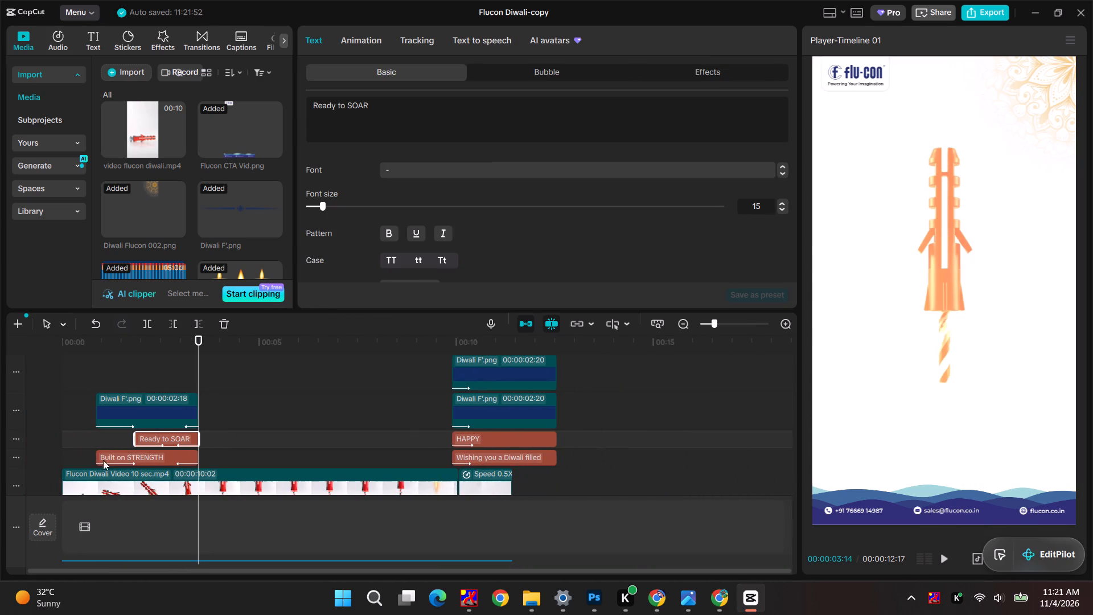
{"action": "left_click", "coordinate": [101, 460]}
{"action": "left_click_drag", "start_coordinate": [93, 460], "coordinate": [77, 460]}
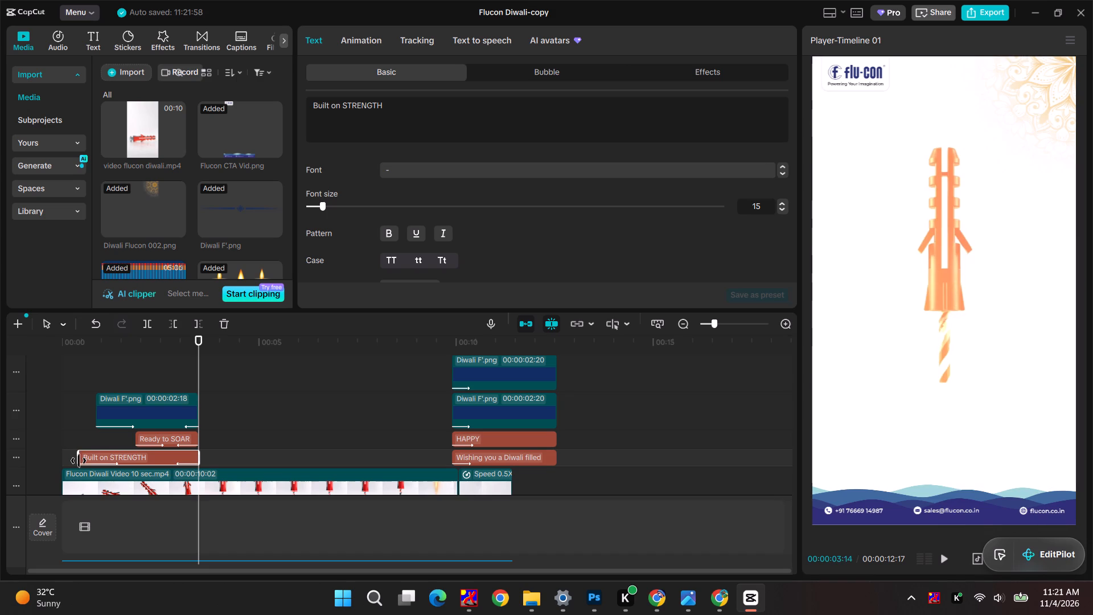
Extend the start of the "Ready to SOAR" text clip earlier, to about 1.4 seconds.
{"action": "left_click", "coordinate": [138, 438]}
{"action": "left_click_drag", "start_coordinate": [135, 440], "coordinate": [118, 440]}
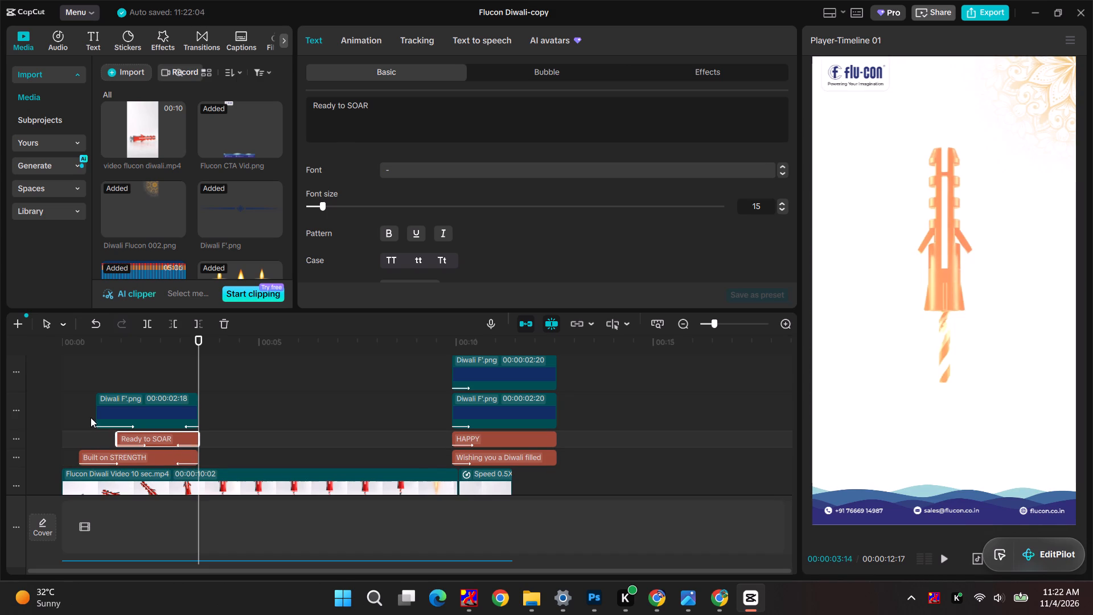
Trim the start of the opening divider clip to about 1.4 seconds, flush with "Ready to SOAR", and play back the opening.
{"action": "left_click", "coordinate": [100, 411]}
{"action": "left_click_drag", "start_coordinate": [95, 415], "coordinate": [123, 415]}
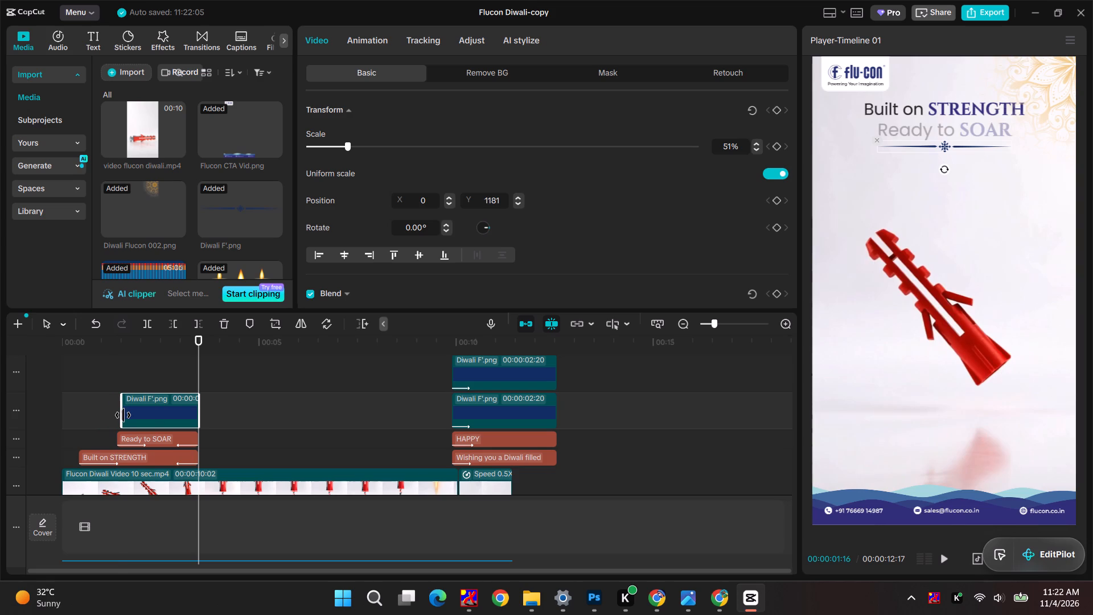
{"action": "left_click_drag", "start_coordinate": [123, 415], "coordinate": [118, 416]}
{"action": "left_click_drag", "start_coordinate": [199, 338], "coordinate": [128, 348]}
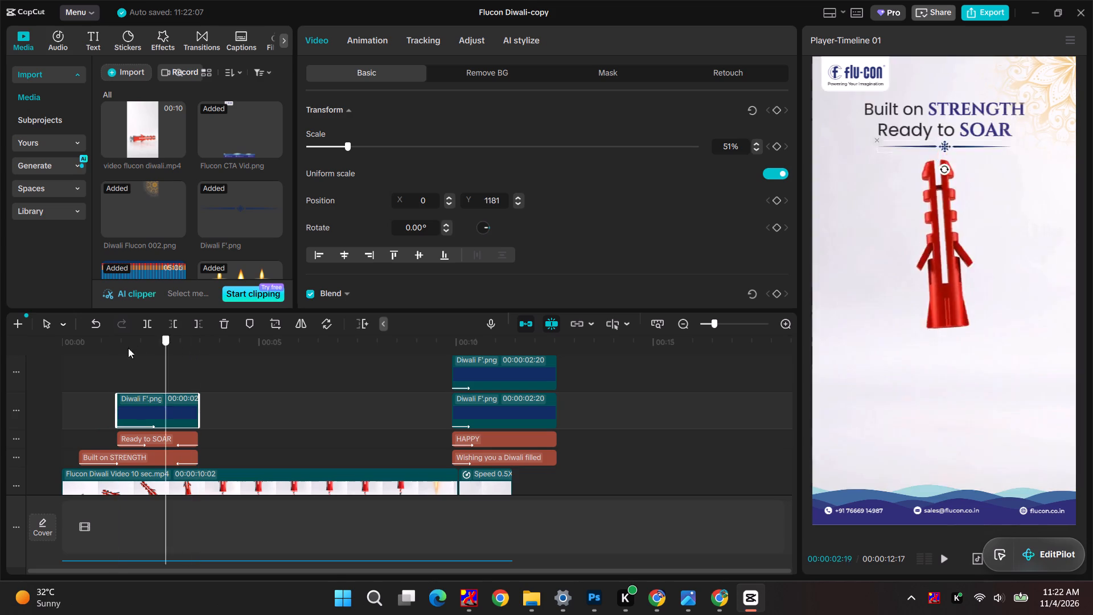
{"action": "left_click_drag", "start_coordinate": [128, 348], "coordinate": [74, 351]}
{"action": "key", "text": "space"}
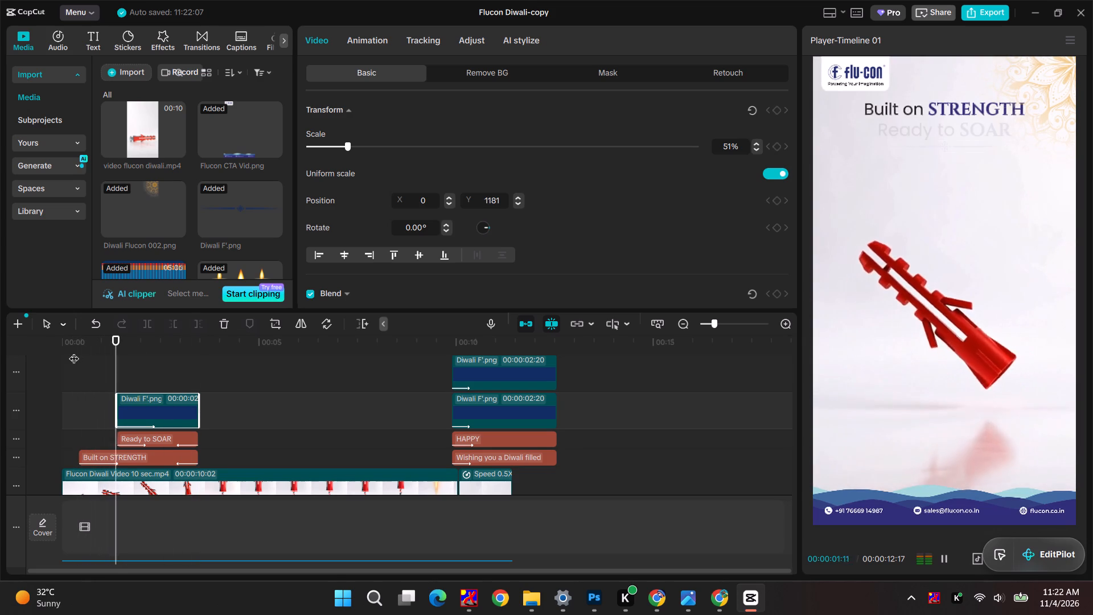
Apply the Letter Pop-In entrance animation to the "Built on STRENGTH" text clip.
{"action": "left_click", "coordinate": [145, 439]}
{"action": "left_click_drag", "start_coordinate": [249, 343], "coordinate": [157, 352]}
{"action": "left_click", "coordinate": [358, 40]}
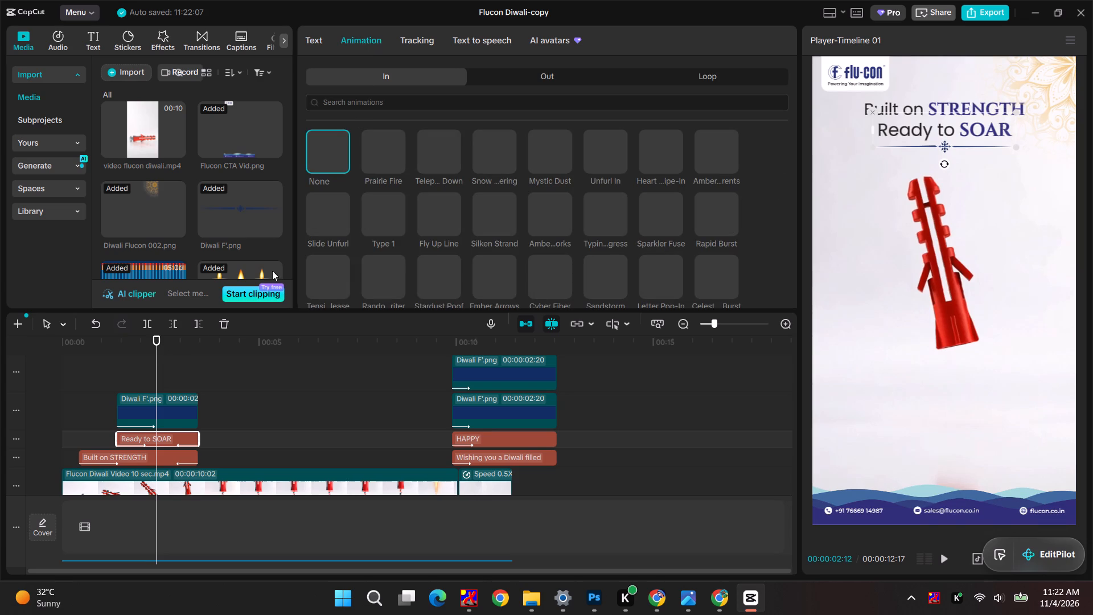
{"action": "left_click", "coordinate": [106, 455]}
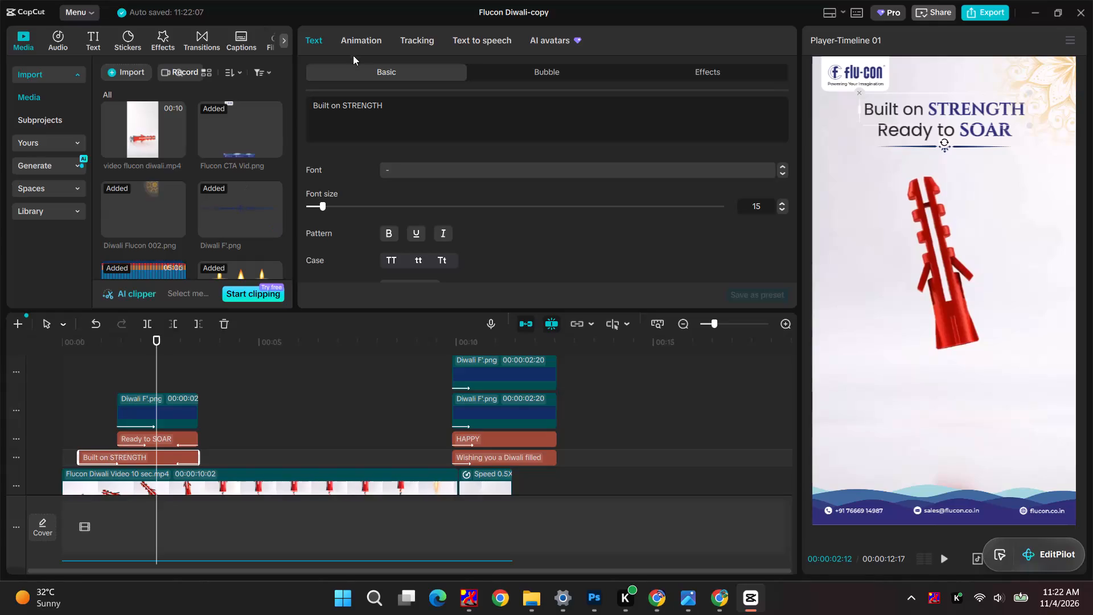
{"action": "left_click", "coordinate": [370, 40]}
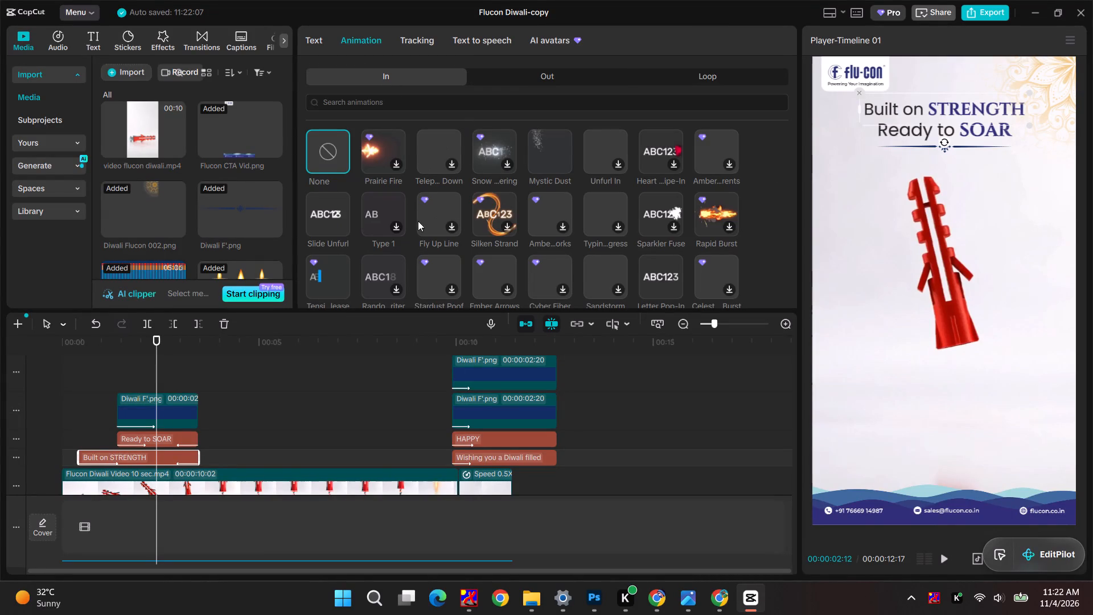
{"action": "left_click", "coordinate": [146, 437]}
{"action": "left_click", "coordinate": [133, 454]}
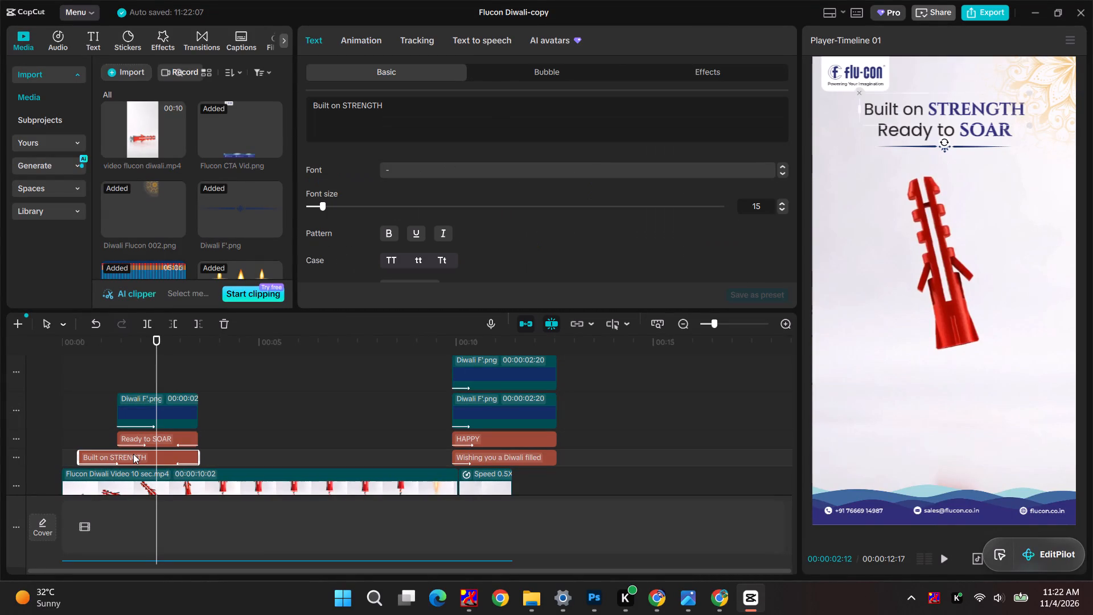
{"action": "left_click", "coordinate": [350, 34]}
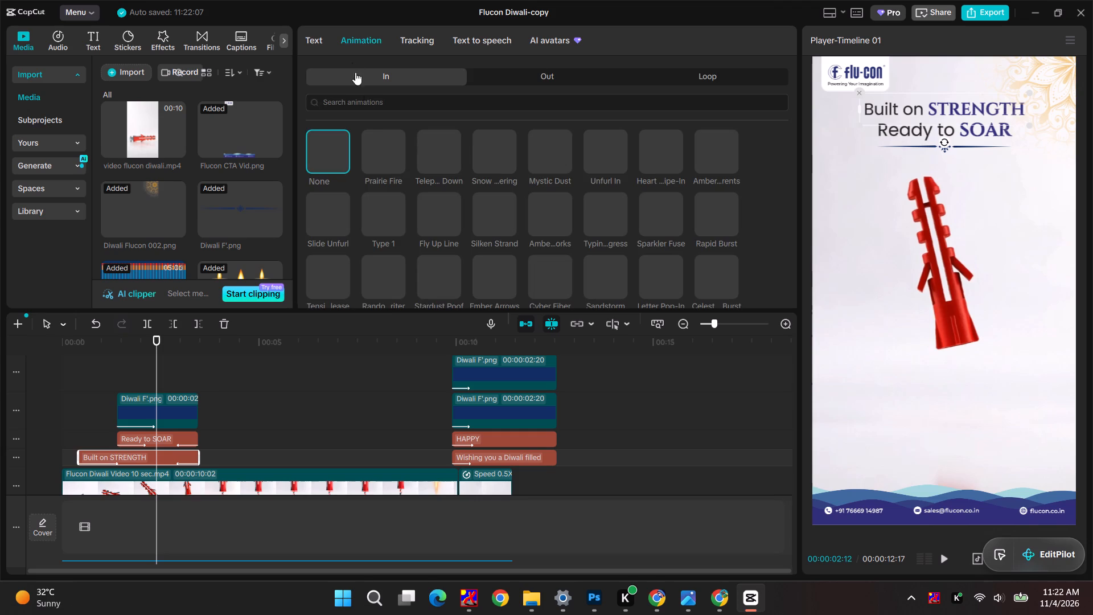
{"action": "scroll", "coordinate": [360, 170], "scroll_direction": "down", "scroll_amount": 2}
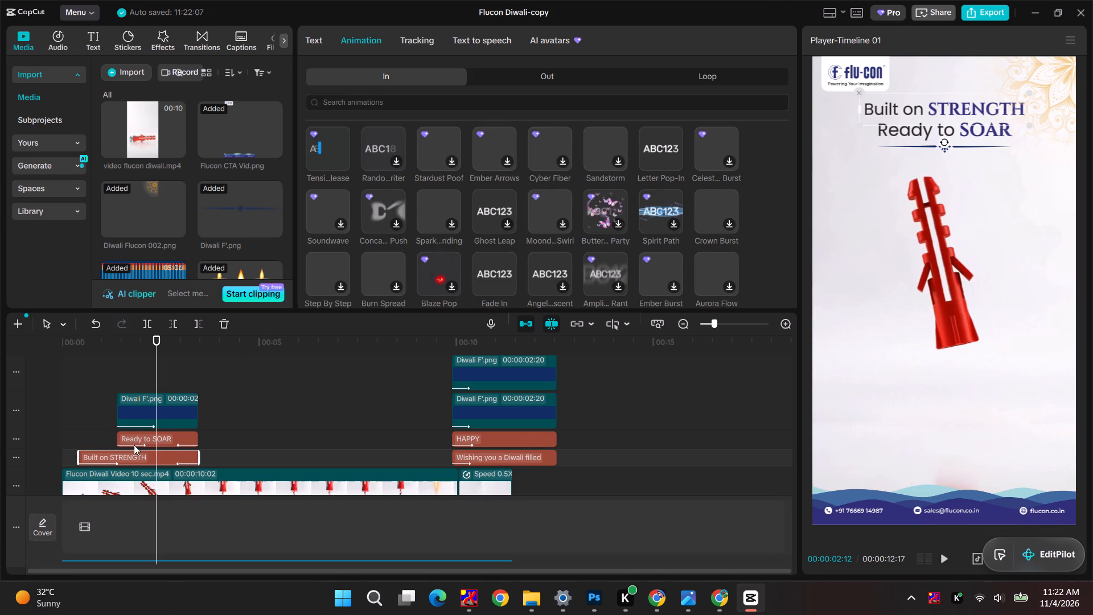
{"action": "left_click_drag", "start_coordinate": [158, 338], "coordinate": [93, 348]}
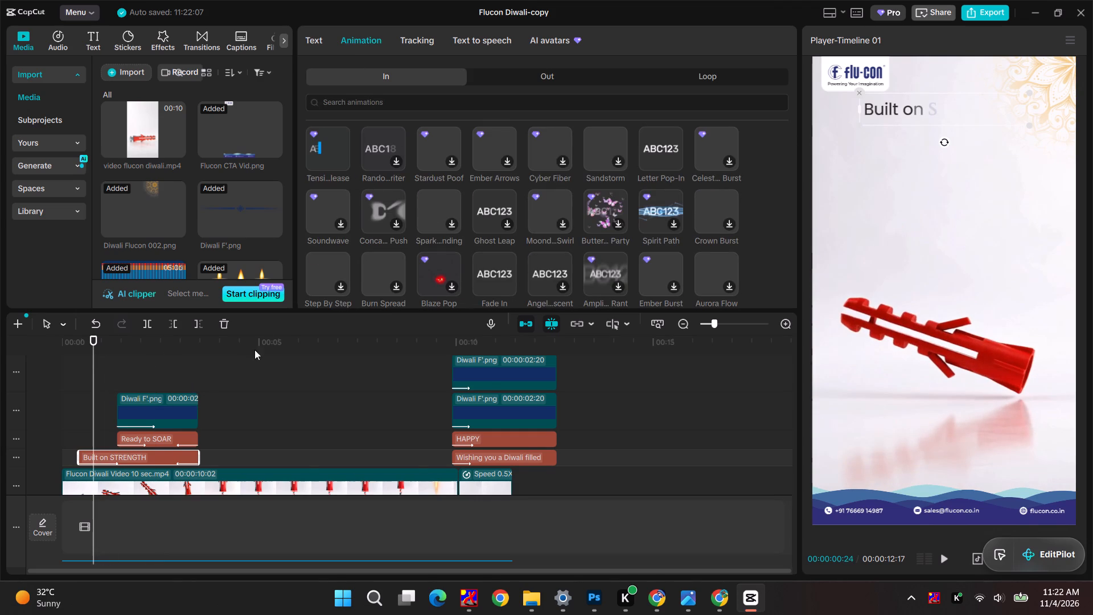
{"action": "scroll", "coordinate": [244, 386], "scroll_direction": "up", "scroll_amount": 3}
{"action": "scroll", "coordinate": [488, 253], "scroll_direction": "up", "scroll_amount": 5}
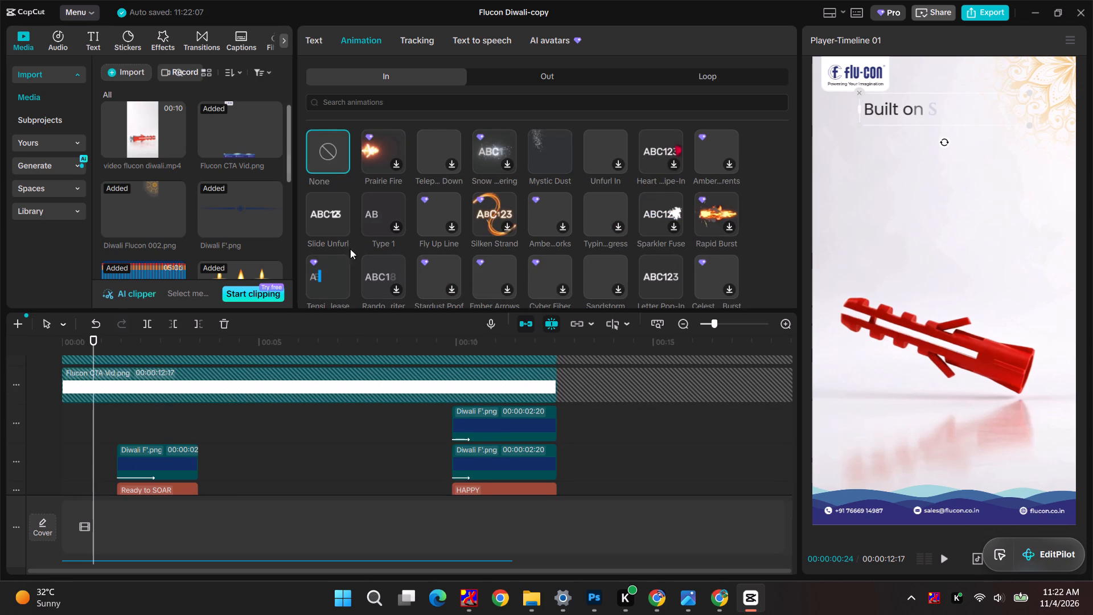
{"action": "scroll", "coordinate": [345, 190], "scroll_direction": "down", "scroll_amount": 2}
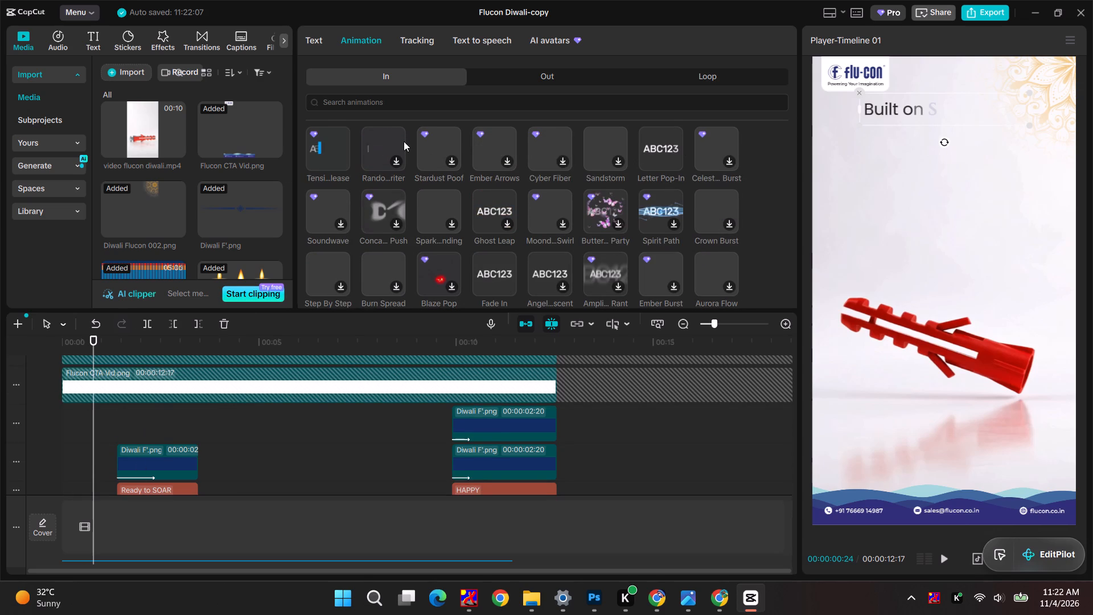
{"action": "left_click", "coordinate": [661, 149]}
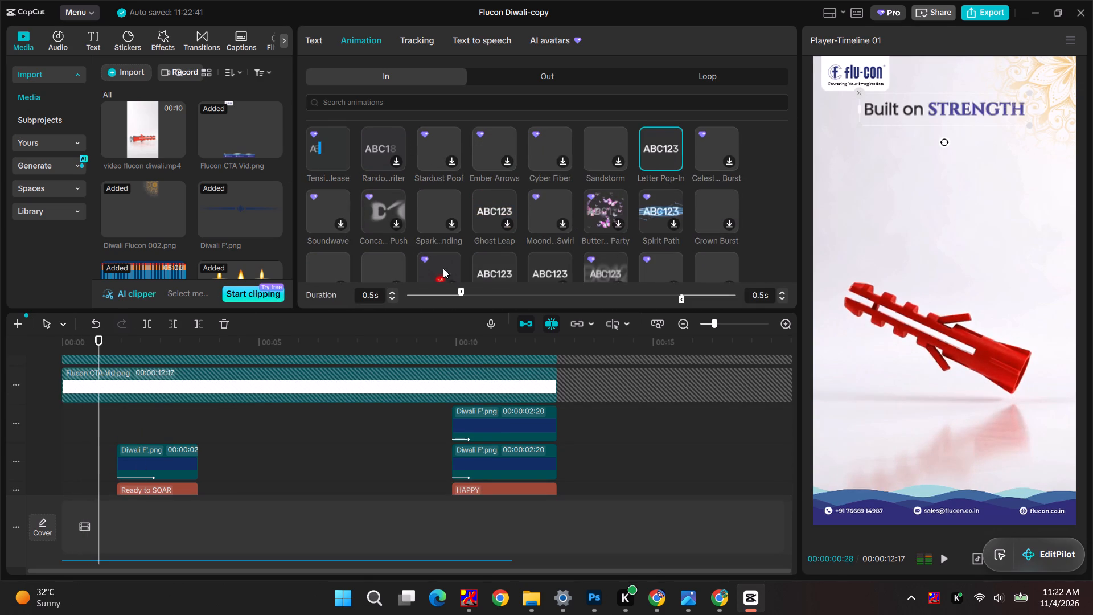
Set the entrance animation duration of "Built on STRENGTH" to 0.8 s and play the opening from the start.
{"action": "scroll", "coordinate": [268, 293], "scroll_direction": "down", "scroll_amount": 2}
{"action": "scroll", "coordinate": [192, 368], "scroll_direction": "down", "scroll_amount": 2}
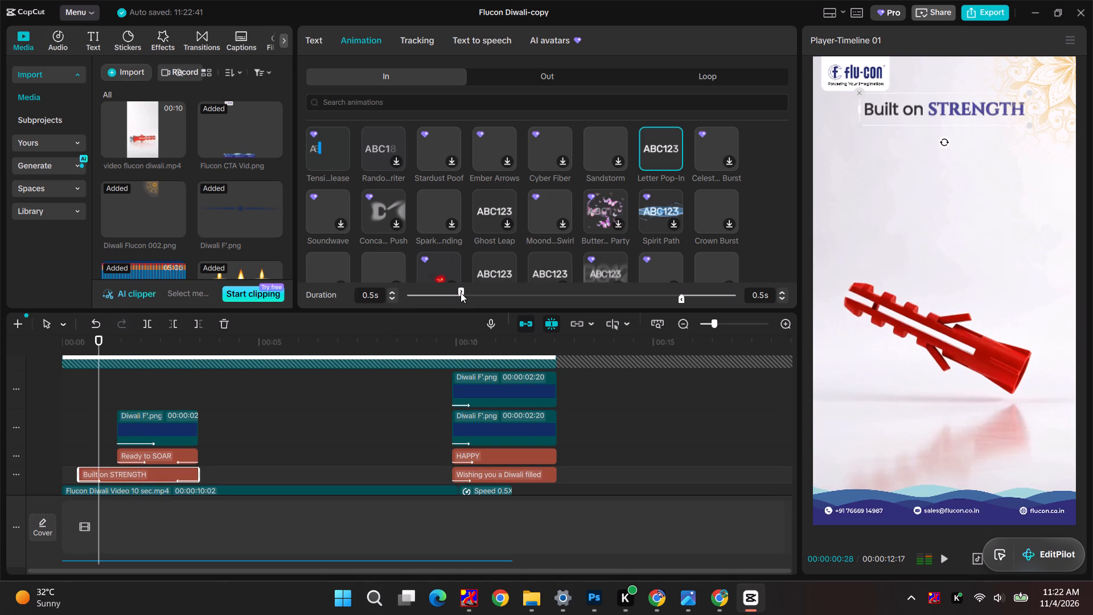
{"action": "left_click_drag", "start_coordinate": [461, 293], "coordinate": [478, 292]}
{"action": "left_click_drag", "start_coordinate": [476, 290], "coordinate": [494, 291]}
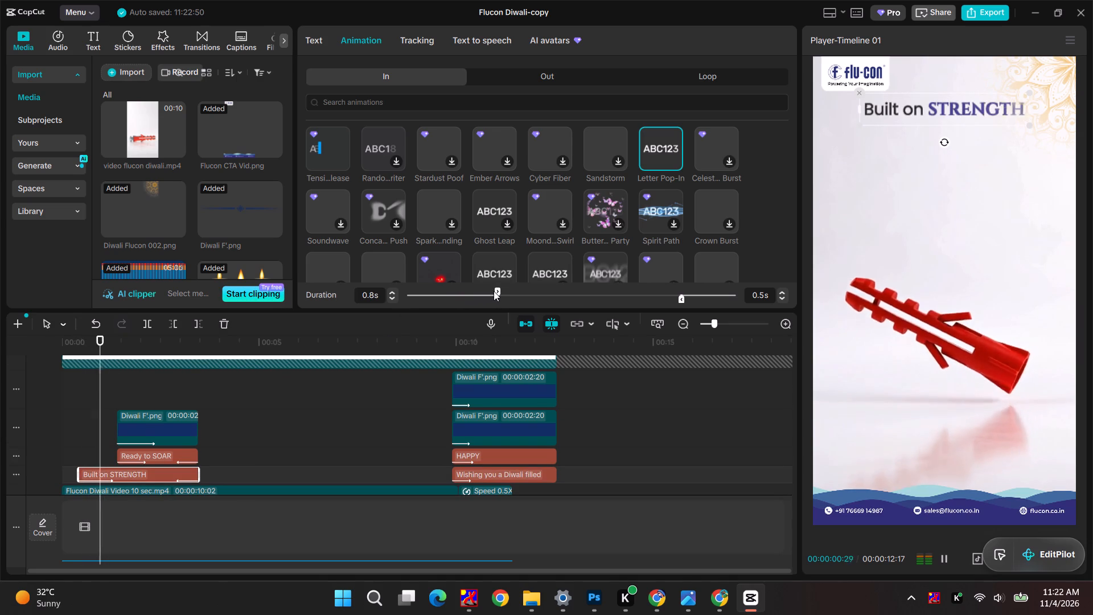
{"action": "left_click", "coordinate": [114, 337]}
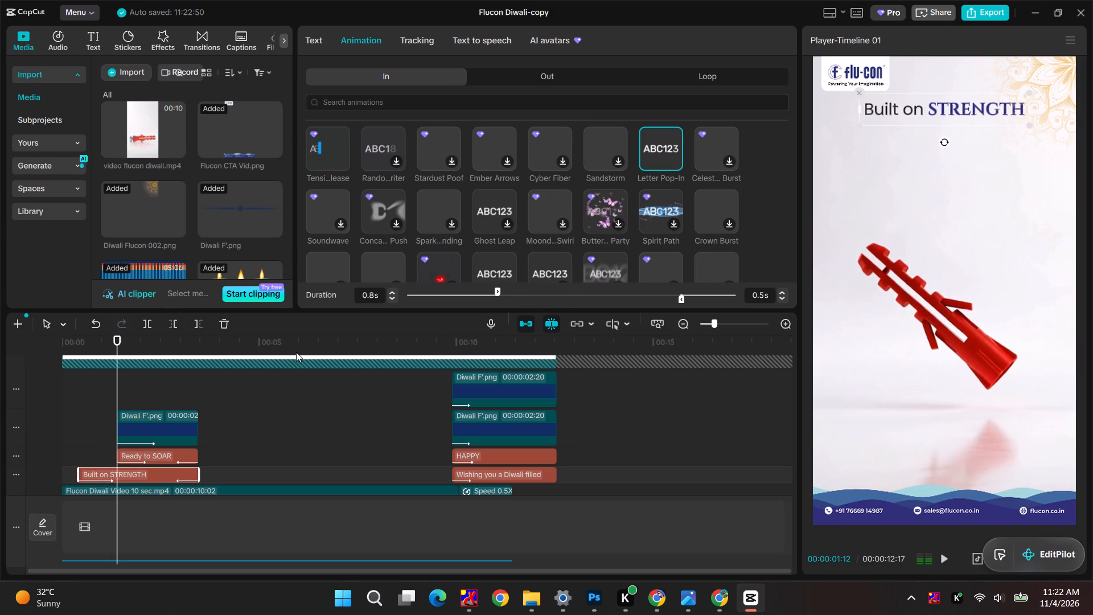
{"action": "left_click_drag", "start_coordinate": [113, 339], "coordinate": [60, 341]}
{"action": "key", "text": "space"}
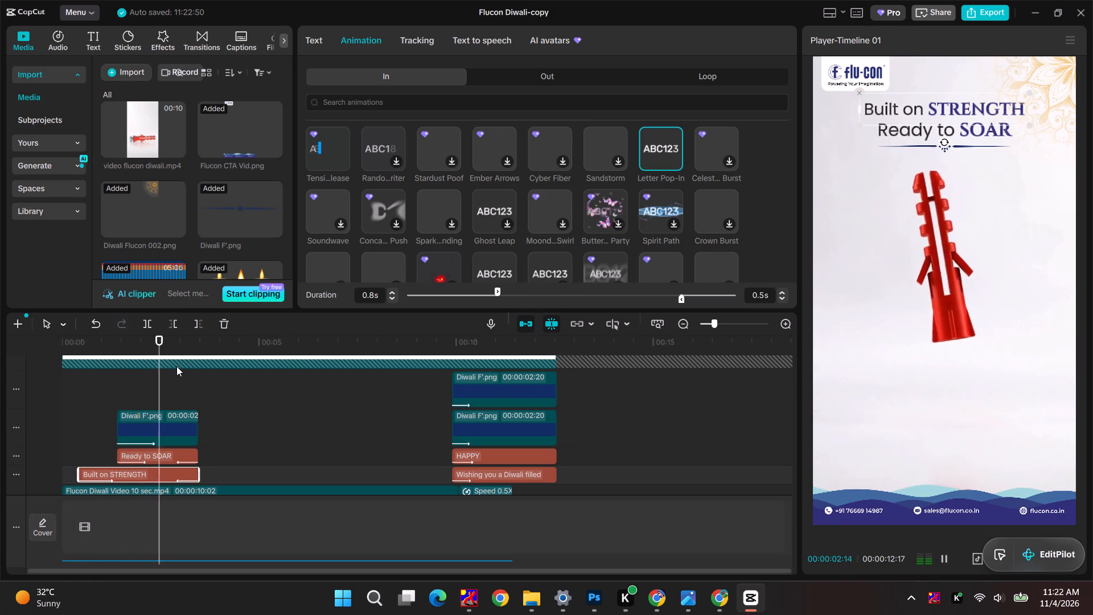
Apply the Letter Pop-In entrance animation to the "Ready to SOAR" text clip.
{"action": "left_click", "coordinate": [148, 458]}
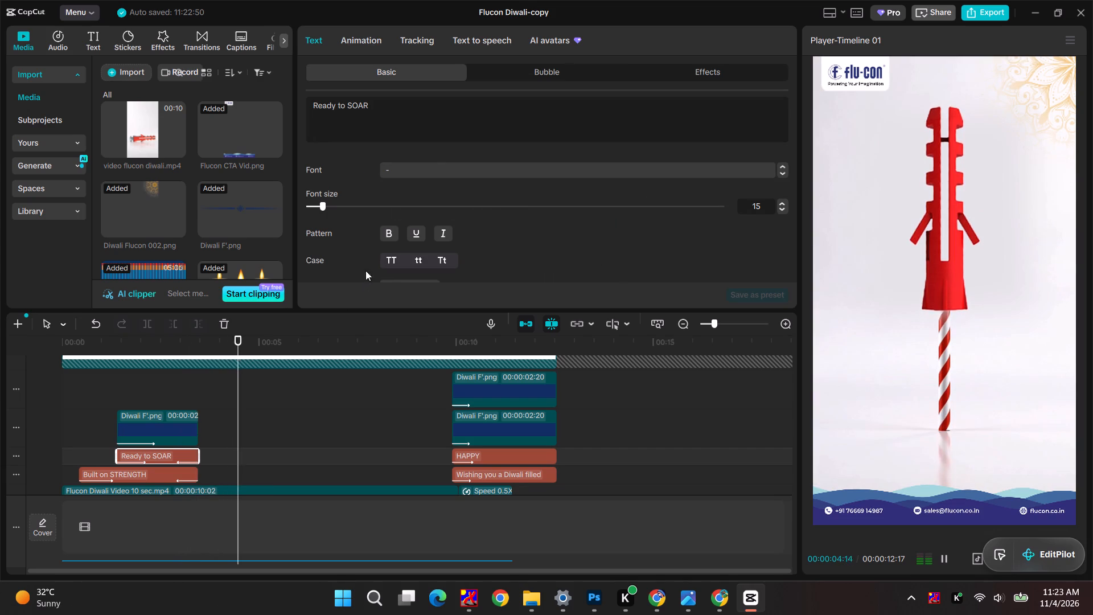
{"action": "left_click", "coordinate": [372, 39]}
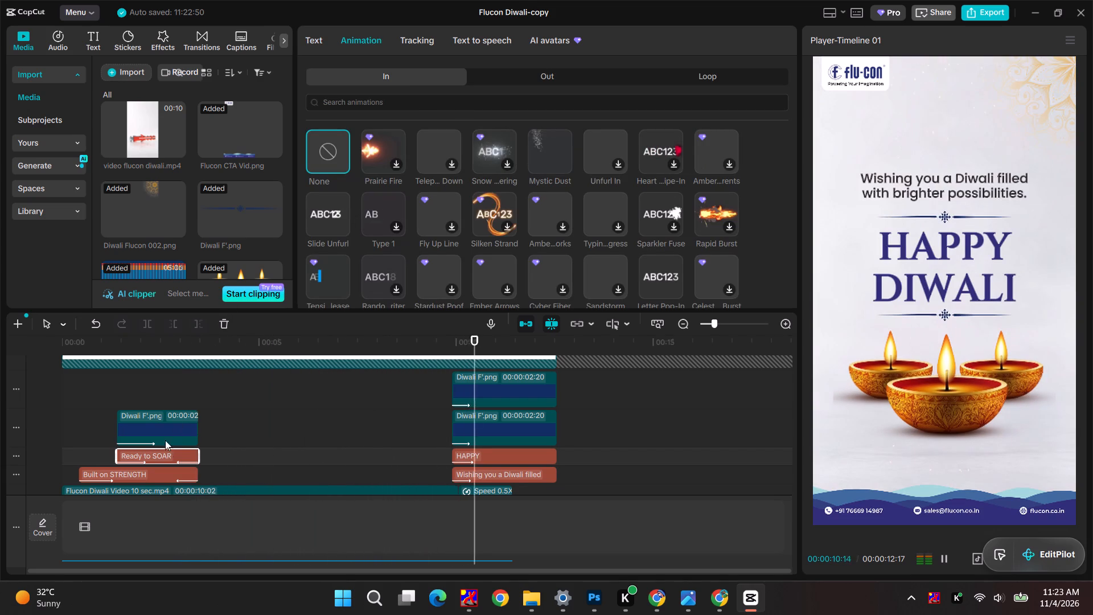
{"action": "left_click_drag", "start_coordinate": [506, 343], "coordinate": [139, 361]}
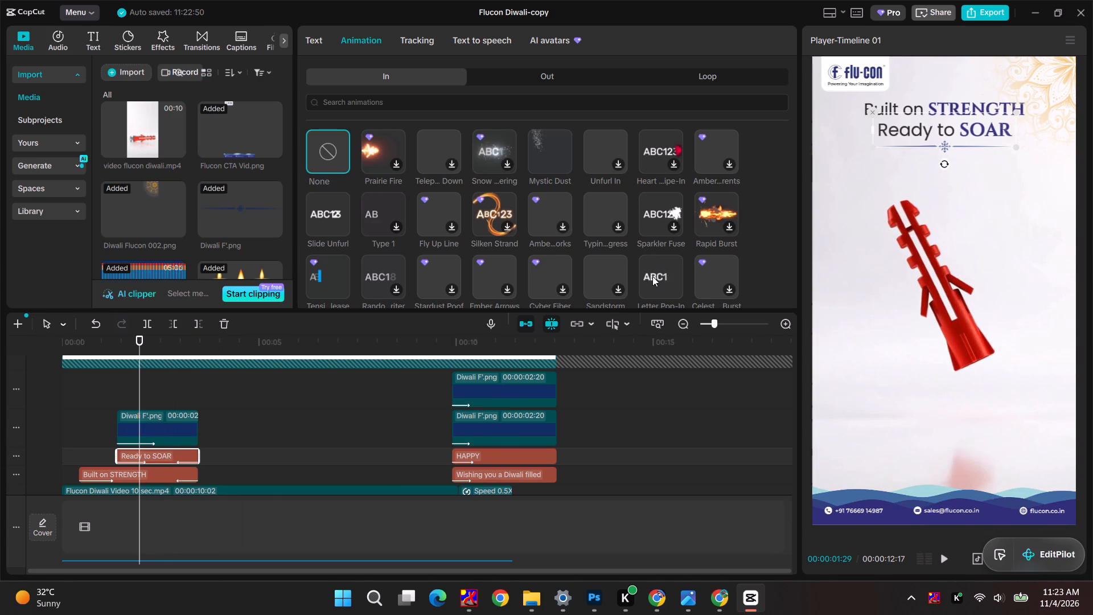
{"action": "left_click", "coordinate": [652, 276]}
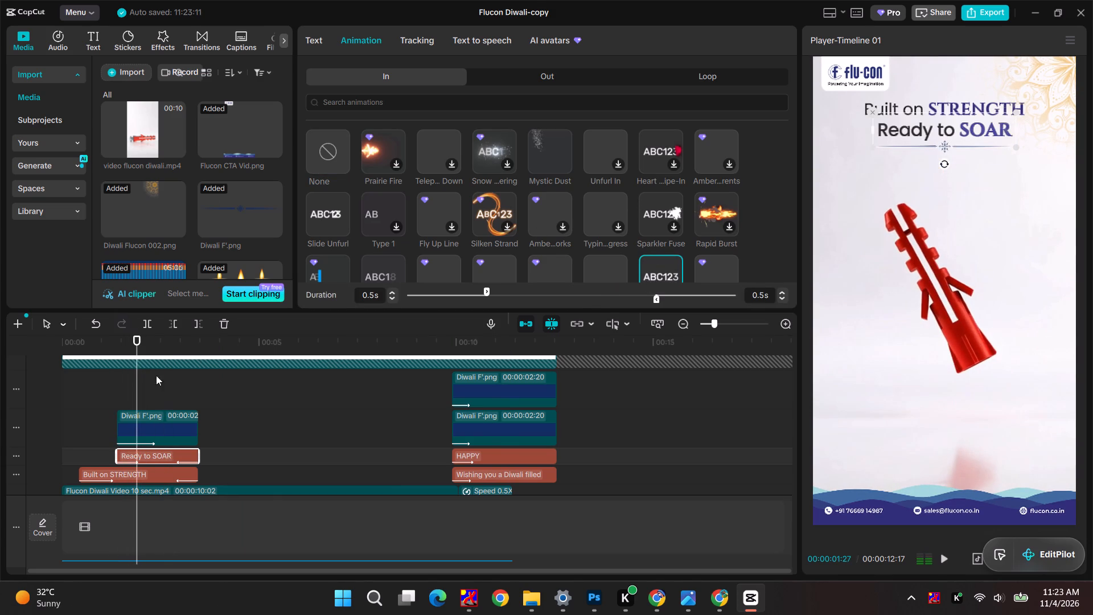
{"action": "left_click_drag", "start_coordinate": [139, 340], "coordinate": [121, 341]}
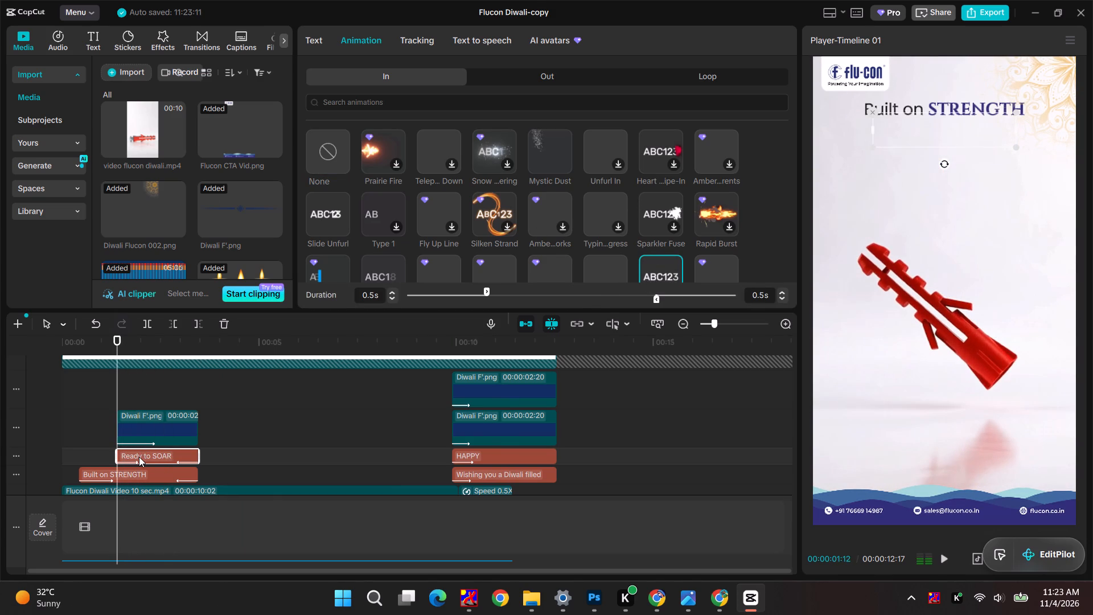
Set the entrance animation duration of "Ready to SOAR" to 0.7 s and play the opening from the start.
{"action": "left_click", "coordinate": [139, 457]}
{"action": "left_click_drag", "start_coordinate": [487, 292], "coordinate": [491, 292]}
{"action": "left_click_drag", "start_coordinate": [491, 292], "coordinate": [494, 292]}
{"action": "left_click_drag", "start_coordinate": [497, 289], "coordinate": [511, 289]}
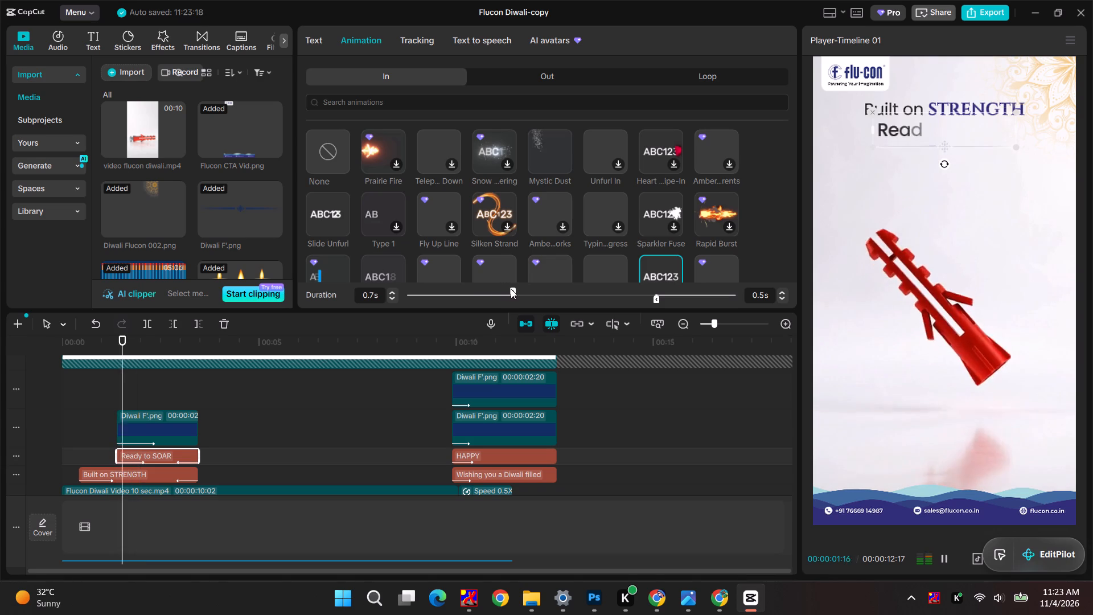
{"action": "left_click_drag", "start_coordinate": [511, 289], "coordinate": [521, 289]}
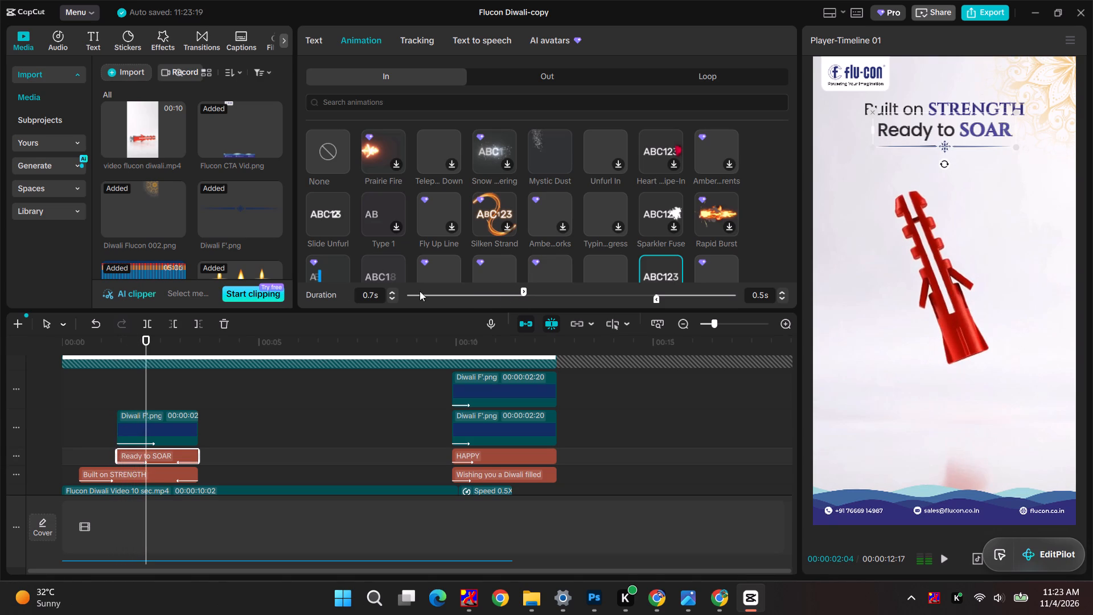
{"action": "left_click_drag", "start_coordinate": [146, 337], "coordinate": [12, 350]}
{"action": "key", "text": "space"}
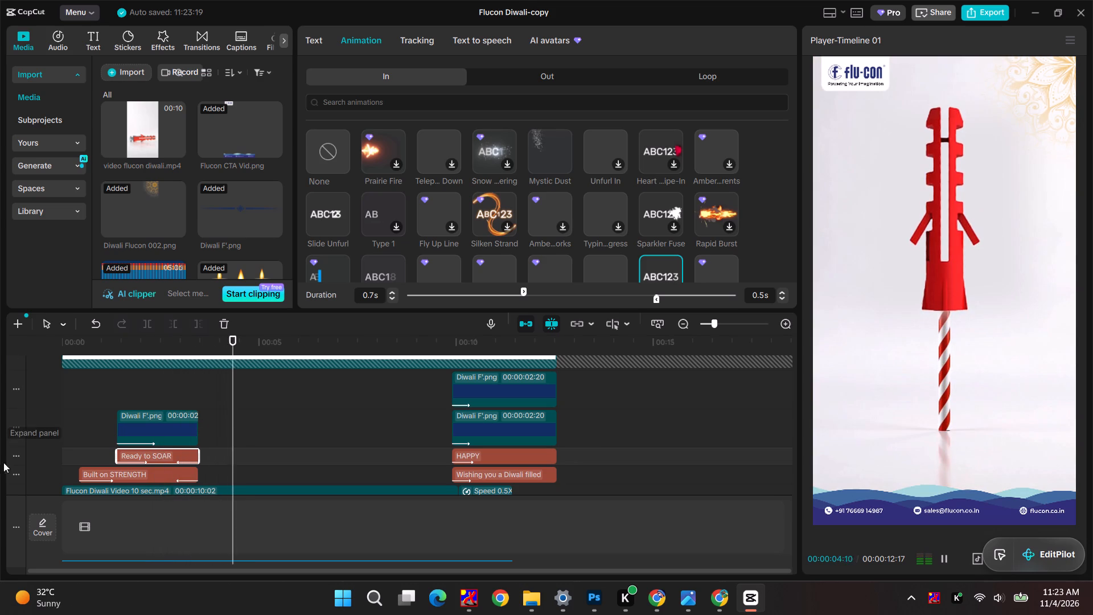
Trim the ends of the opening divider, "Ready to SOAR" and "Built on STRENGTH" clips together to 00:00:03:08 and replay the opening.
{"action": "scroll", "coordinate": [273, 424], "scroll_direction": "down", "scroll_amount": 4}
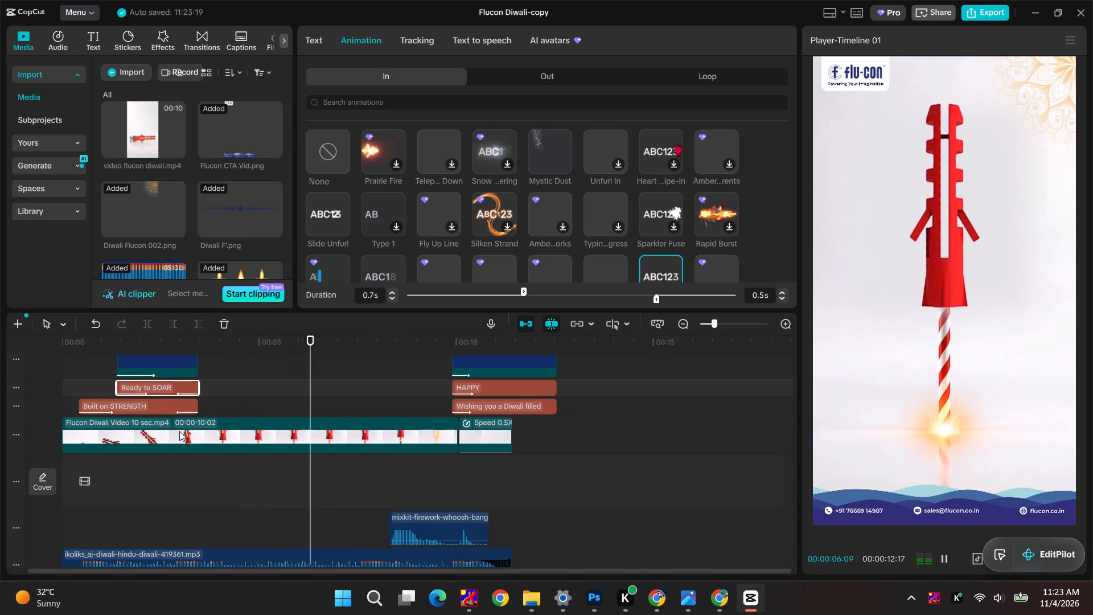
{"action": "left_click", "coordinate": [179, 430]}
{"action": "left_click_drag", "start_coordinate": [186, 338], "coordinate": [188, 338]}
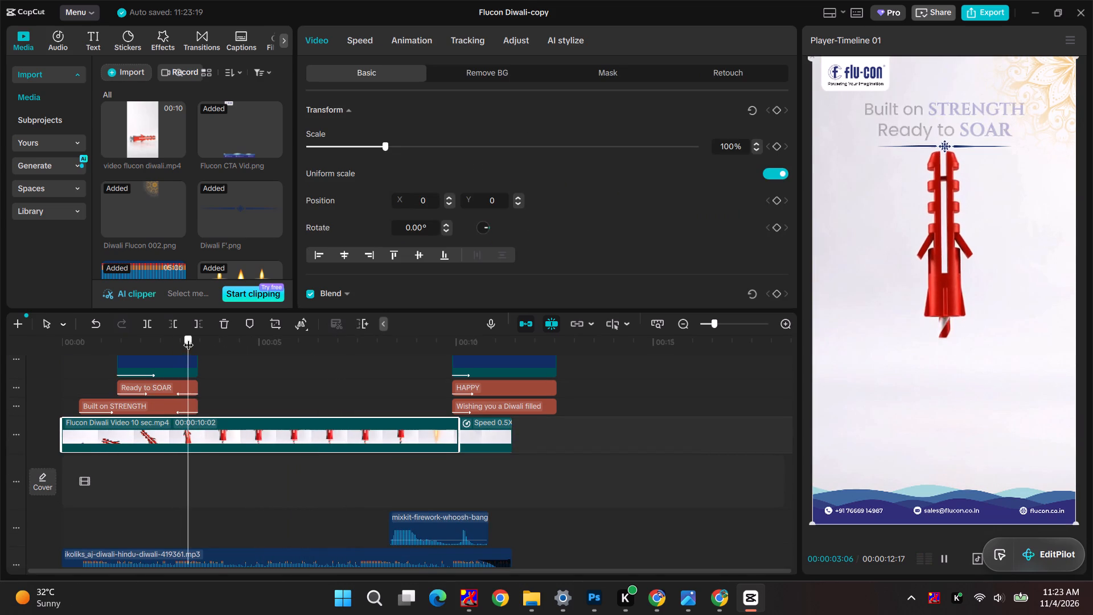
{"action": "left_click_drag", "start_coordinate": [188, 338], "coordinate": [191, 338]}
{"action": "scroll", "coordinate": [182, 374], "scroll_direction": "up", "scroll_amount": 3, "text": "ctrl"}
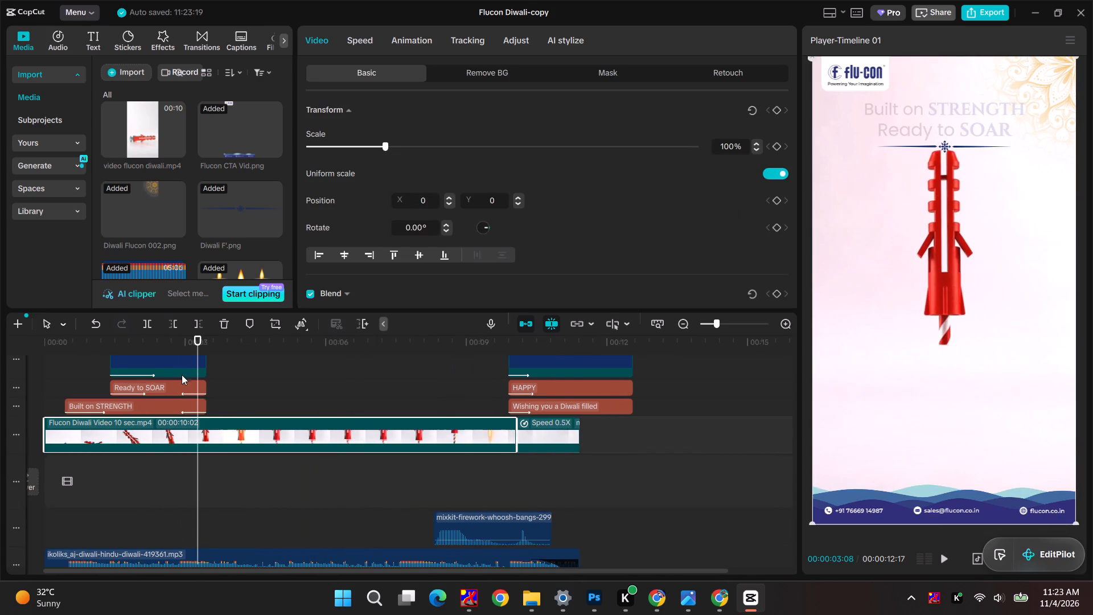
{"action": "scroll", "coordinate": [182, 375], "scroll_direction": "up", "scroll_amount": 8, "text": "ctrl"}
{"action": "left_click", "coordinate": [179, 369]}
{"action": "left_click", "coordinate": [172, 394], "text": "ctrl"}
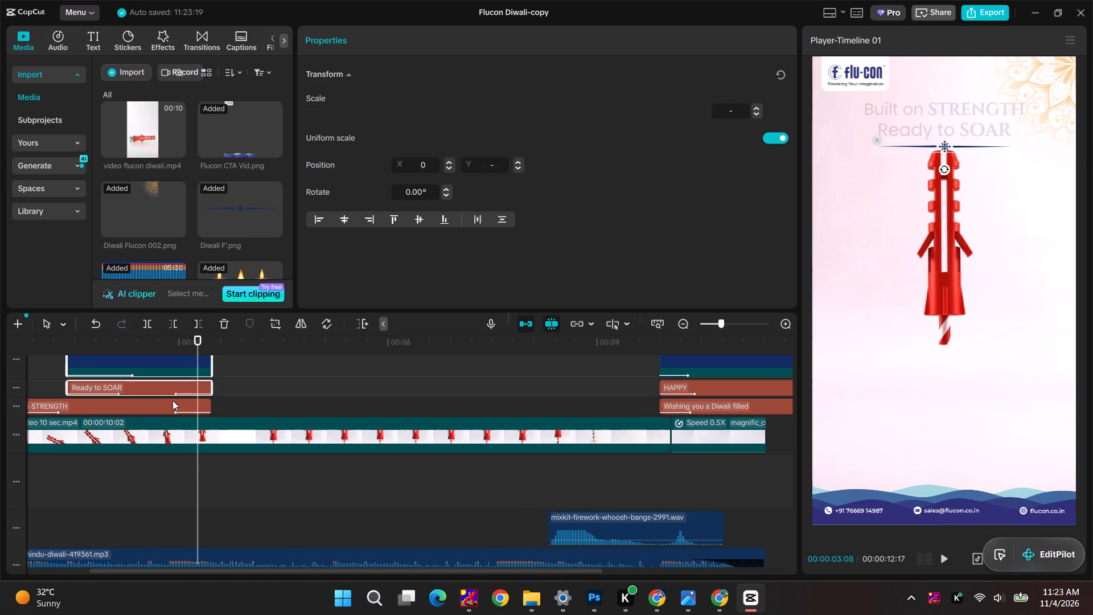
{"action": "left_click", "coordinate": [171, 408], "text": "ctrl"}
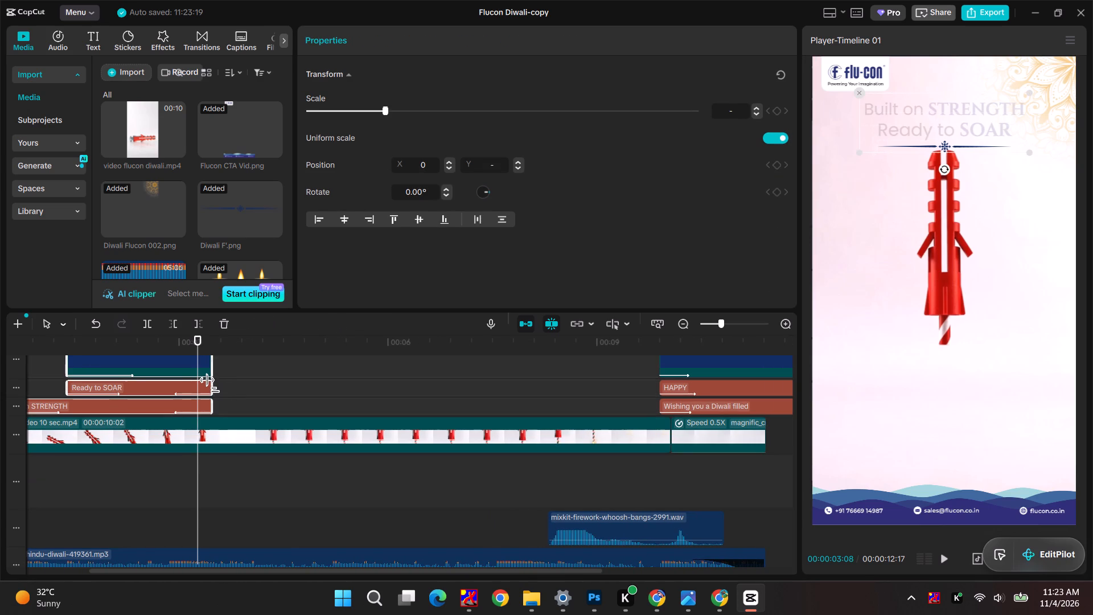
{"action": "left_click_drag", "start_coordinate": [212, 386], "coordinate": [195, 387]}
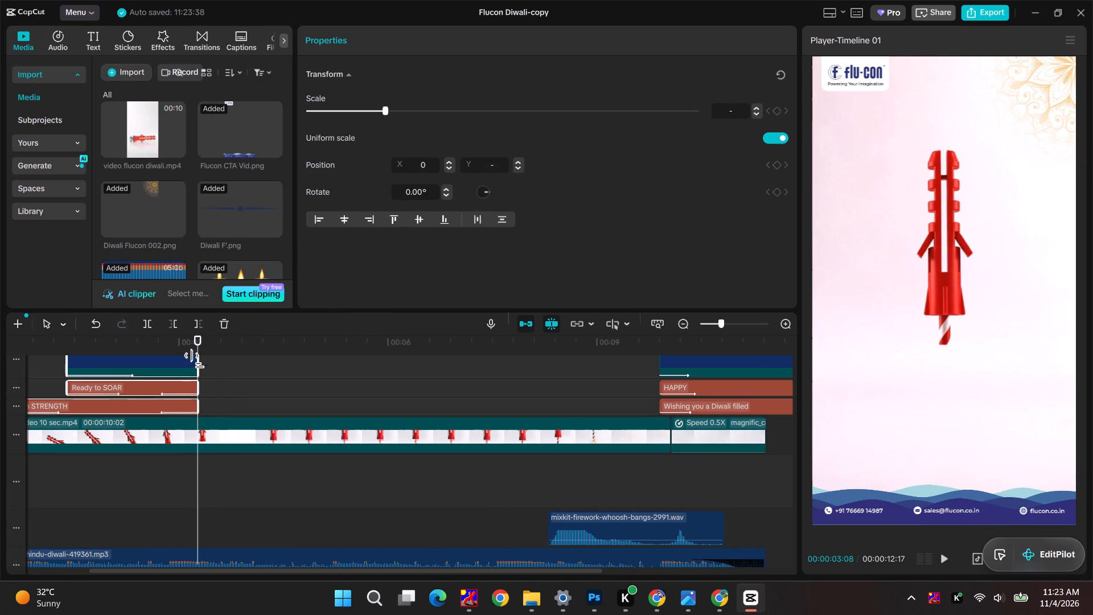
{"action": "left_click_drag", "start_coordinate": [201, 348], "coordinate": [0, 361]}
{"action": "key", "text": "space"}
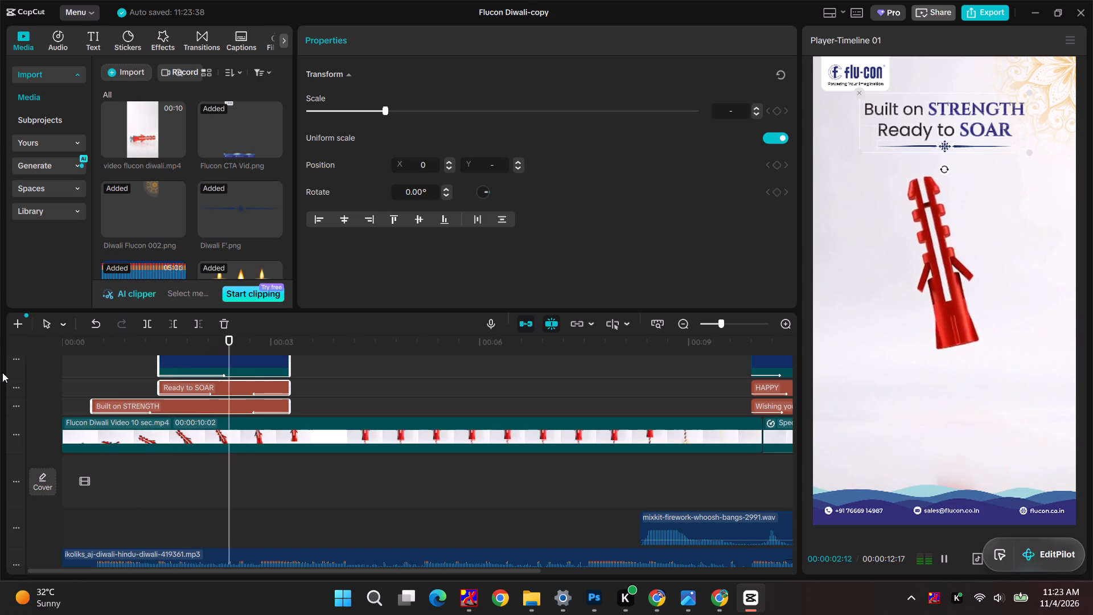
Apply the Fade Out exit animation to the opening Diwali divider clip and play the video from the start.
{"action": "scroll", "coordinate": [257, 400], "scroll_direction": "up", "scroll_amount": 4}
{"action": "left_click", "coordinate": [252, 383]}
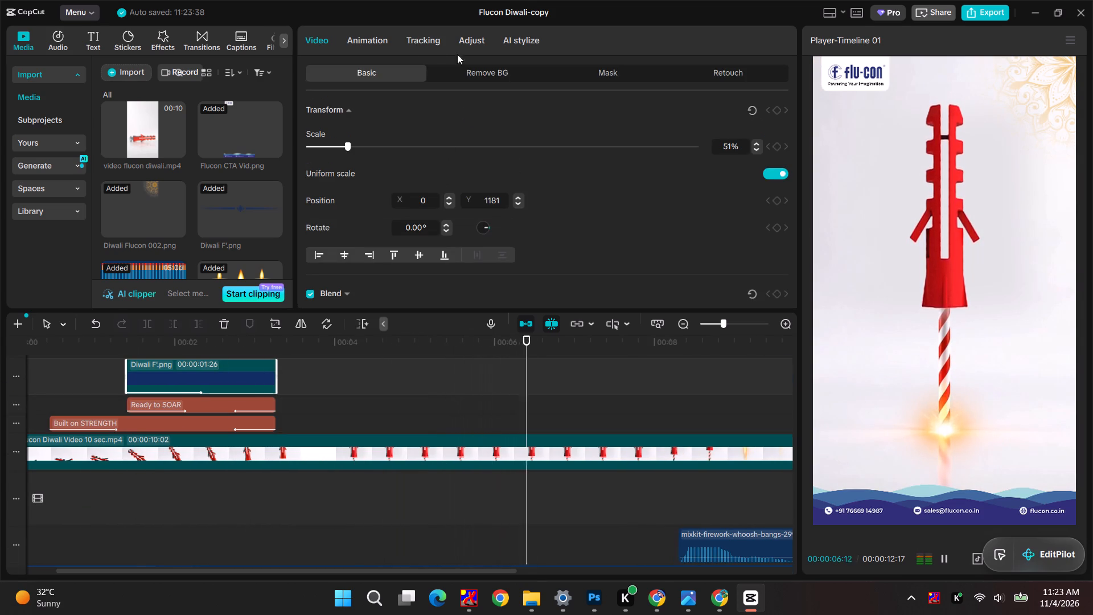
{"action": "left_click", "coordinate": [365, 42]}
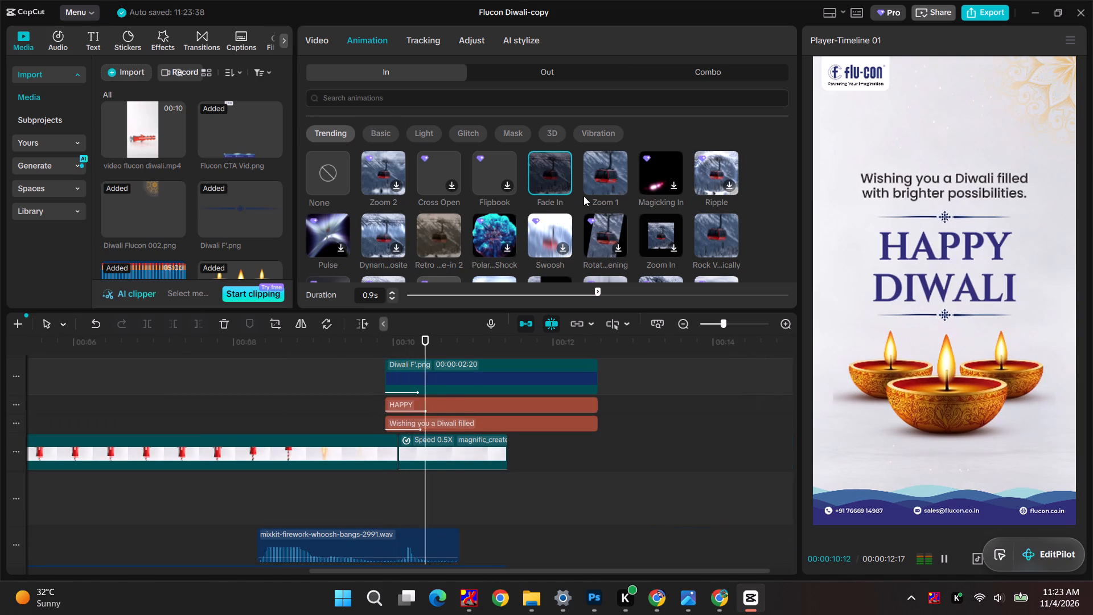
{"action": "left_click_drag", "start_coordinate": [213, 345], "coordinate": [215, 352]}
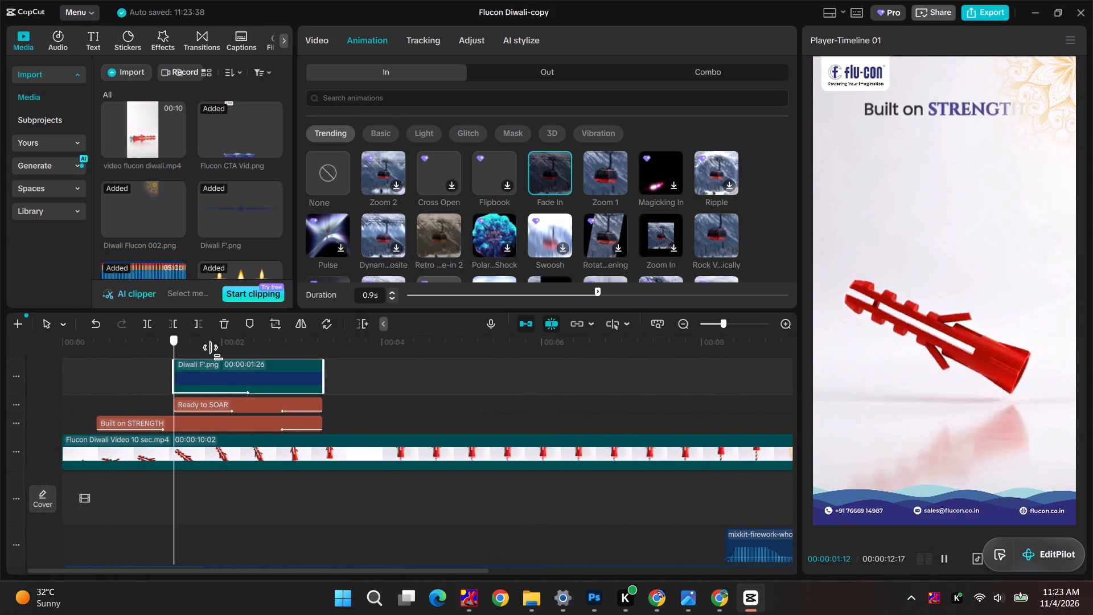
{"action": "left_click_drag", "start_coordinate": [215, 352], "coordinate": [244, 352]}
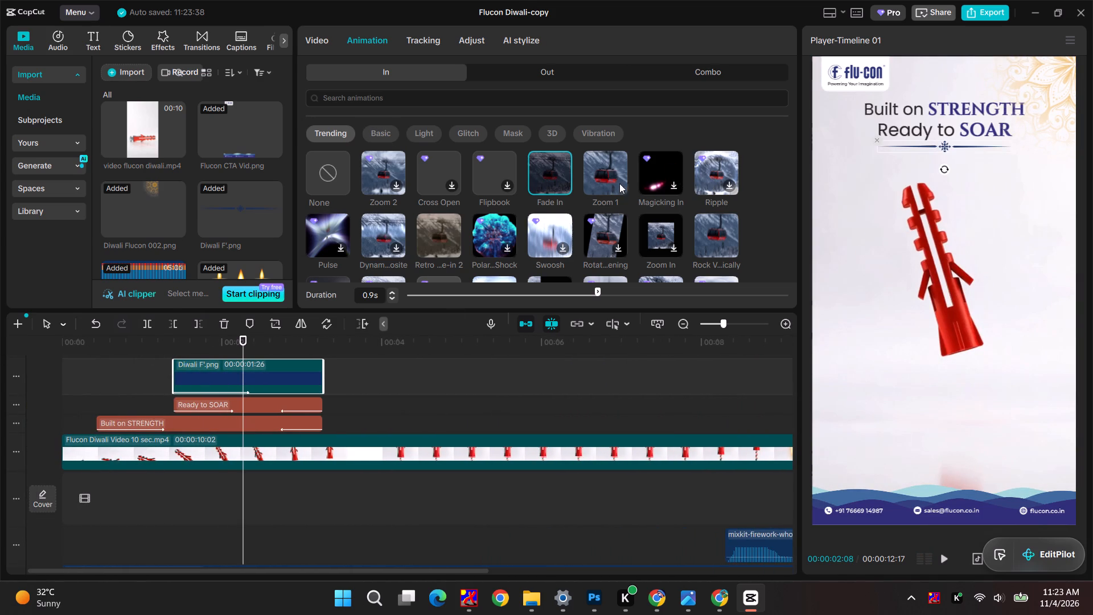
{"action": "scroll", "coordinate": [454, 206], "scroll_direction": "down", "scroll_amount": 1}
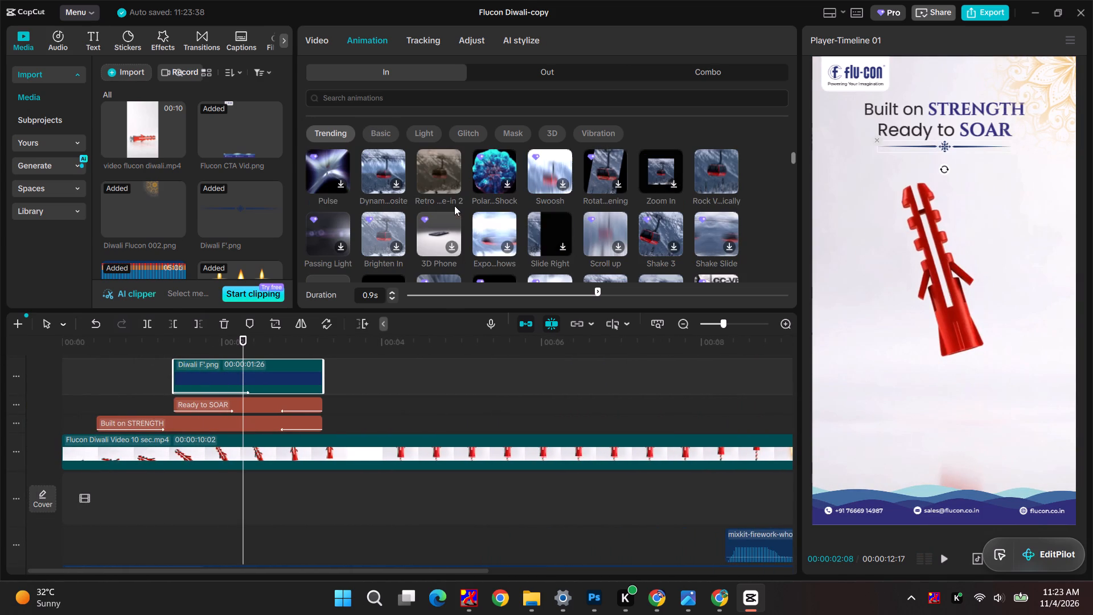
{"action": "left_click", "coordinate": [579, 69]}
{"action": "left_click", "coordinate": [550, 179]}
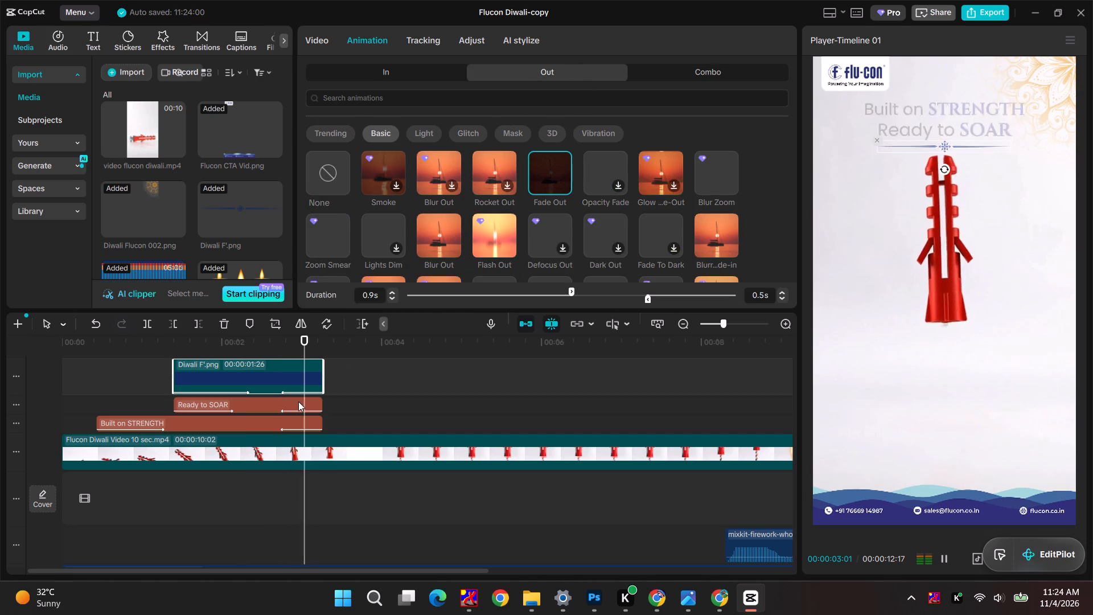
{"action": "left_click_drag", "start_coordinate": [322, 342], "coordinate": [10, 371]}
{"action": "key", "text": "space"}
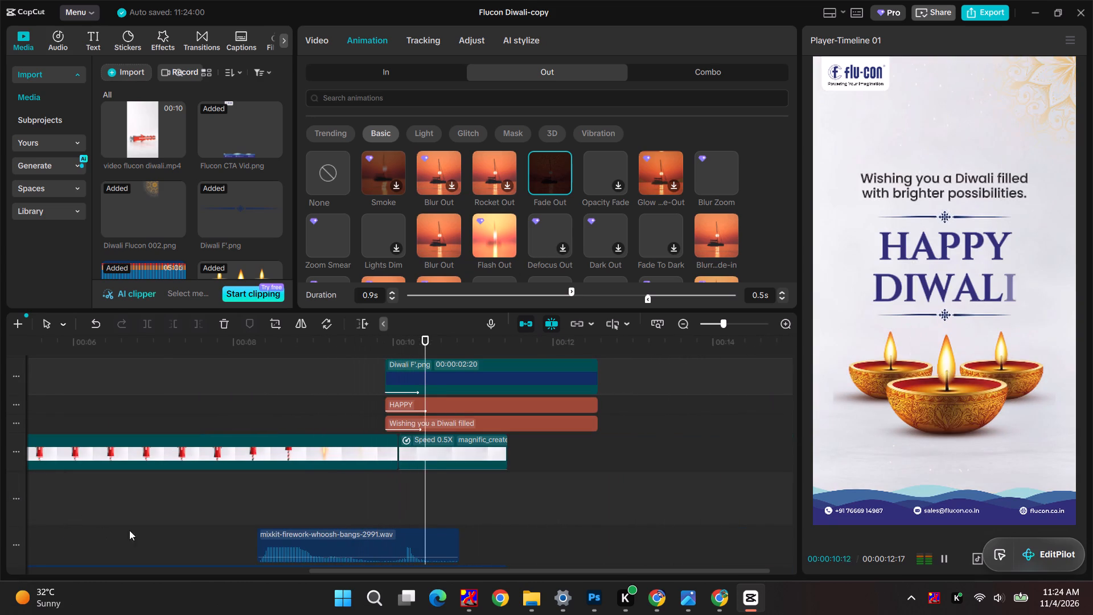
Trim the end of the upper closing divider clip back to the end of the 0.5X closing video clip.
{"action": "scroll", "coordinate": [380, 421], "scroll_direction": "down", "scroll_amount": 9, "text": "ctrl"}
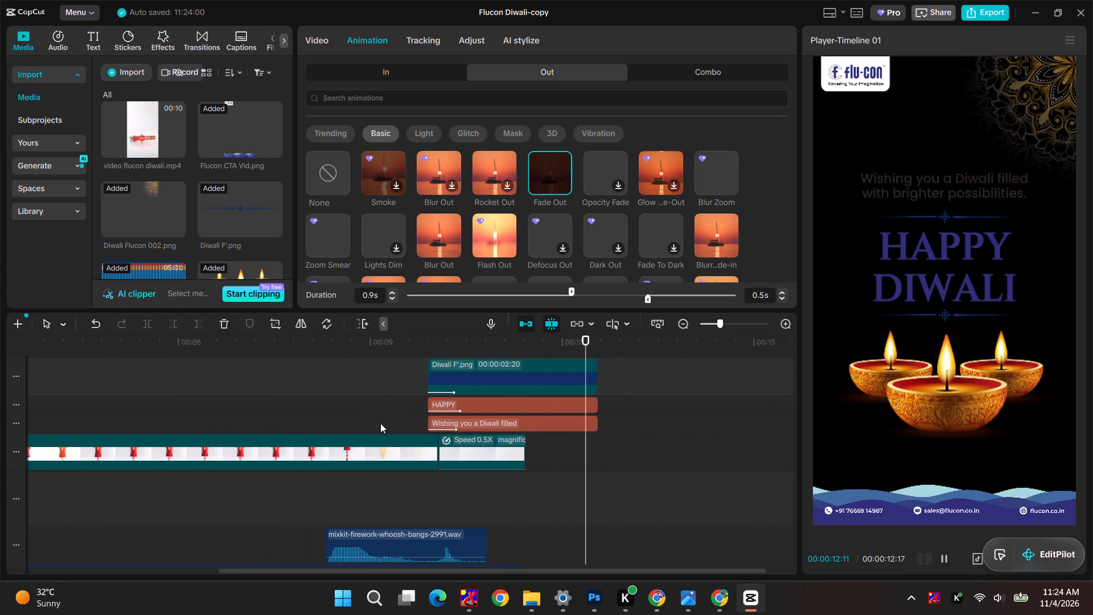
{"action": "scroll", "coordinate": [380, 423], "scroll_direction": "down", "scroll_amount": 8, "text": "ctrl"}
{"action": "left_click", "coordinate": [428, 373]}
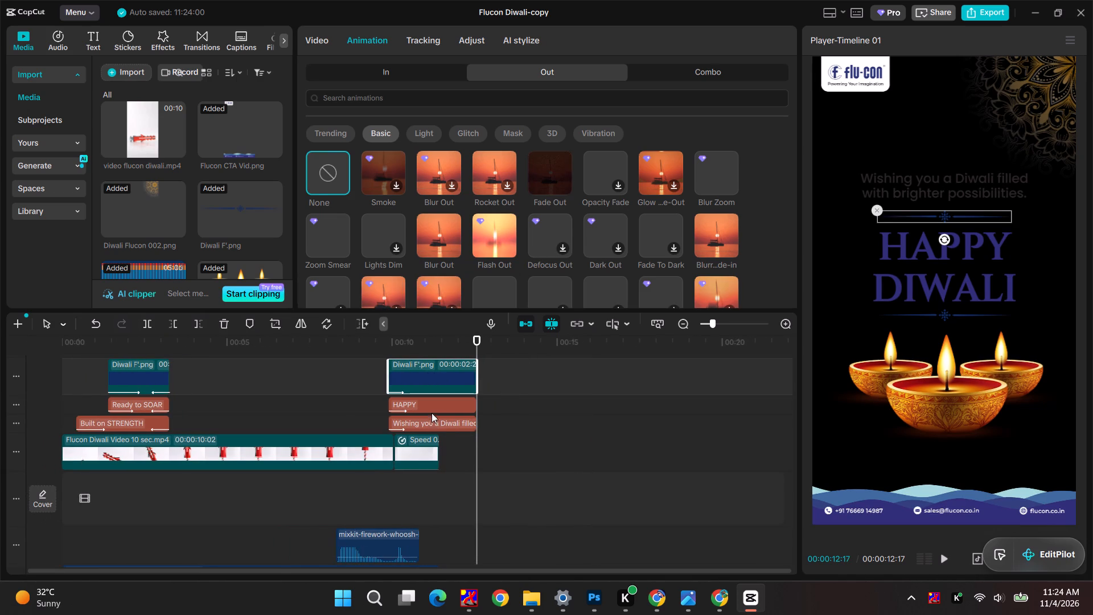
{"action": "left_click", "coordinate": [432, 408], "text": "ctrl"}
{"action": "left_click", "coordinate": [430, 425], "text": "ctrl"}
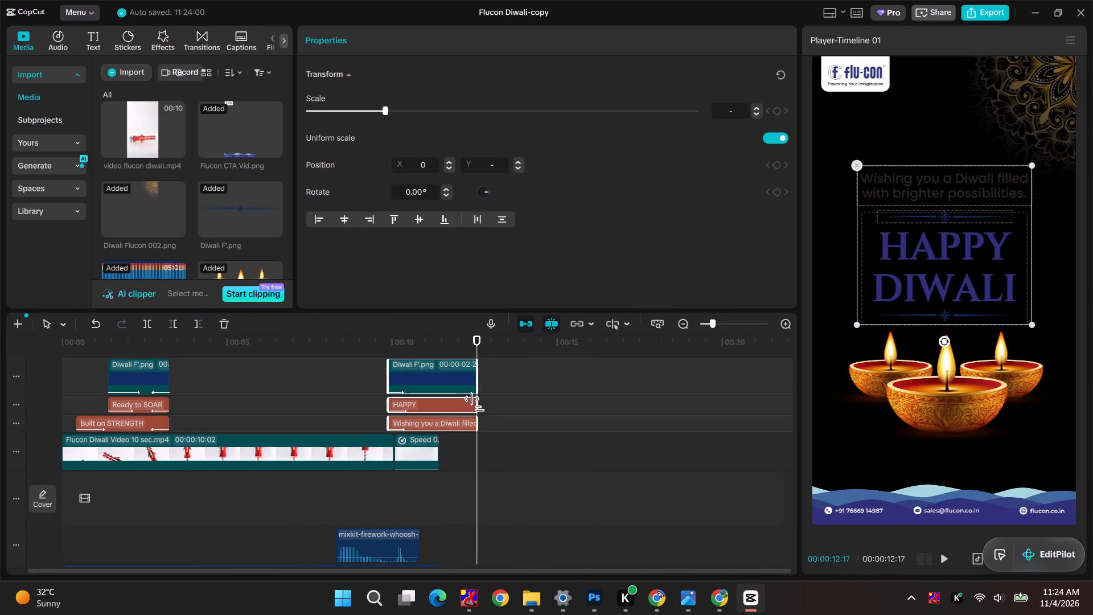
{"action": "left_click_drag", "start_coordinate": [481, 406], "coordinate": [470, 406]}
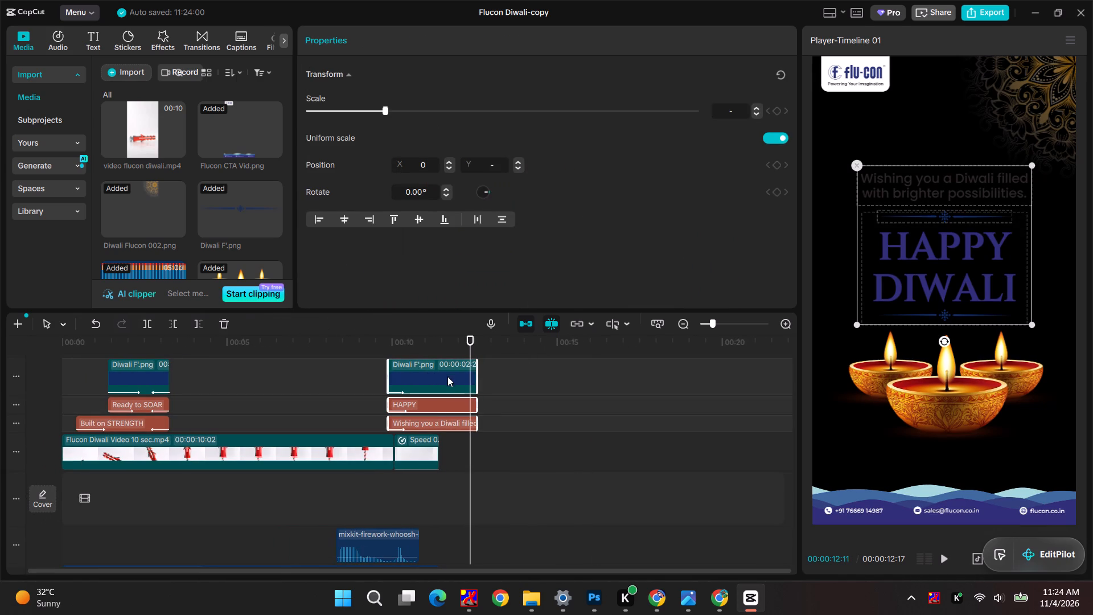
{"action": "left_click", "coordinate": [453, 380]}
{"action": "left_click_drag", "start_coordinate": [476, 380], "coordinate": [442, 382]}
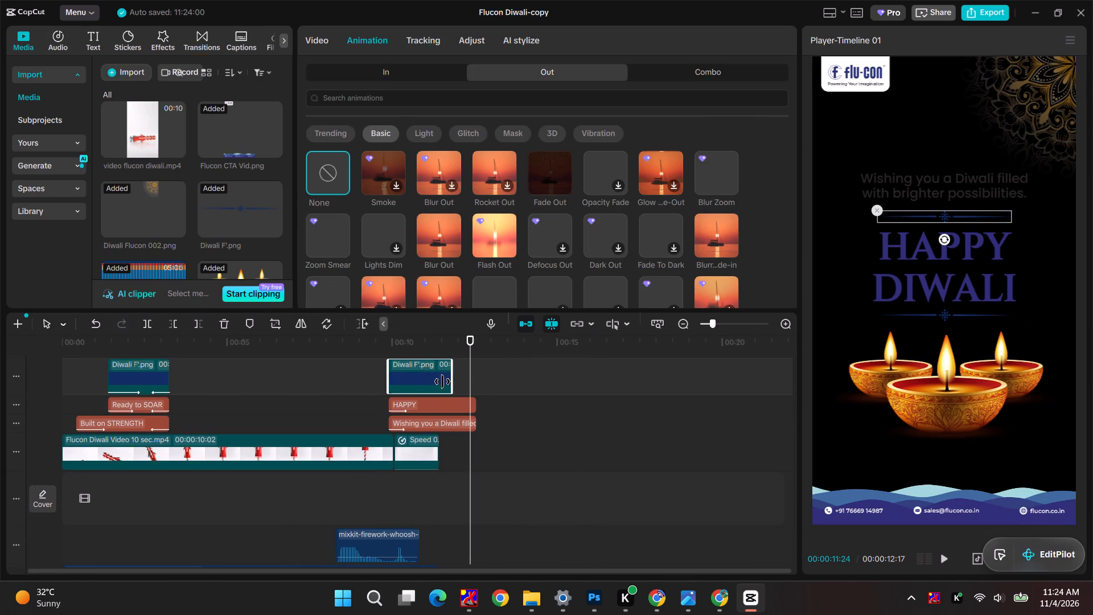
{"action": "left_click_drag", "start_coordinate": [442, 382], "coordinate": [434, 382]}
Trim the ends of the "HAPPY DIWALI" and "Wishing you a Diwali filled" texts to the closing video clip's end and replay from the start.
{"action": "left_click", "coordinate": [432, 408]}
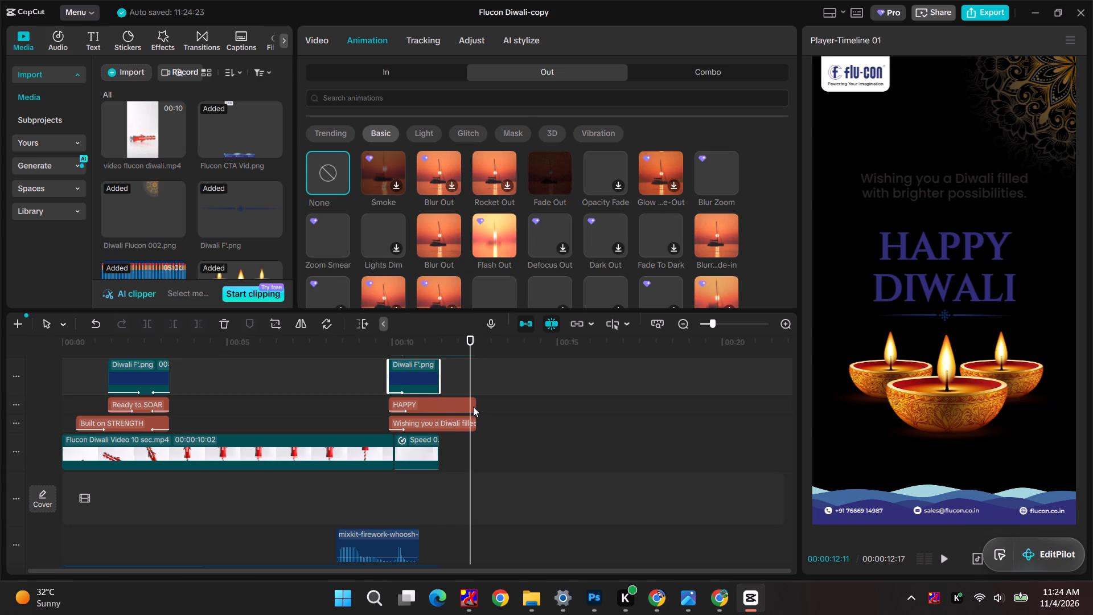
{"action": "left_click", "coordinate": [441, 407]}
{"action": "left_click_drag", "start_coordinate": [476, 403], "coordinate": [439, 409]}
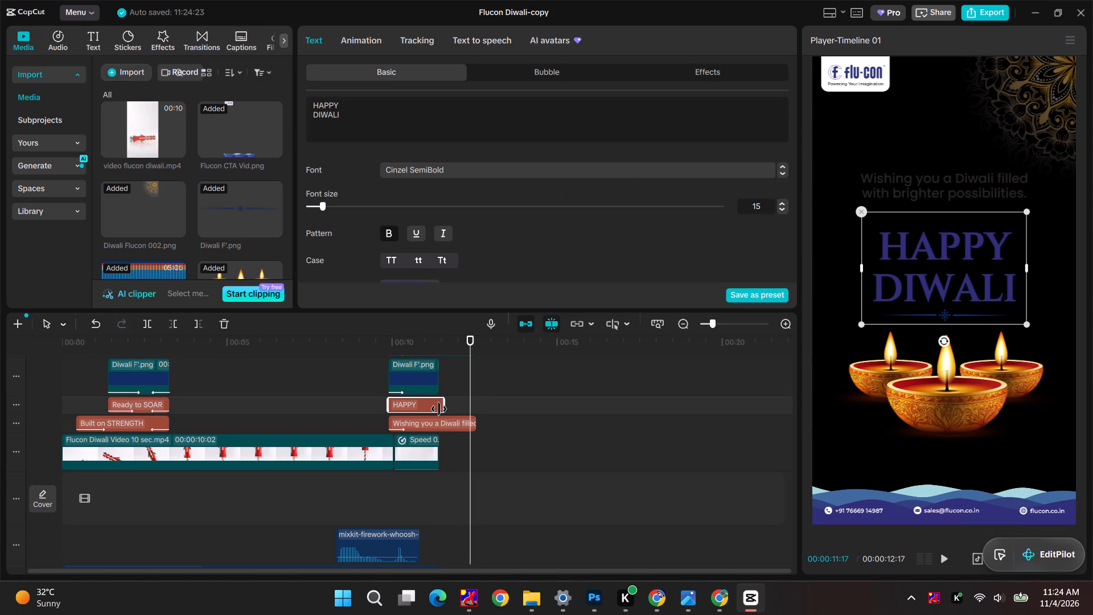
{"action": "left_click_drag", "start_coordinate": [439, 409], "coordinate": [437, 409]}
{"action": "left_click", "coordinate": [433, 426]}
{"action": "left_click_drag", "start_coordinate": [475, 424], "coordinate": [470, 424]}
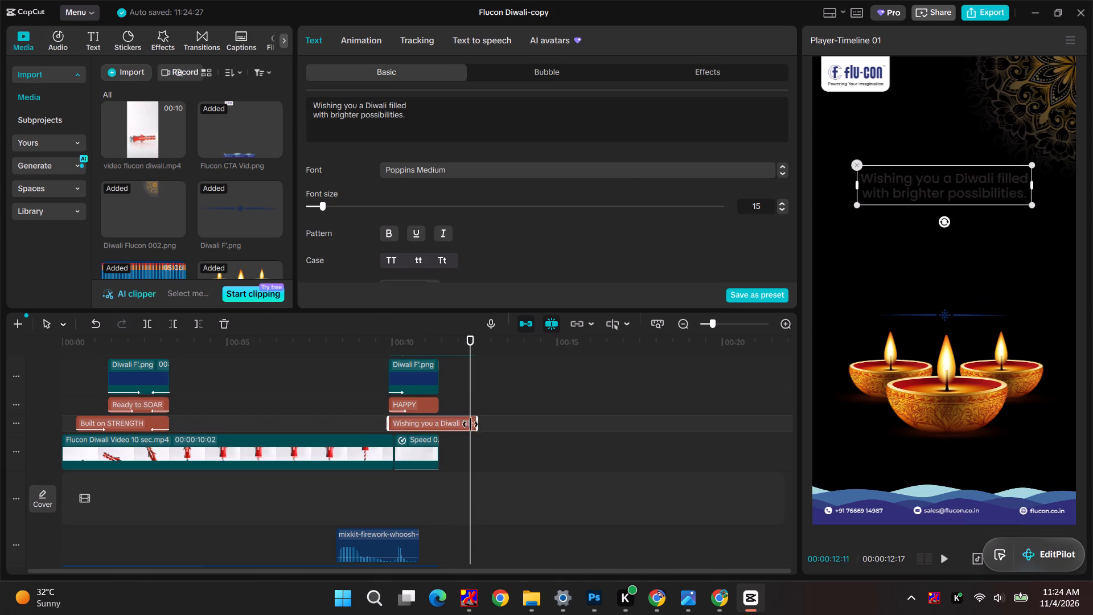
{"action": "left_click_drag", "start_coordinate": [470, 424], "coordinate": [440, 426]}
{"action": "scroll", "coordinate": [405, 479], "scroll_direction": "down", "scroll_amount": 4}
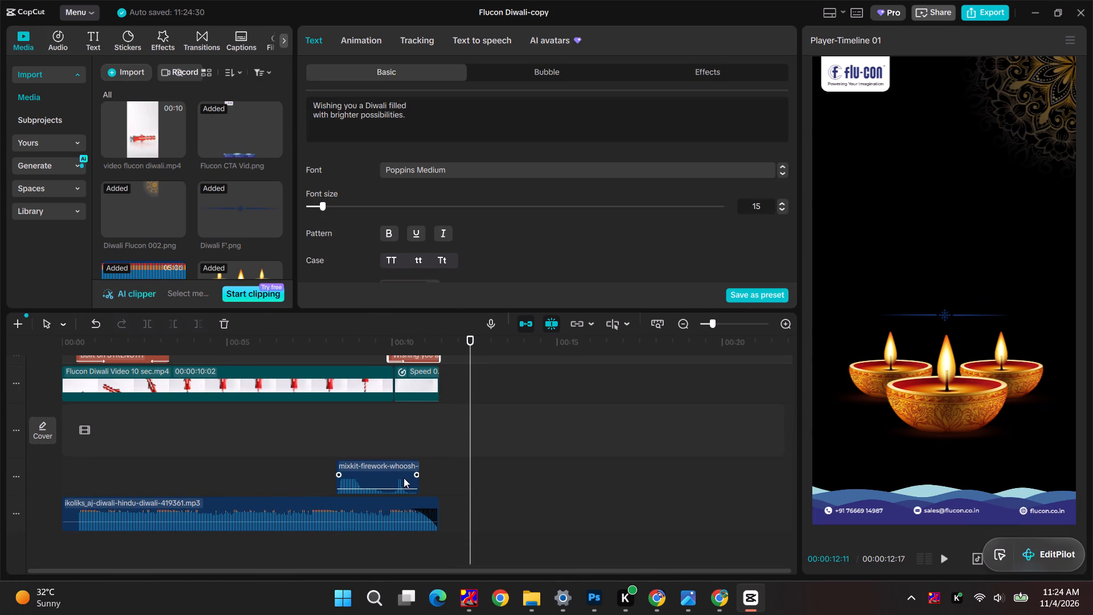
{"action": "left_click_drag", "start_coordinate": [472, 337], "coordinate": [0, 343]}
{"action": "key", "text": "space"}
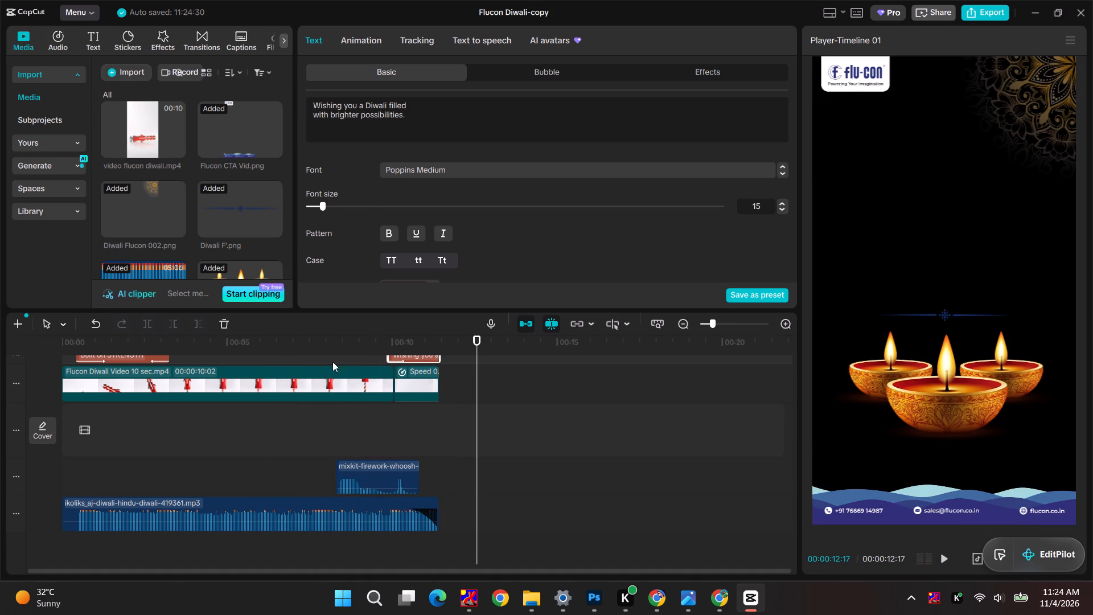
Trim the end of the lower closing divider clip, below "HAPPY DIWALI", back to the closing video clip's end.
{"action": "scroll", "coordinate": [483, 417], "scroll_direction": "up", "scroll_amount": 9}
{"action": "left_click", "coordinate": [458, 421]}
{"action": "scroll", "coordinate": [458, 430], "scroll_direction": "up", "scroll_amount": 1}
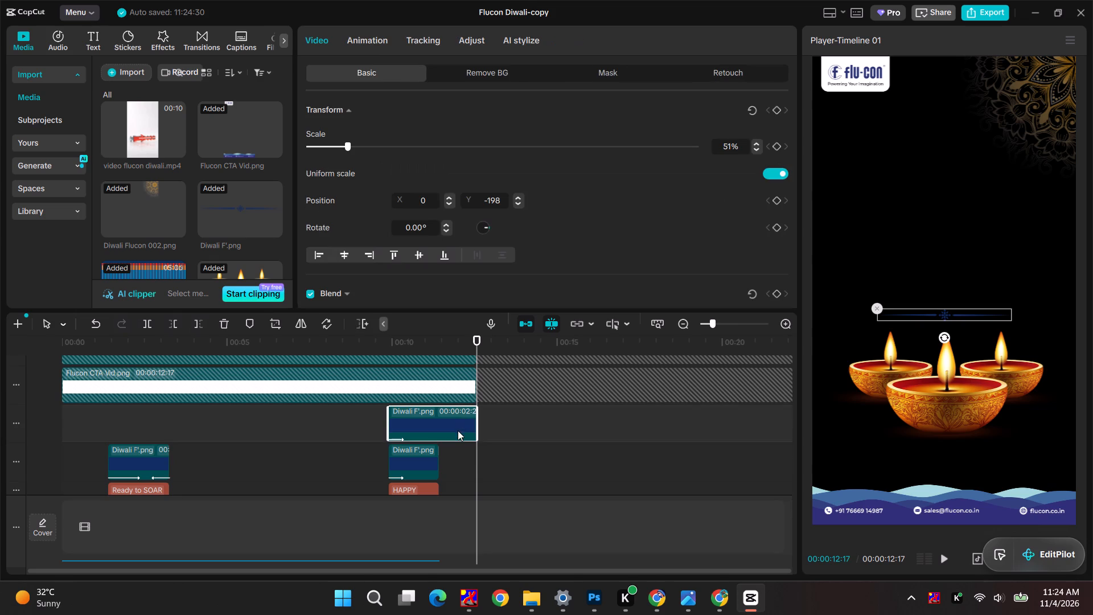
{"action": "scroll", "coordinate": [458, 430], "scroll_direction": "up", "scroll_amount": 1}
{"action": "left_click", "coordinate": [463, 462]}
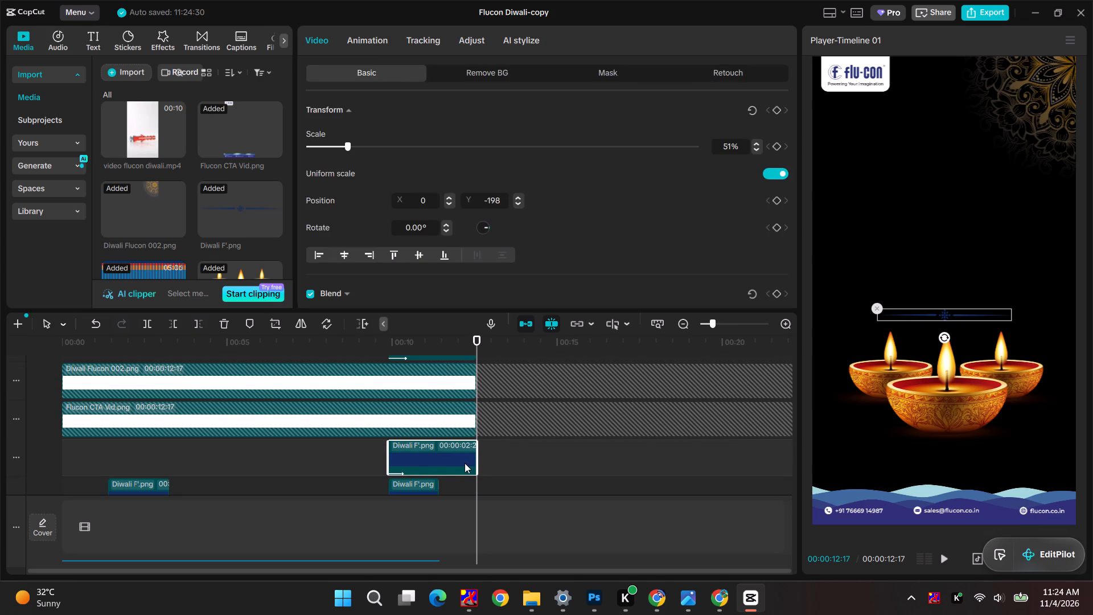
{"action": "left_click_drag", "start_coordinate": [476, 458], "coordinate": [440, 458]}
Trim the end of the Diwali Flucon 0202.png lamps clip back to the closing video clip's end.
{"action": "scroll", "coordinate": [440, 457], "scroll_direction": "up", "scroll_amount": 3}
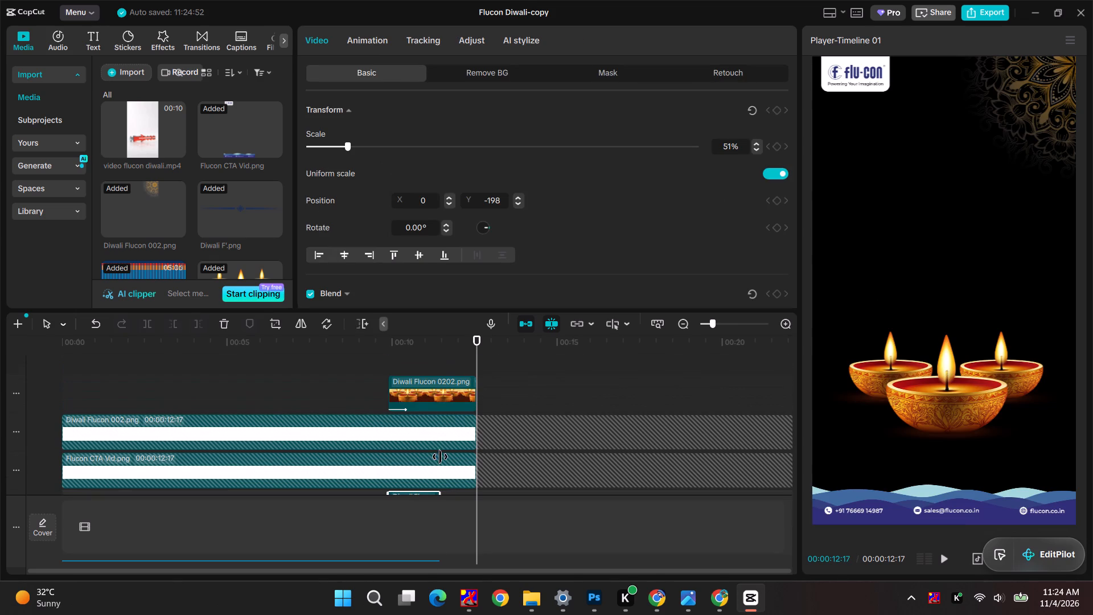
{"action": "left_click", "coordinate": [441, 399]}
{"action": "left_click_drag", "start_coordinate": [479, 395], "coordinate": [442, 396]}
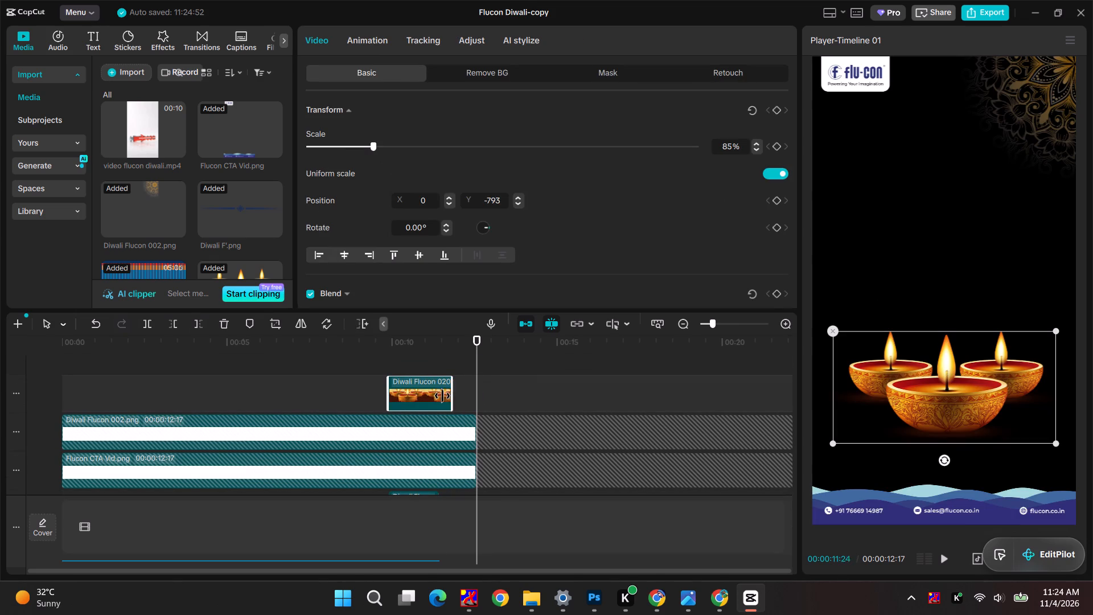
{"action": "left_click_drag", "start_coordinate": [442, 396], "coordinate": [437, 396]}
Unlock the Diwali Flucon 002.png and Flucon CTA Vid.png tracks and trim both clips together to a duration of 00:00:11:13.
{"action": "left_click", "coordinate": [435, 431]}
{"action": "left_click", "coordinate": [15, 430]}
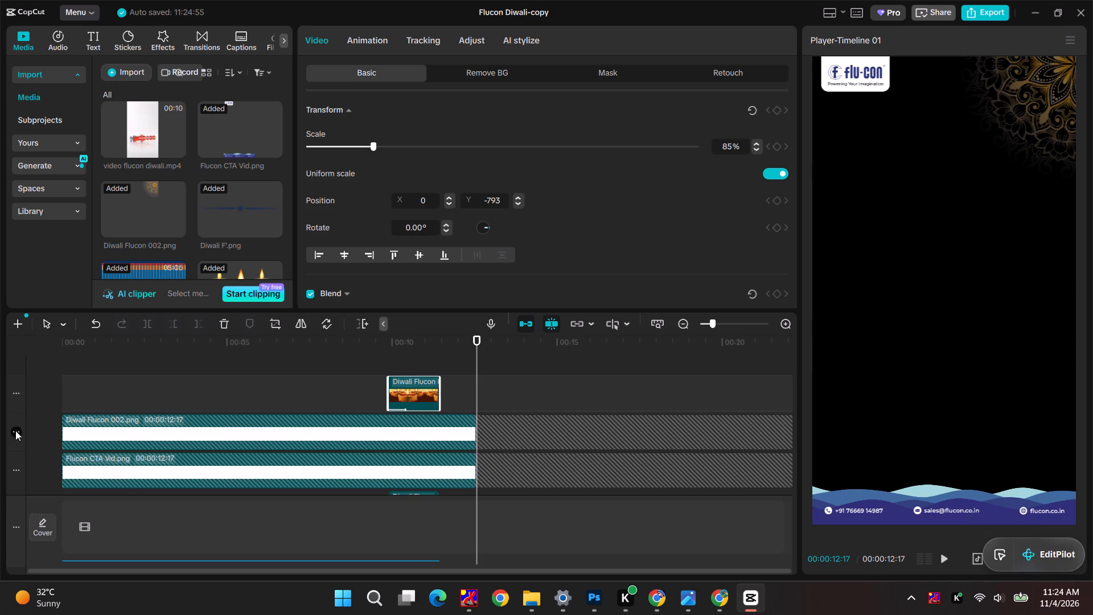
{"action": "left_click", "coordinate": [46, 445]}
{"action": "left_click", "coordinate": [17, 471]}
{"action": "left_click", "coordinate": [39, 481]}
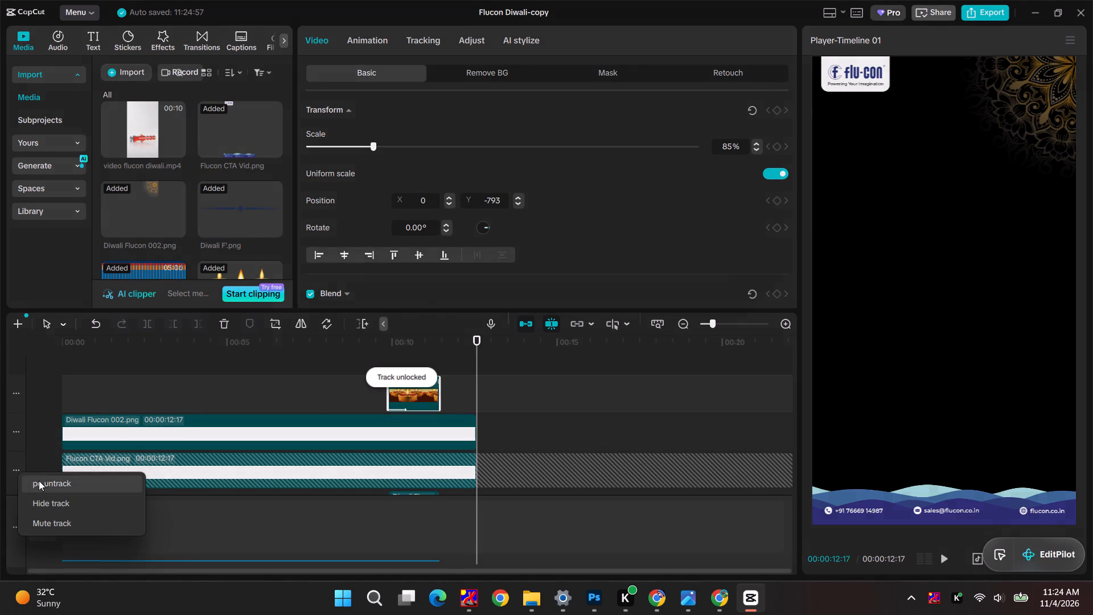
{"action": "left_click", "coordinate": [313, 441]}
{"action": "left_click", "coordinate": [315, 473], "text": "ctrl"}
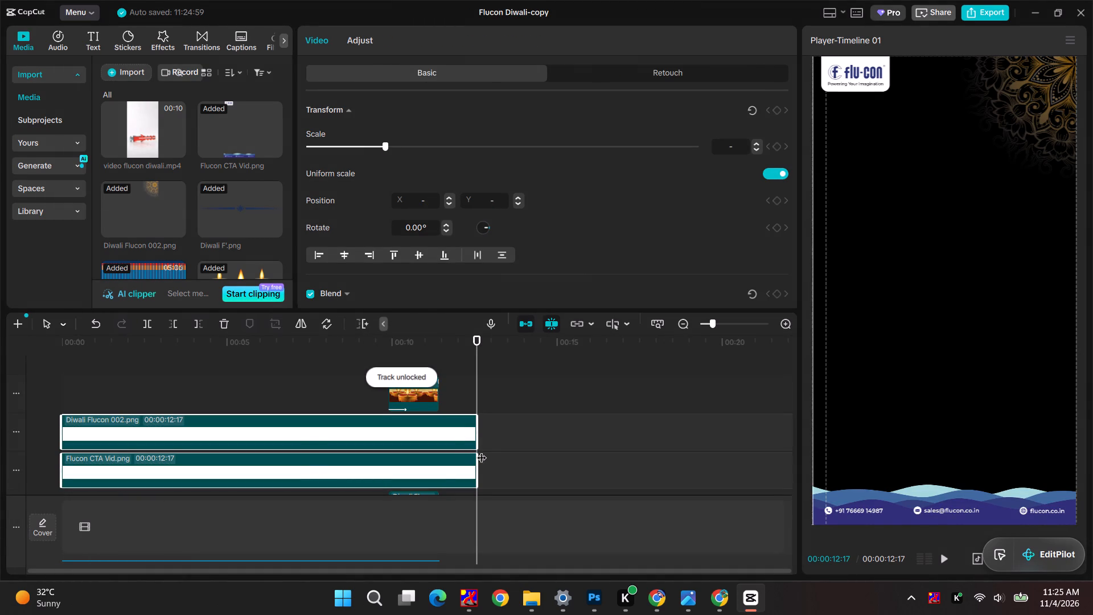
{"action": "left_click_drag", "start_coordinate": [478, 441], "coordinate": [437, 441]}
Play the shortened video from the start and examine its final frames against the clip ends on every track.
{"action": "left_click_drag", "start_coordinate": [439, 341], "coordinate": [85, 370]}
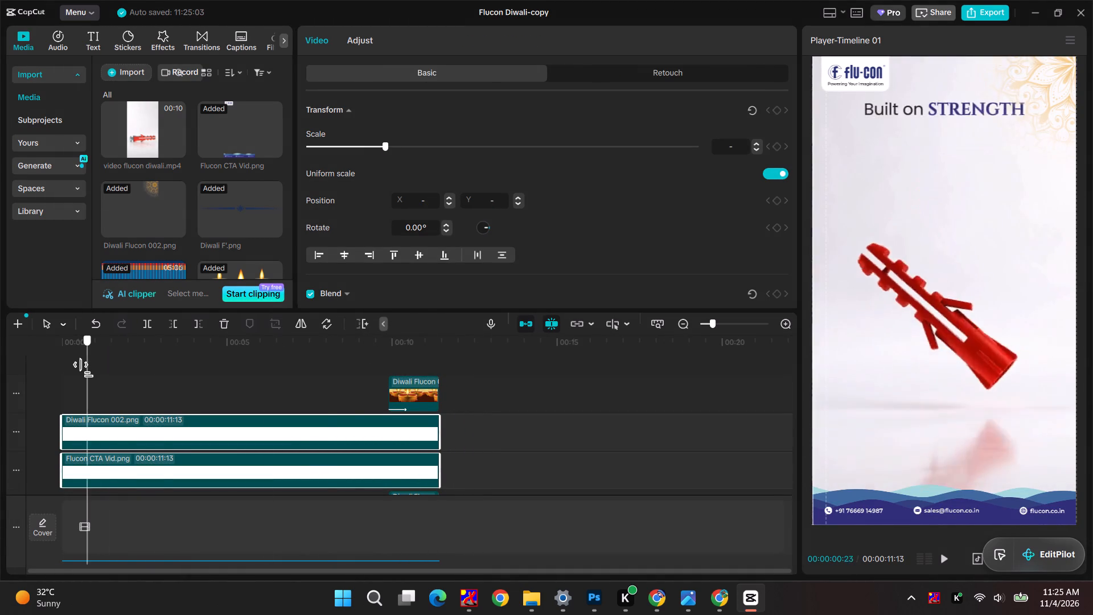
{"action": "left_click_drag", "start_coordinate": [85, 370], "coordinate": [52, 376]}
{"action": "key", "text": "space"}
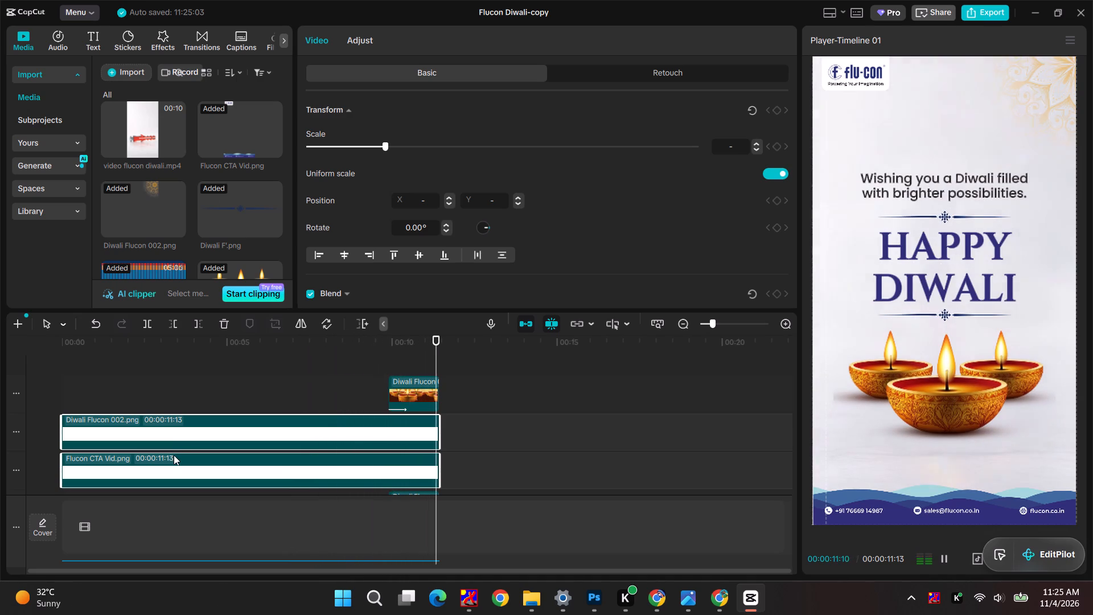
{"action": "scroll", "coordinate": [458, 464], "scroll_direction": "down", "scroll_amount": 2}
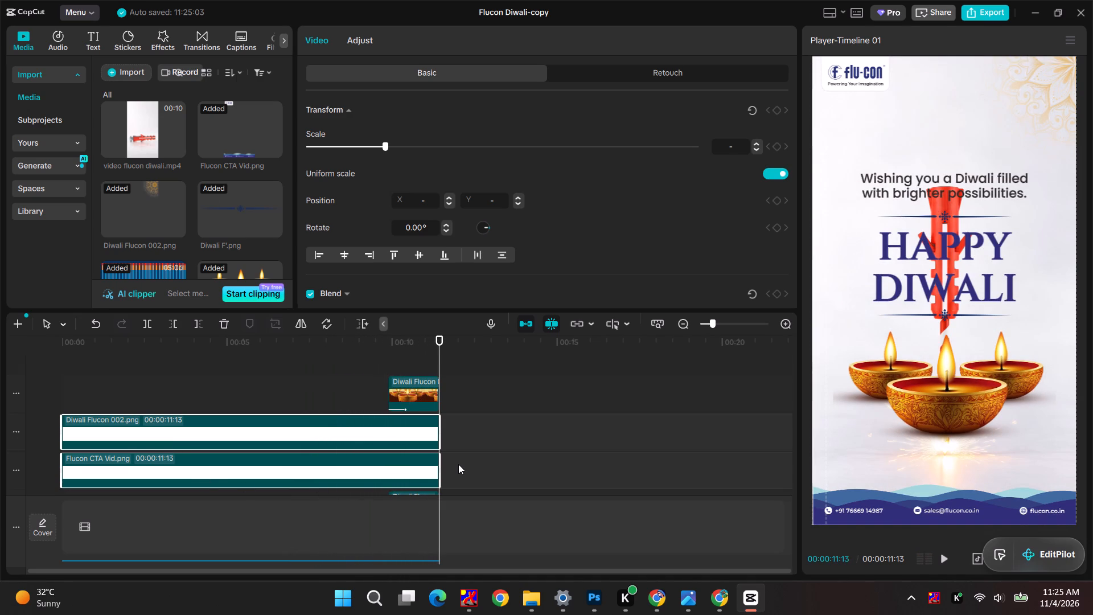
{"action": "scroll", "coordinate": [458, 464], "scroll_direction": "down", "scroll_amount": 16}
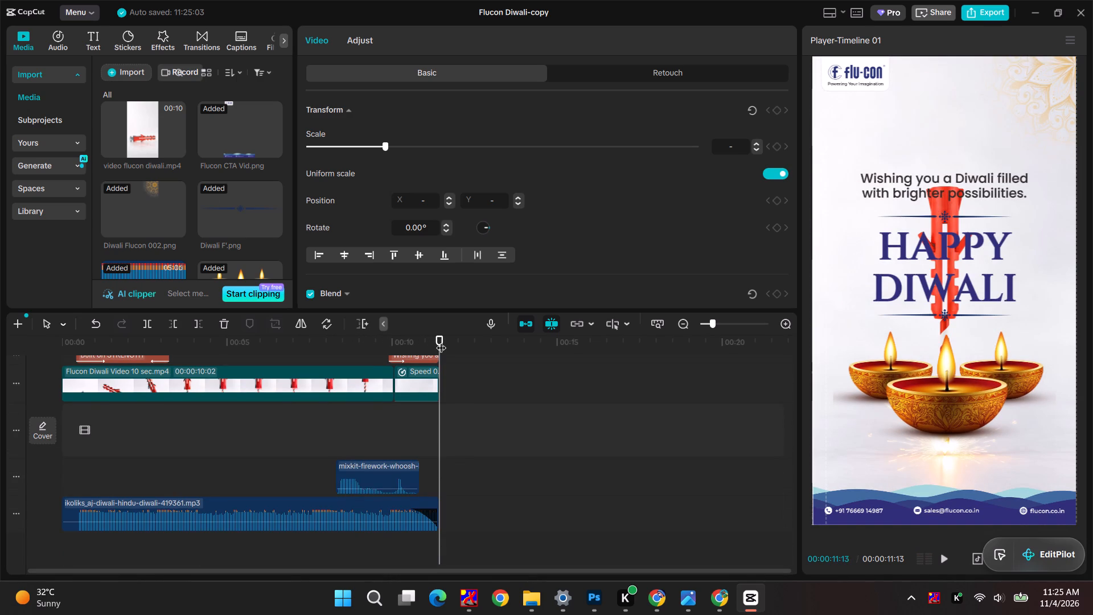
{"action": "left_click_drag", "start_coordinate": [441, 337], "coordinate": [435, 341]}
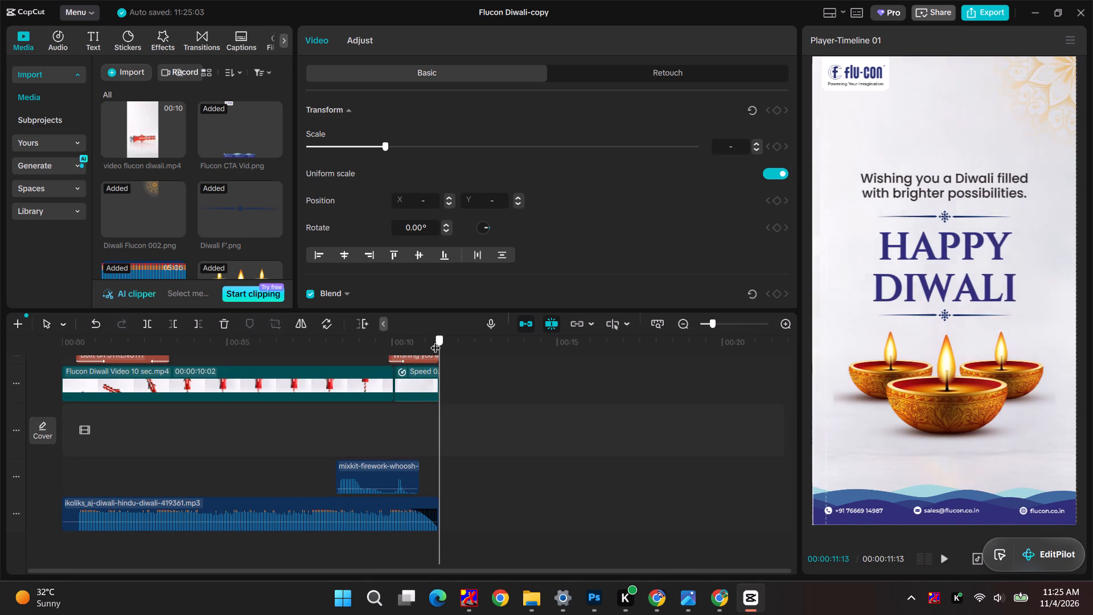
{"action": "left_click_drag", "start_coordinate": [435, 341], "coordinate": [451, 340]}
Trim the end of the 0.5X closing video clip slightly to drop its last frames.
{"action": "left_click", "coordinate": [421, 392]}
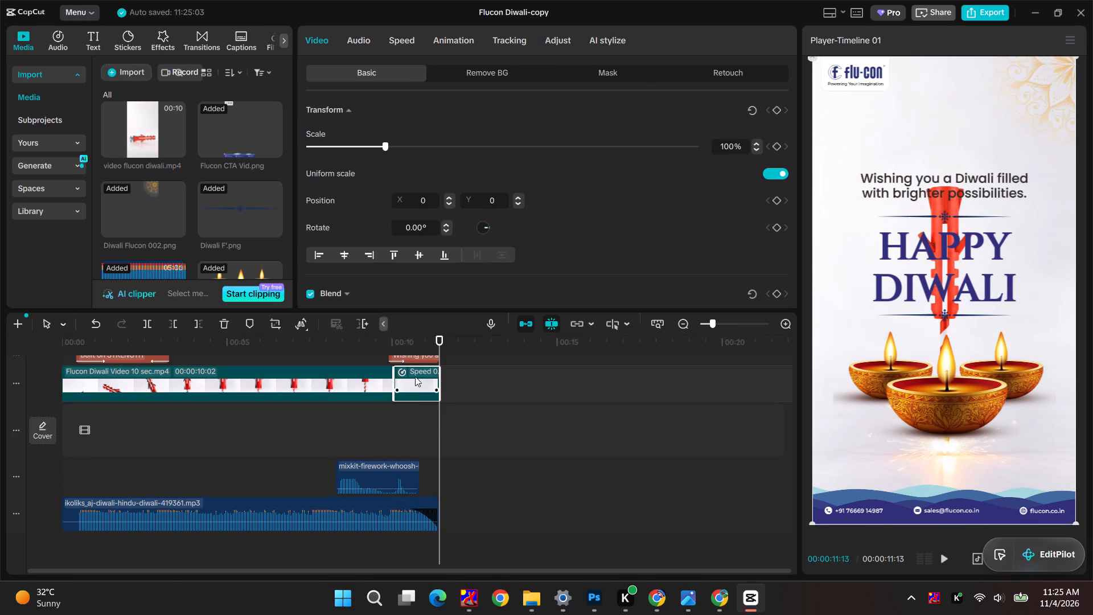
{"action": "left_click_drag", "start_coordinate": [439, 379], "coordinate": [433, 379]}
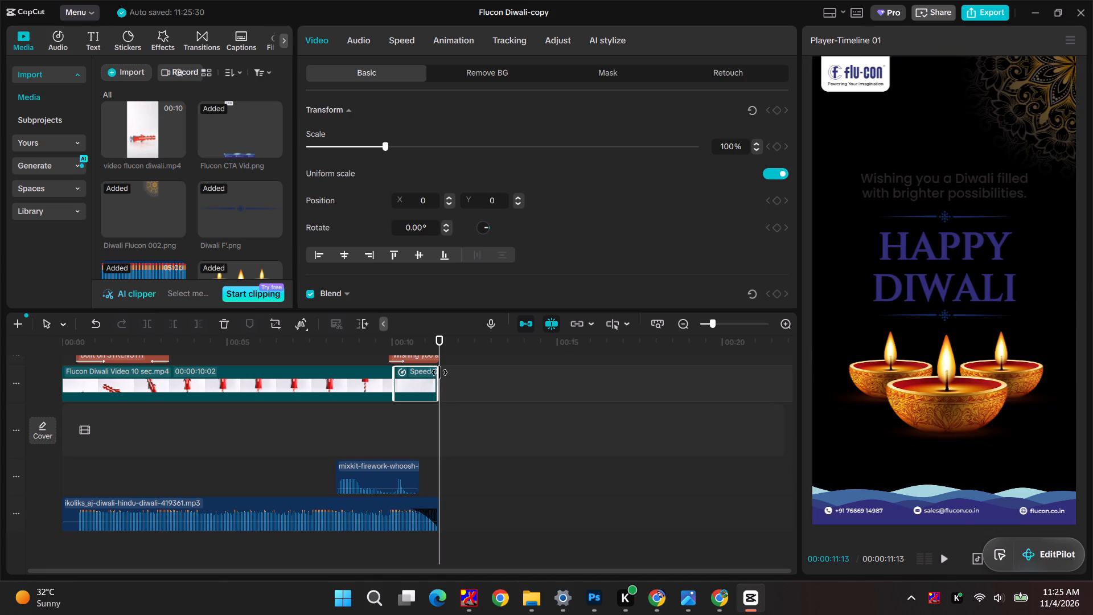
Play the video from the start and examine its final frames and where the clips end against the closing video clip.
{"action": "left_click", "coordinate": [440, 341]}
{"action": "left_click", "coordinate": [429, 526]}
{"action": "left_click", "coordinate": [435, 515]}
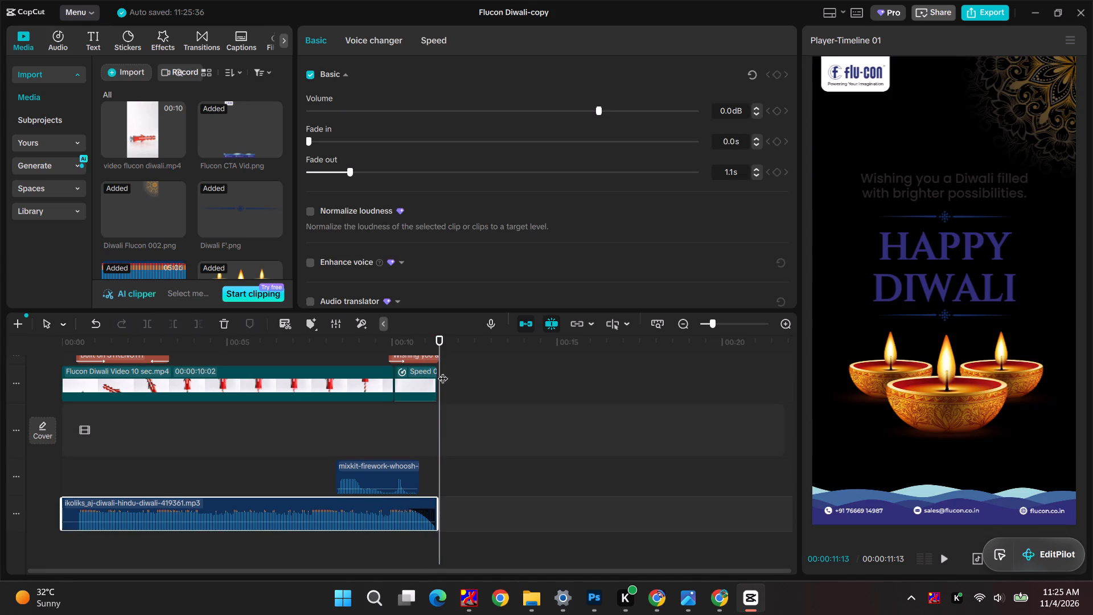
{"action": "scroll", "coordinate": [442, 373], "scroll_direction": "up", "scroll_amount": 16}
{"action": "left_click_drag", "start_coordinate": [440, 335], "coordinate": [437, 335]}
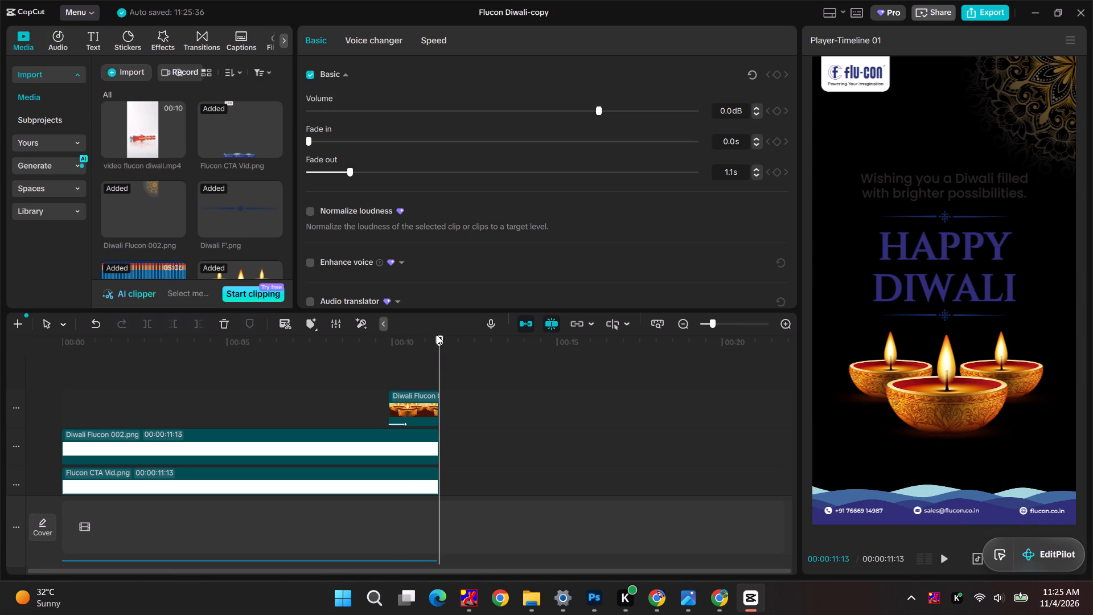
{"action": "left_click_drag", "start_coordinate": [437, 335], "coordinate": [369, 348]}
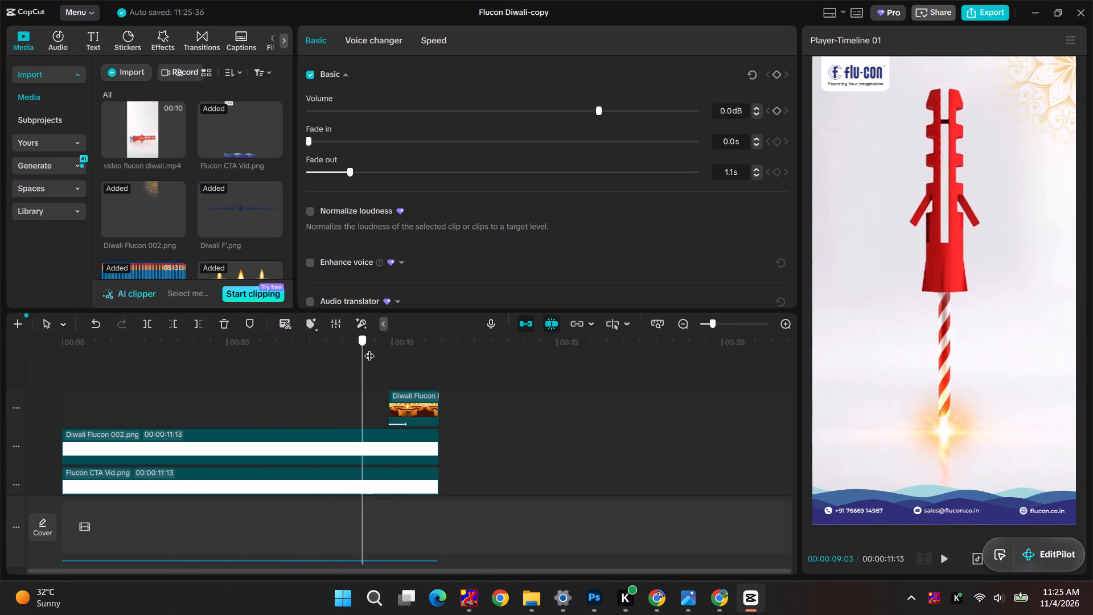
{"action": "left_click_drag", "start_coordinate": [369, 348], "coordinate": [587, 352]}
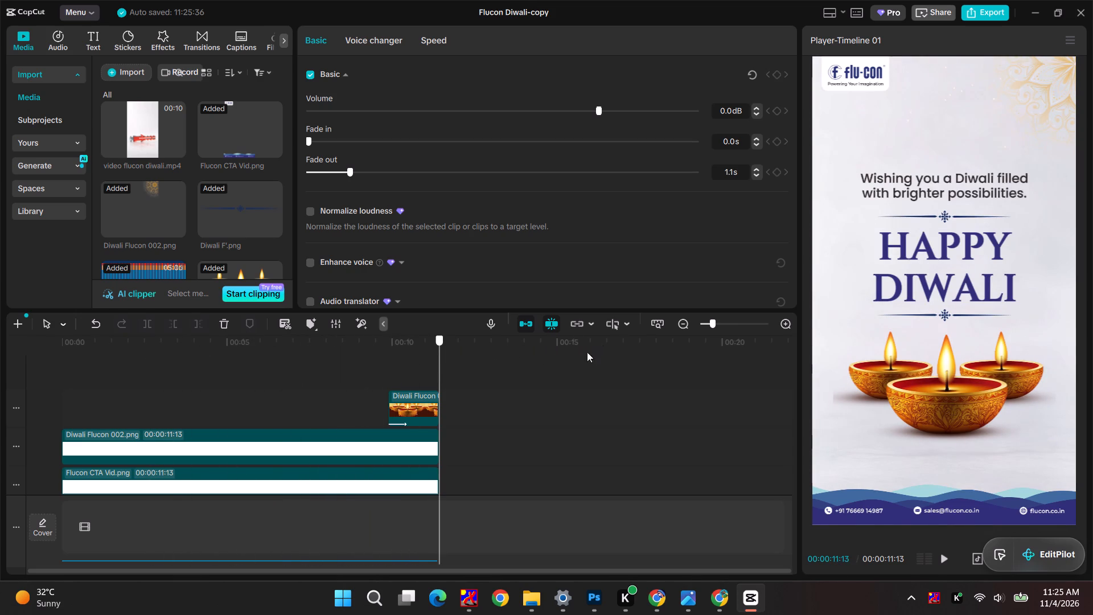
{"action": "left_click_drag", "start_coordinate": [587, 352], "coordinate": [11, 392]}
{"action": "key", "text": "space"}
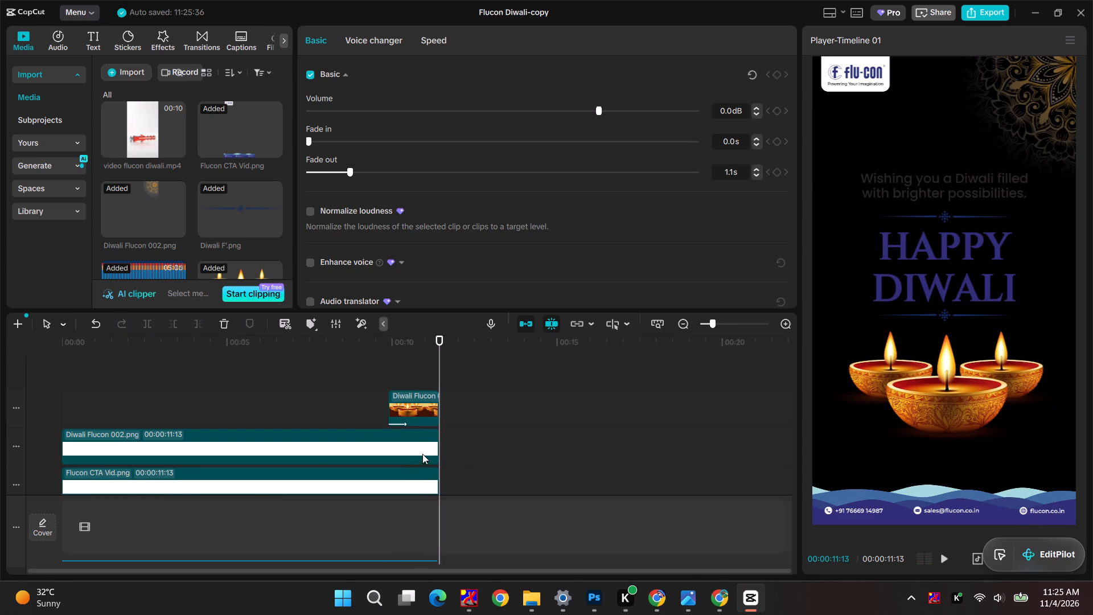
{"action": "scroll", "coordinate": [424, 410], "scroll_direction": "down", "scroll_amount": 11}
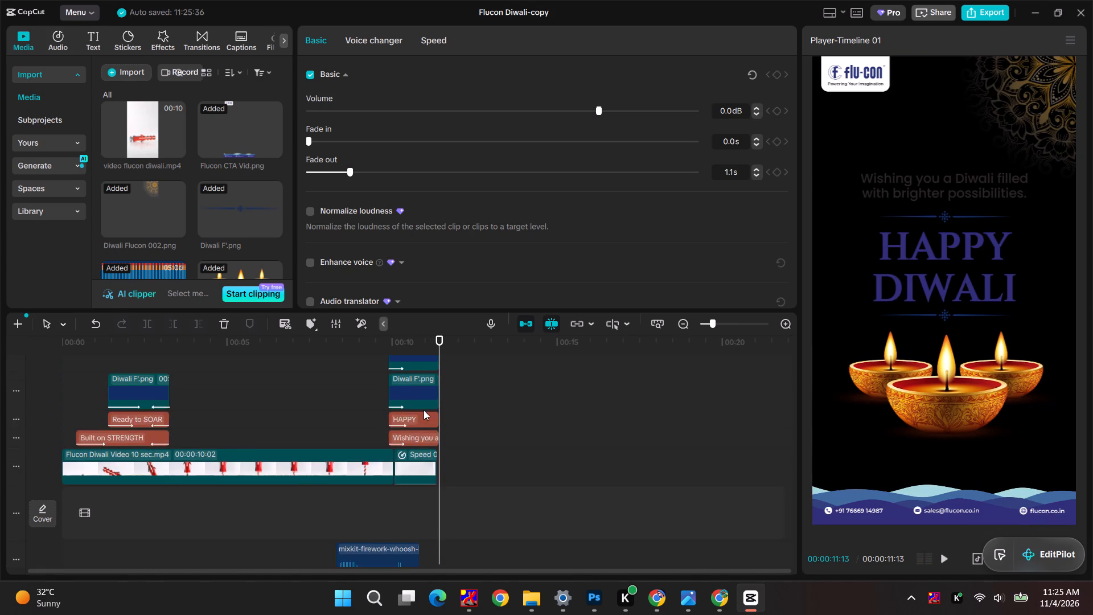
{"action": "scroll", "coordinate": [424, 410], "scroll_direction": "down", "scroll_amount": 4}
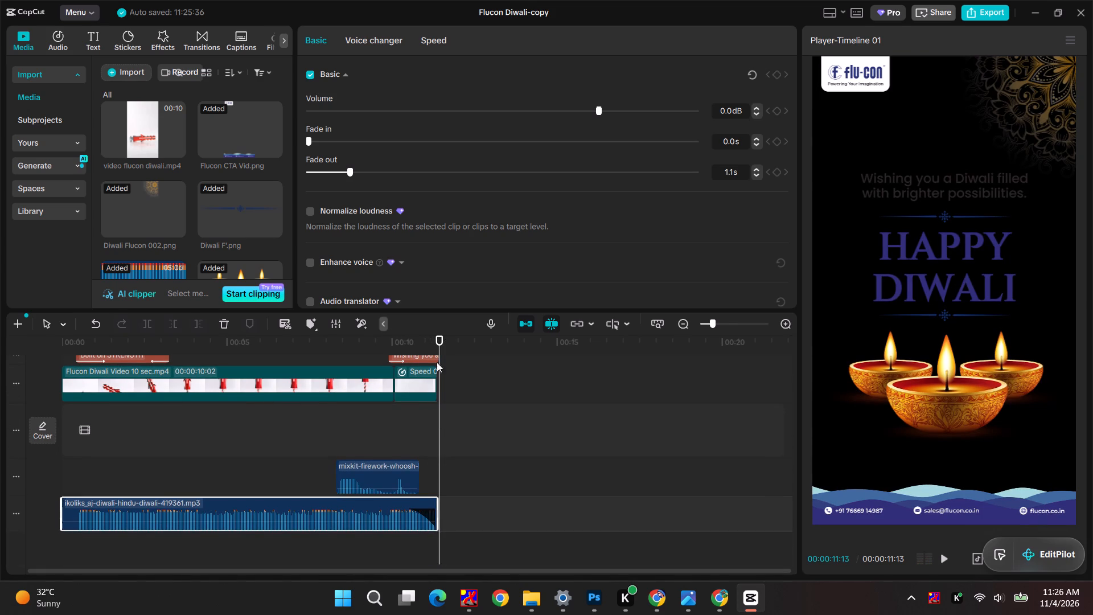
{"action": "scroll", "coordinate": [436, 384], "scroll_direction": "up", "scroll_amount": 5, "text": "ctrl"}
{"action": "scroll", "coordinate": [549, 398], "scroll_direction": "up", "scroll_amount": 20, "text": "ctrl"}
{"action": "scroll", "coordinate": [549, 398], "scroll_direction": "up", "scroll_amount": 11, "text": "ctrl"}
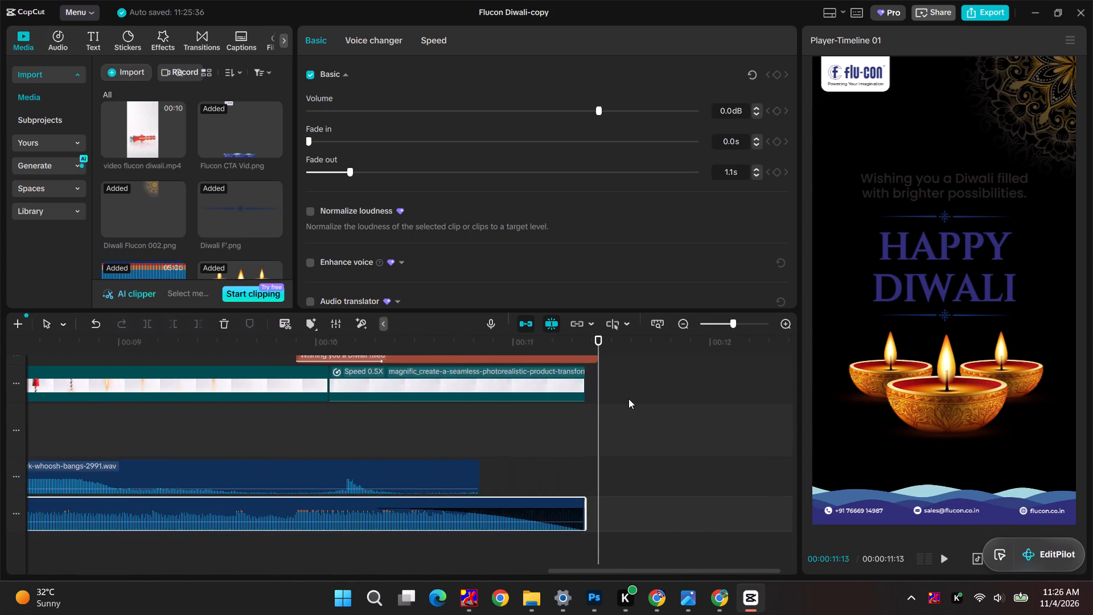
{"action": "scroll", "coordinate": [628, 399], "scroll_direction": "up", "scroll_amount": 20, "text": "ctrl"}
{"action": "scroll", "coordinate": [628, 399], "scroll_direction": "up", "scroll_amount": 9, "text": "ctrl"}
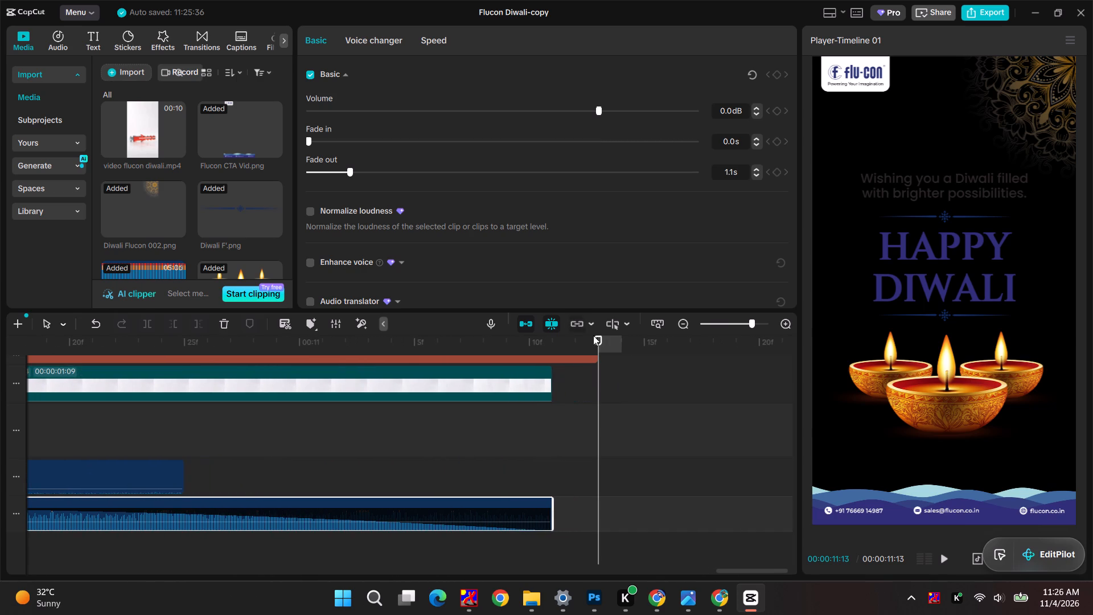
{"action": "left_click_drag", "start_coordinate": [596, 336], "coordinate": [551, 336]}
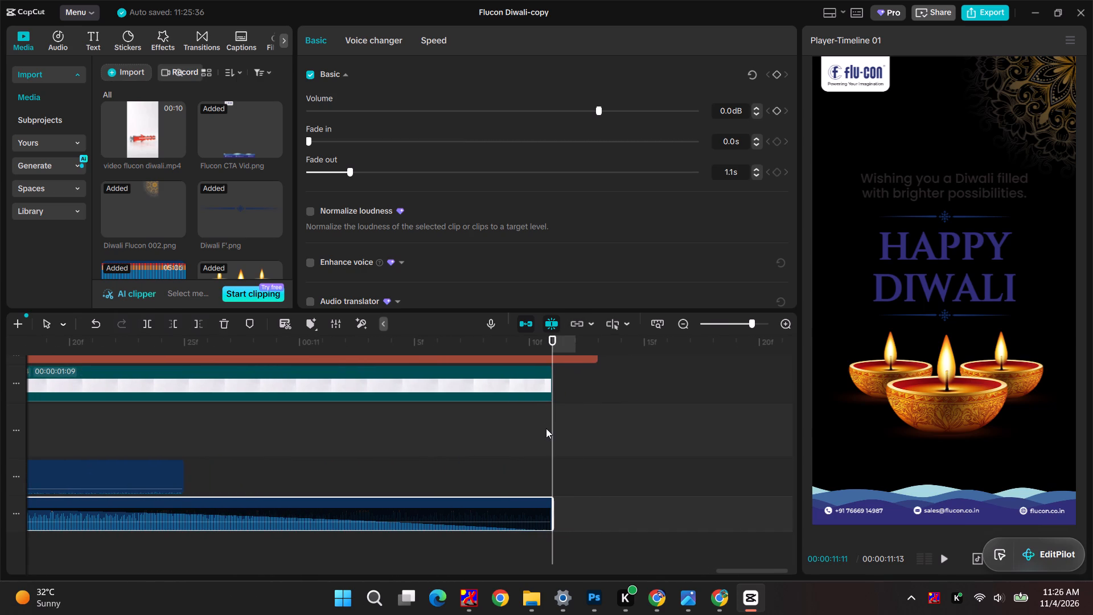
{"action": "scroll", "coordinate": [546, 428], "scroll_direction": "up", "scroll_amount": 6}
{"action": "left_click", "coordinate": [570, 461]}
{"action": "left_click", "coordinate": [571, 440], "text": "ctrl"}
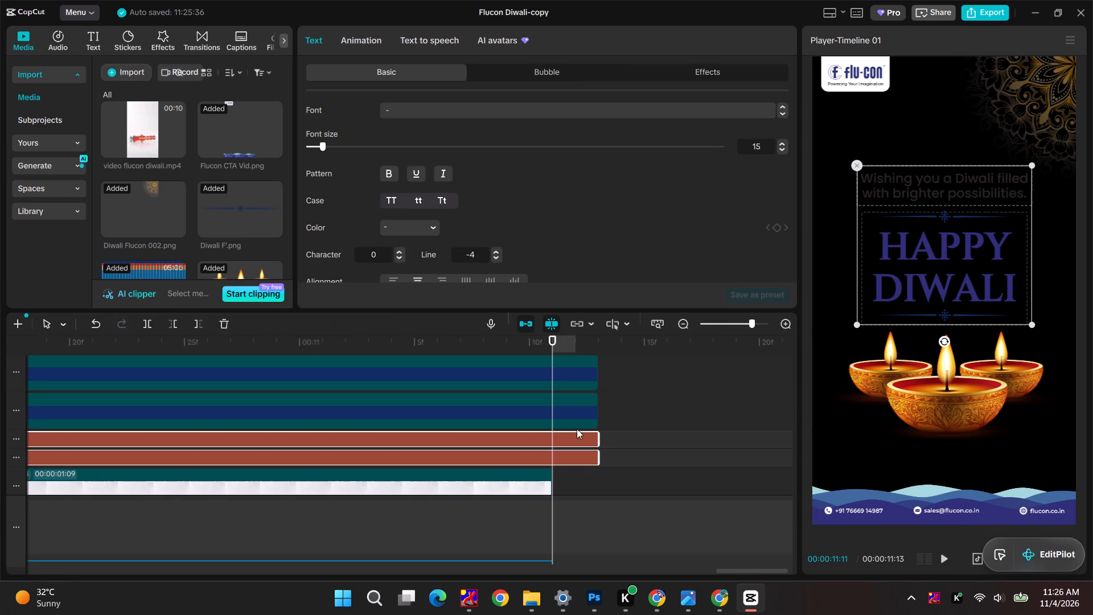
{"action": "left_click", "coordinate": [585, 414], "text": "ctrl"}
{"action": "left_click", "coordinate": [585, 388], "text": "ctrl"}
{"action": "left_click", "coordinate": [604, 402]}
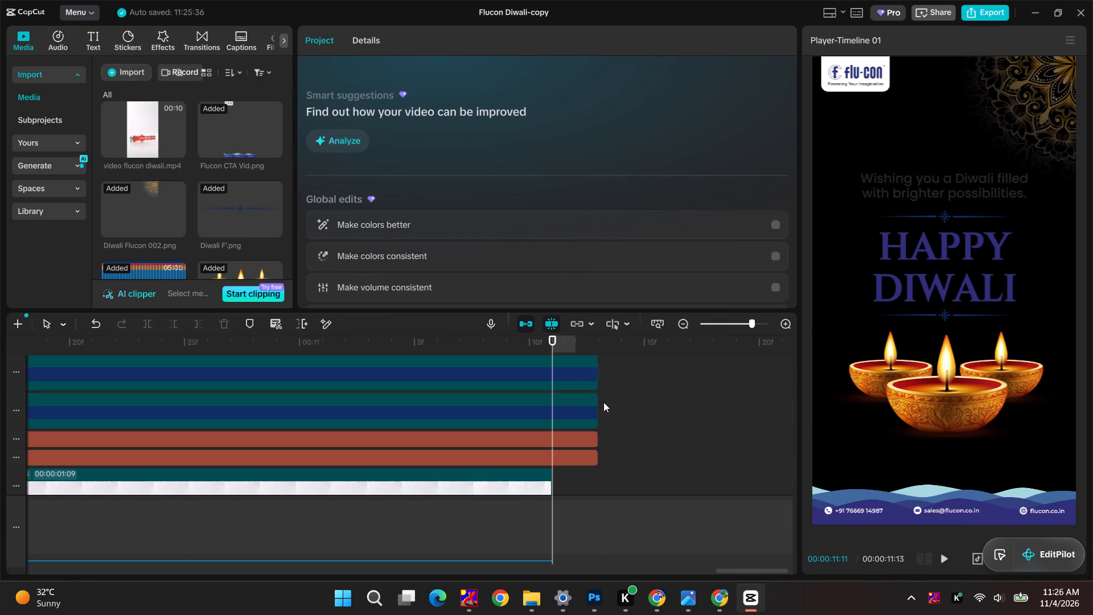
Trim the ends of both closing caption clips and both closing ornament image clips together back to the closing video clip's end at 00:00:11:11.
{"action": "left_click", "coordinate": [566, 456]}
{"action": "left_click", "coordinate": [566, 440], "text": "ctrl"}
{"action": "left_click", "coordinate": [572, 419], "text": "ctrl"}
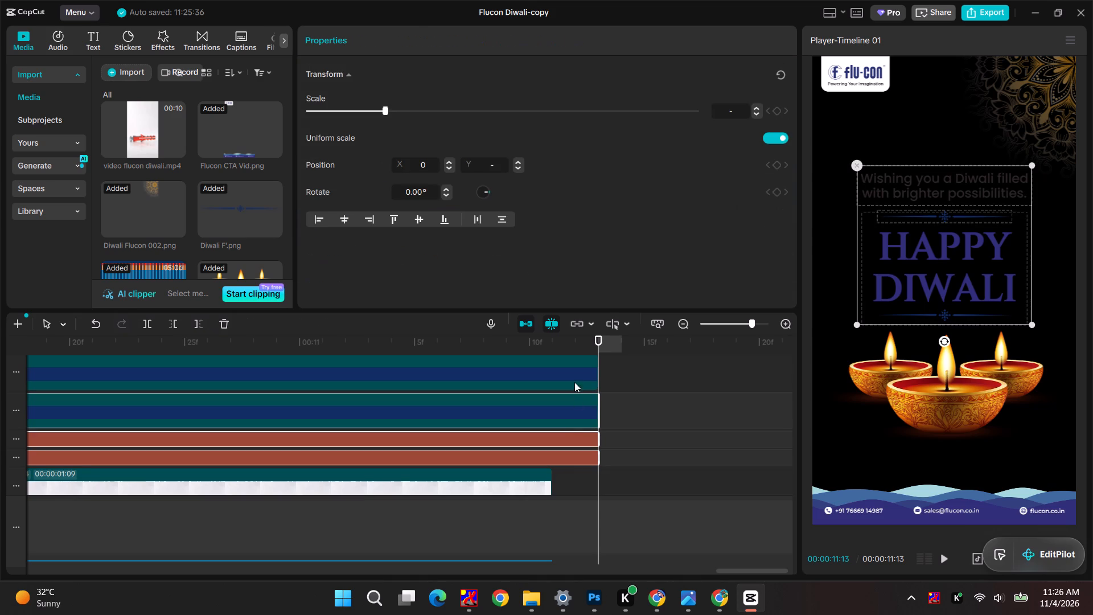
{"action": "left_click", "coordinate": [574, 375], "text": "ctrl"}
{"action": "scroll", "coordinate": [574, 397], "scroll_direction": "up", "scroll_amount": 4}
{"action": "left_click_drag", "start_coordinate": [601, 440], "coordinate": [595, 441]}
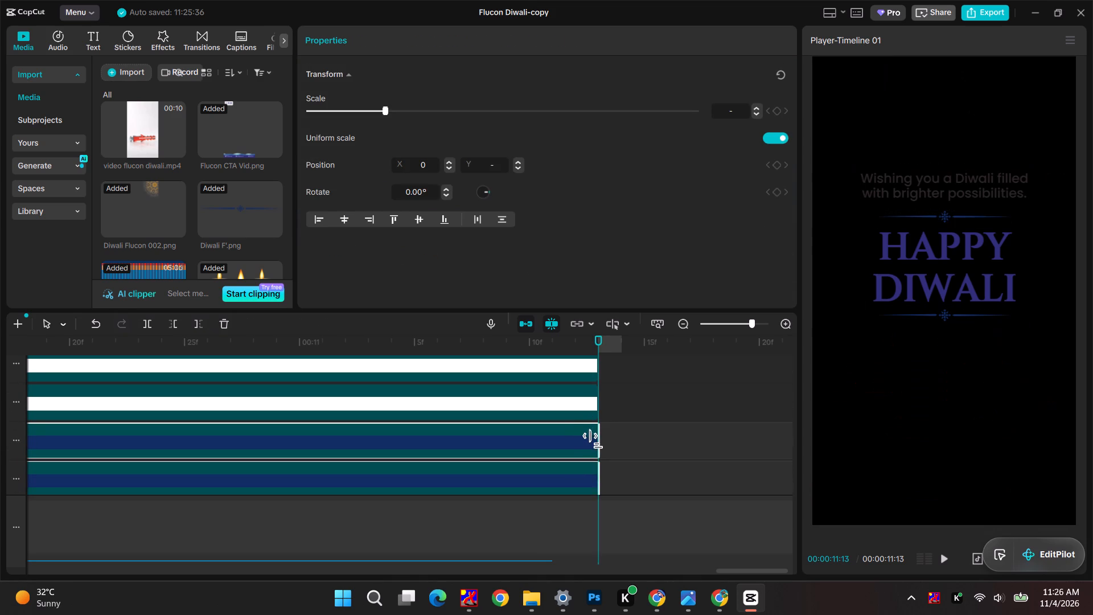
{"action": "left_click_drag", "start_coordinate": [595, 441], "coordinate": [572, 443]}
{"action": "scroll", "coordinate": [572, 443], "scroll_direction": "down", "scroll_amount": 5}
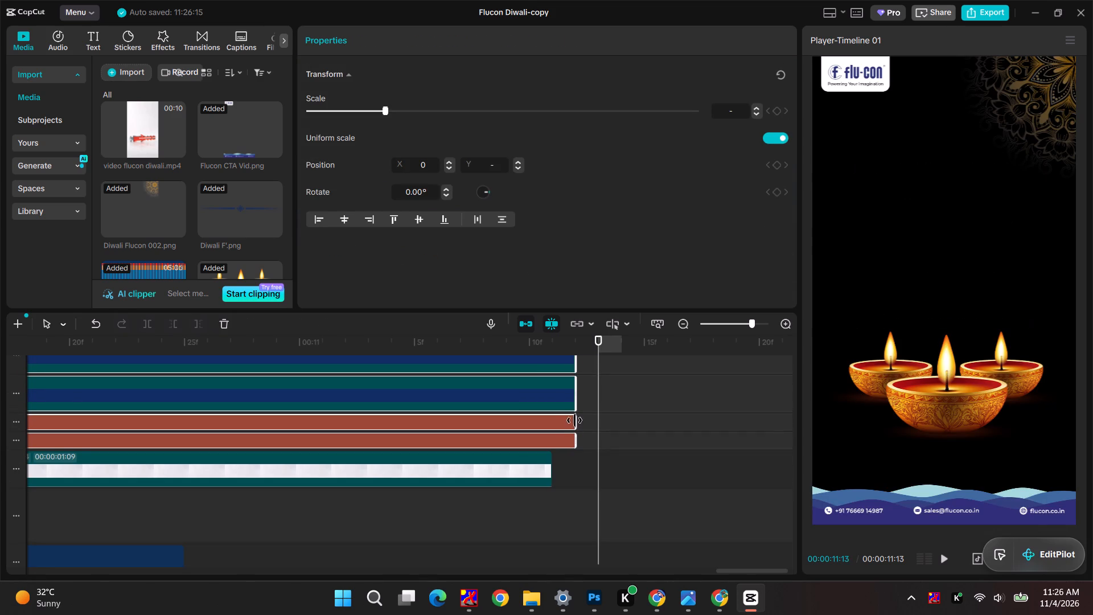
{"action": "left_click_drag", "start_coordinate": [574, 409], "coordinate": [556, 412]}
Trim the Diwali Flucon 002.png and Flucon CTA Vid.png clips together to a duration of 00:00:11:11.
{"action": "scroll", "coordinate": [556, 447], "scroll_direction": "up", "scroll_amount": 3}
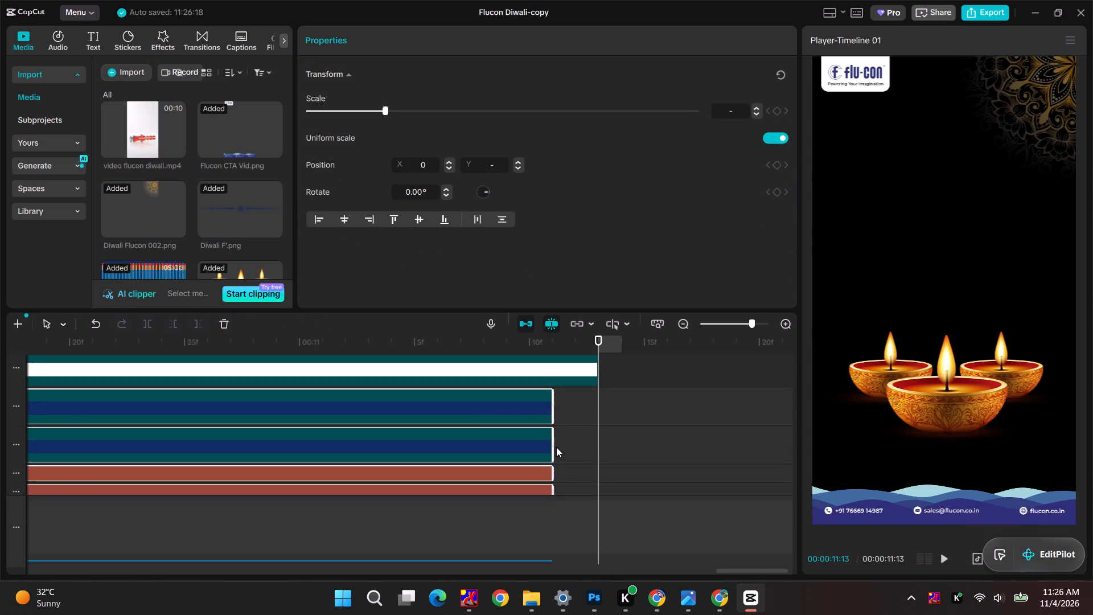
{"action": "scroll", "coordinate": [556, 447], "scroll_direction": "up", "scroll_amount": 4}
{"action": "left_click", "coordinate": [560, 442]}
{"action": "left_click", "coordinate": [564, 407], "text": "ctrl"}
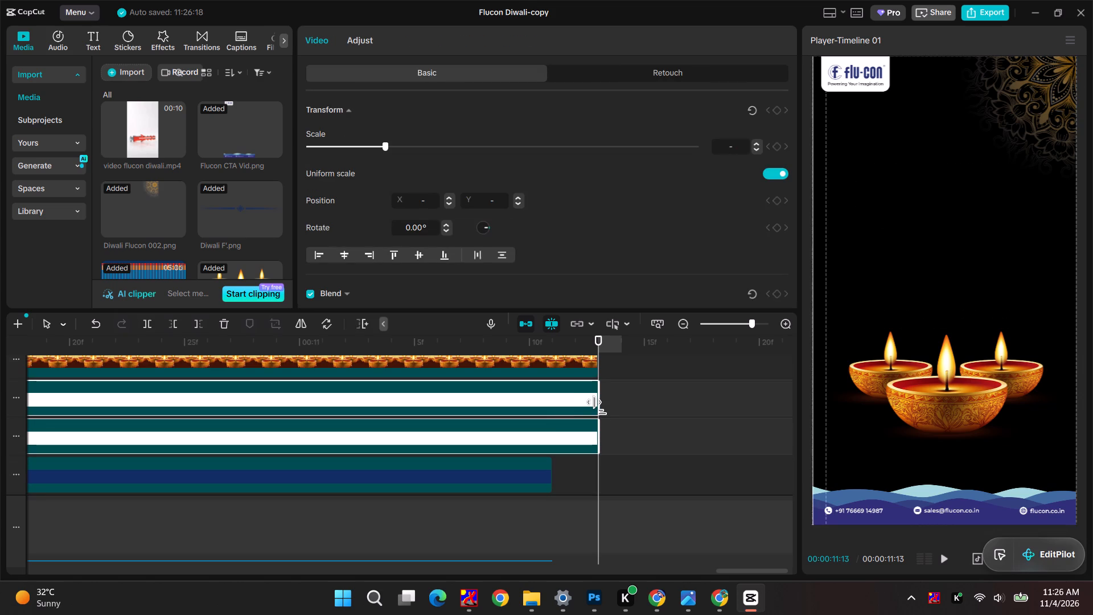
{"action": "left_click_drag", "start_coordinate": [601, 407], "coordinate": [557, 407]}
Trim the end of the Diwali Flucon 0202.png lamps clip to 00:00:11:11, giving it a duration of 00:00:01:14.
{"action": "scroll", "coordinate": [557, 432], "scroll_direction": "up", "scroll_amount": 6}
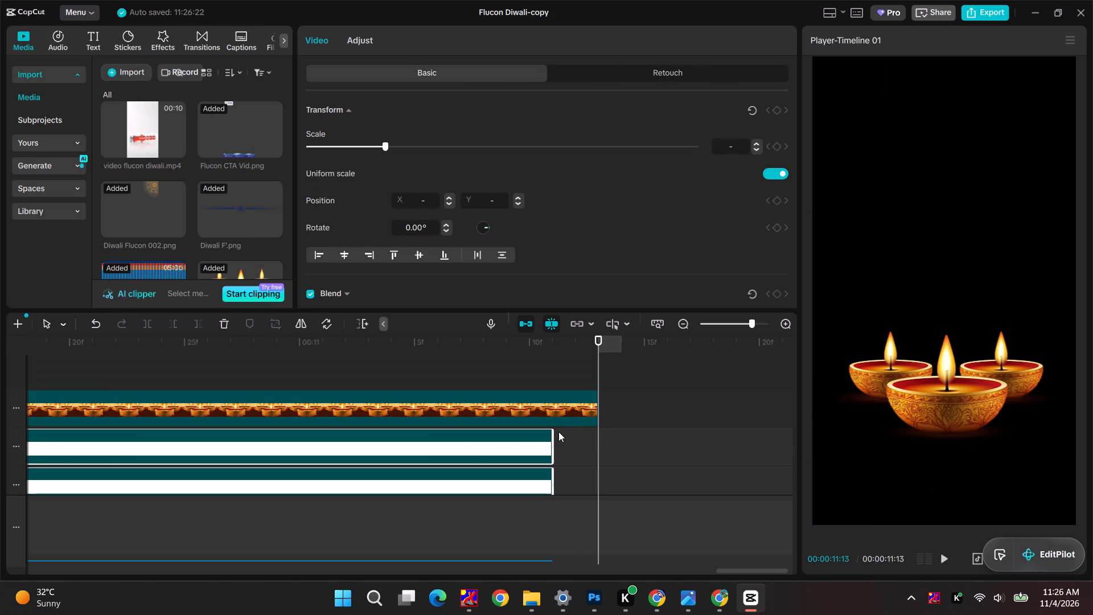
{"action": "left_click", "coordinate": [562, 410]}
{"action": "left_click_drag", "start_coordinate": [601, 403], "coordinate": [555, 406]}
Play the trimmed video from the start to its end to check the whole sequence and the final frames.
{"action": "scroll", "coordinate": [534, 411], "scroll_direction": "down", "scroll_amount": 13, "text": "ctrl"}
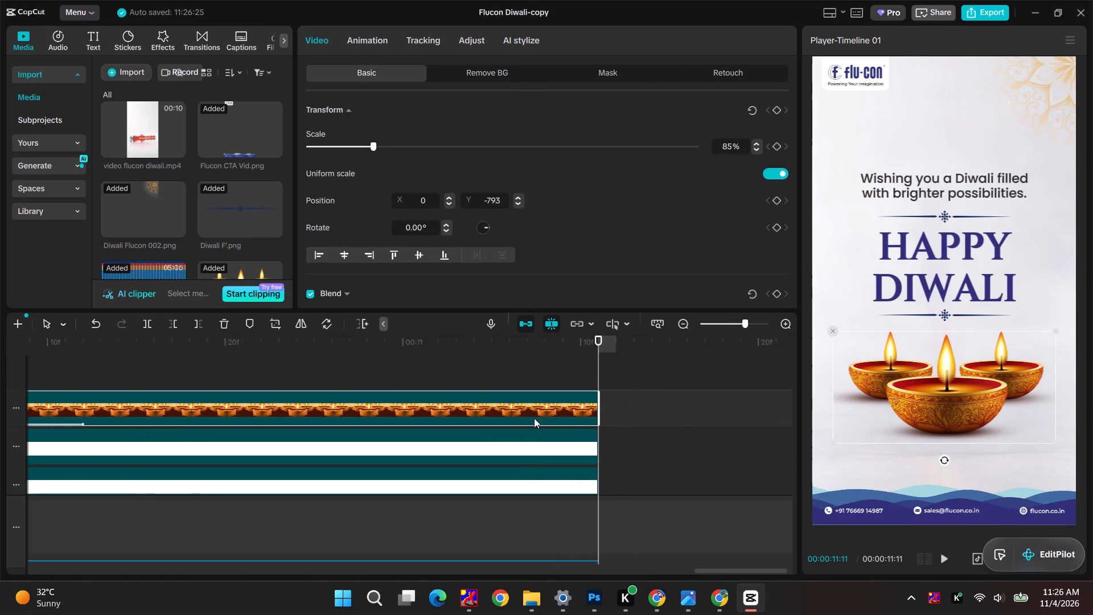
{"action": "scroll", "coordinate": [534, 418], "scroll_direction": "down", "scroll_amount": 17, "text": "ctrl"}
{"action": "scroll", "coordinate": [541, 430], "scroll_direction": "up", "scroll_amount": 7}
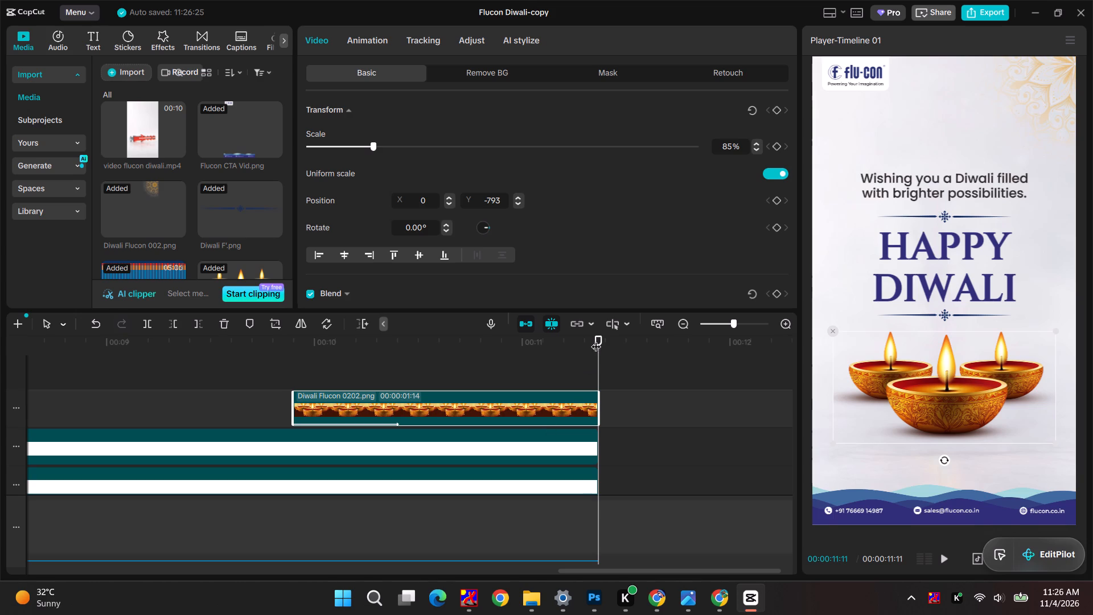
{"action": "left_click_drag", "start_coordinate": [597, 339], "coordinate": [2, 392]}
{"action": "scroll", "coordinate": [309, 401], "scroll_direction": "down", "scroll_amount": 7, "text": "ctrl"}
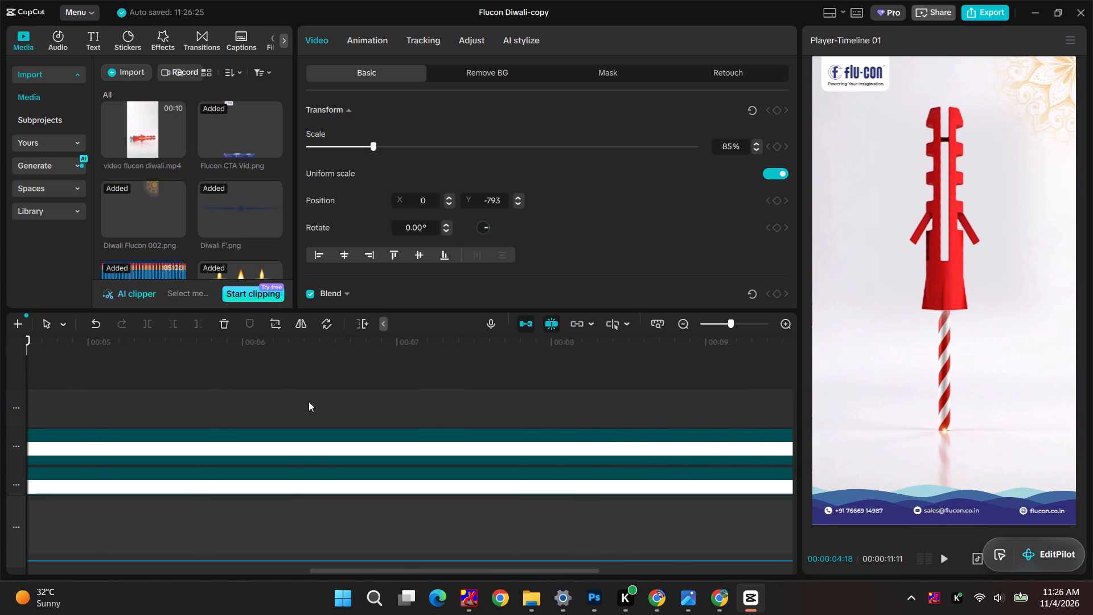
{"action": "scroll", "coordinate": [309, 401], "scroll_direction": "down", "scroll_amount": 20, "text": "ctrl"}
{"action": "scroll", "coordinate": [309, 401], "scroll_direction": "down", "scroll_amount": 8, "text": "ctrl"}
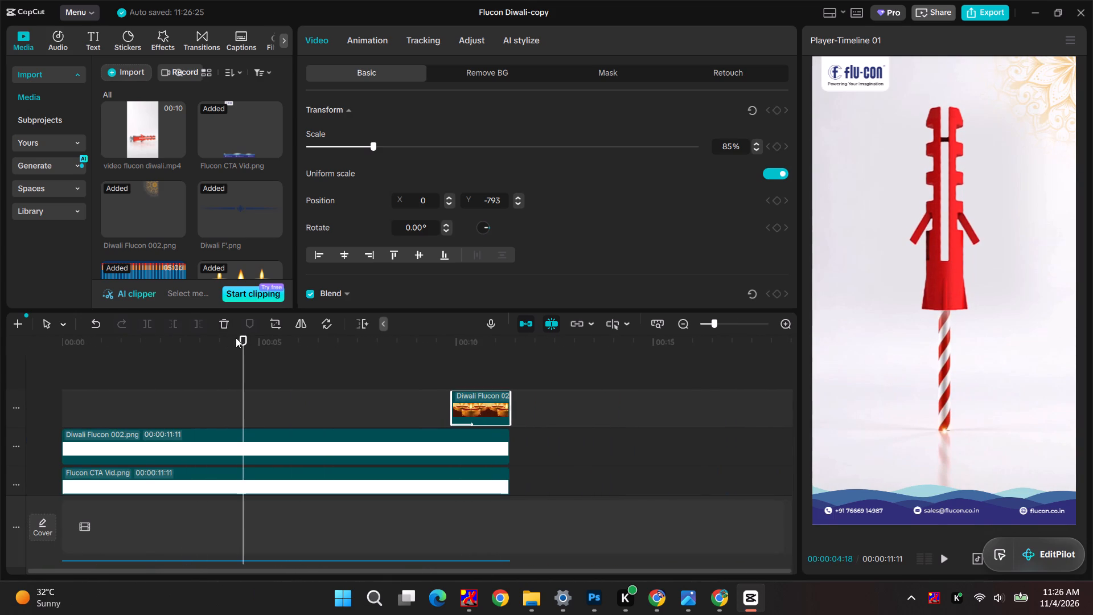
{"action": "left_click_drag", "start_coordinate": [244, 338], "coordinate": [0, 357]}
{"action": "key", "text": "space"}
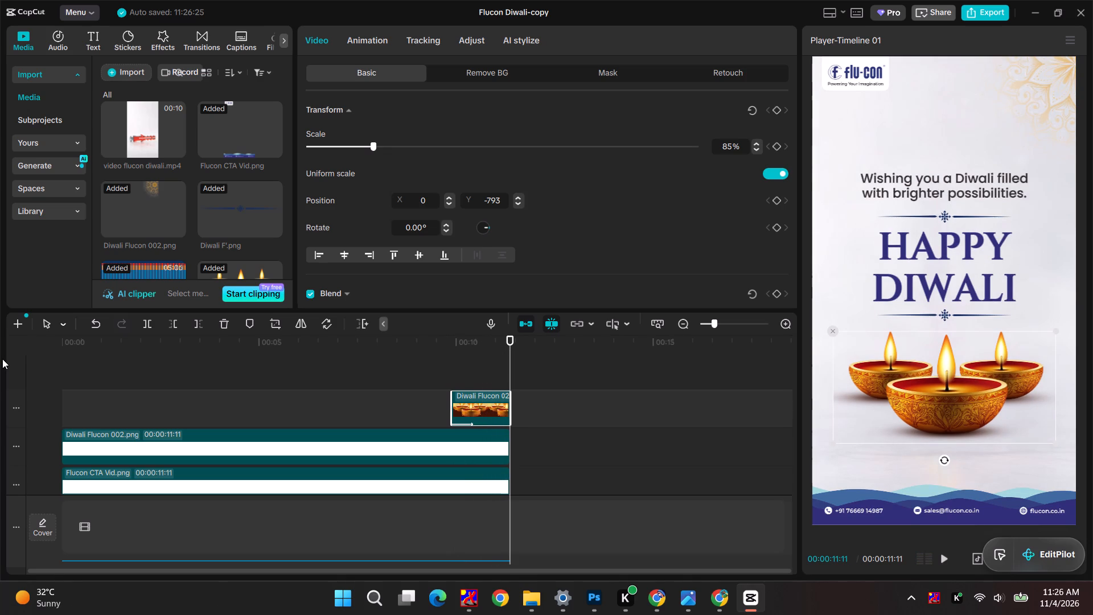
Scrub through the first half of the timeline to examine the anchor's transformation, the white flash and the opening caption's fade-out.
{"action": "left_click_drag", "start_coordinate": [349, 351], "coordinate": [307, 349]}
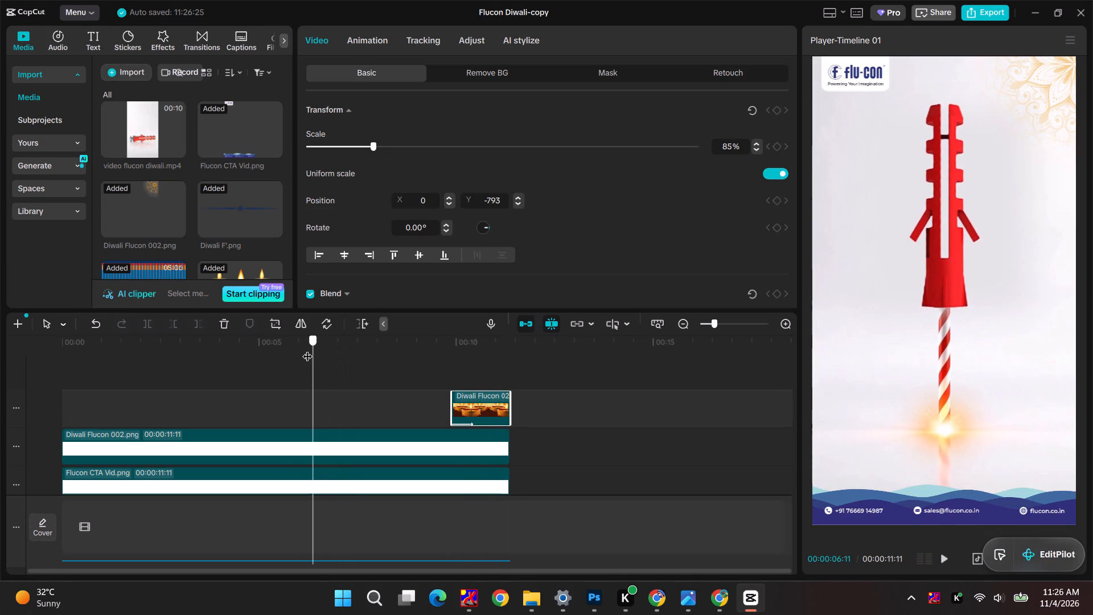
{"action": "left_click_drag", "start_coordinate": [307, 349], "coordinate": [198, 353]}
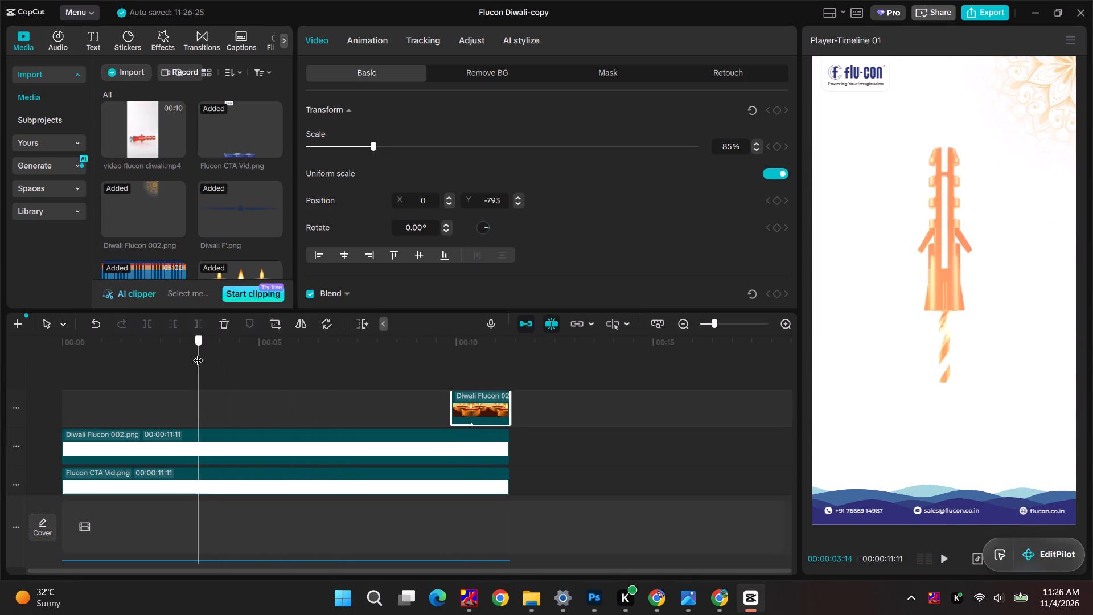
{"action": "left_click_drag", "start_coordinate": [198, 353], "coordinate": [196, 353]}
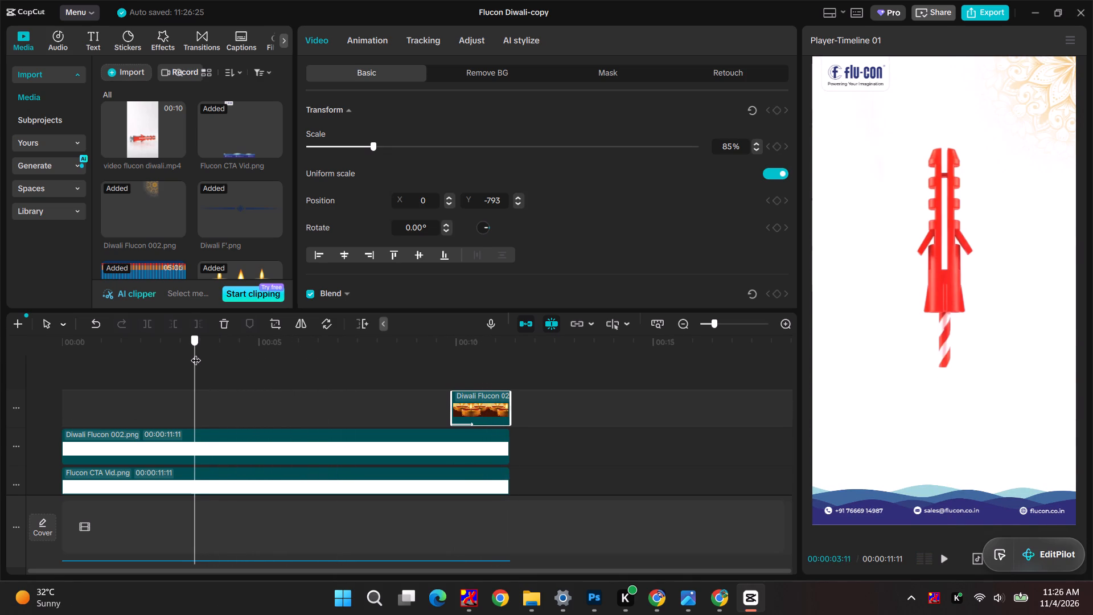
{"action": "left_click_drag", "start_coordinate": [196, 353], "coordinate": [208, 353]}
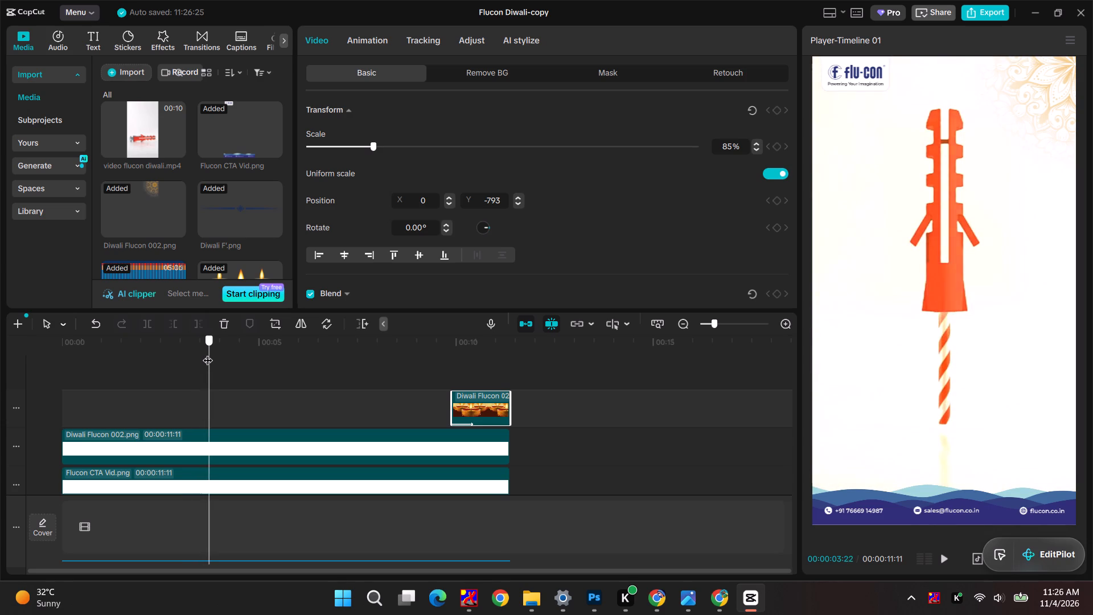
{"action": "left_click_drag", "start_coordinate": [208, 353], "coordinate": [203, 354]}
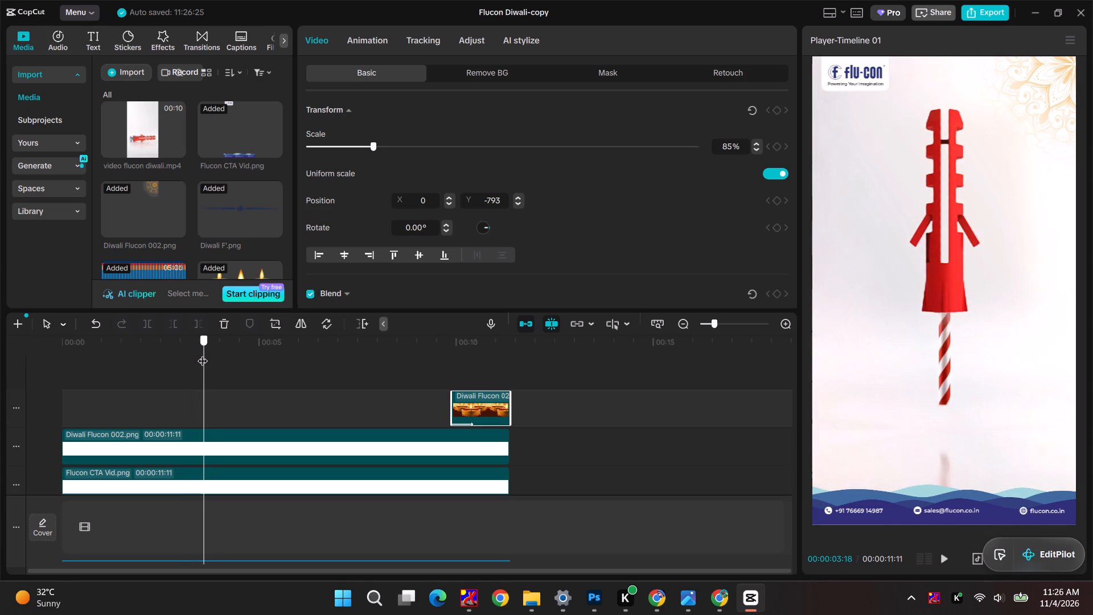
{"action": "left_click_drag", "start_coordinate": [203, 354], "coordinate": [205, 353]}
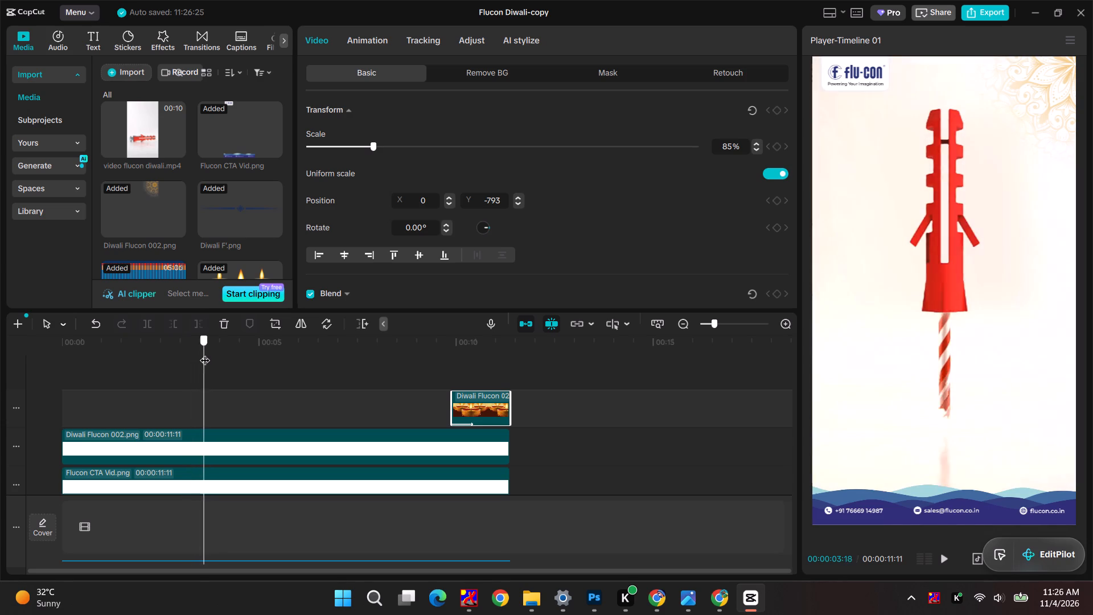
{"action": "left_click_drag", "start_coordinate": [205, 353], "coordinate": [236, 354]}
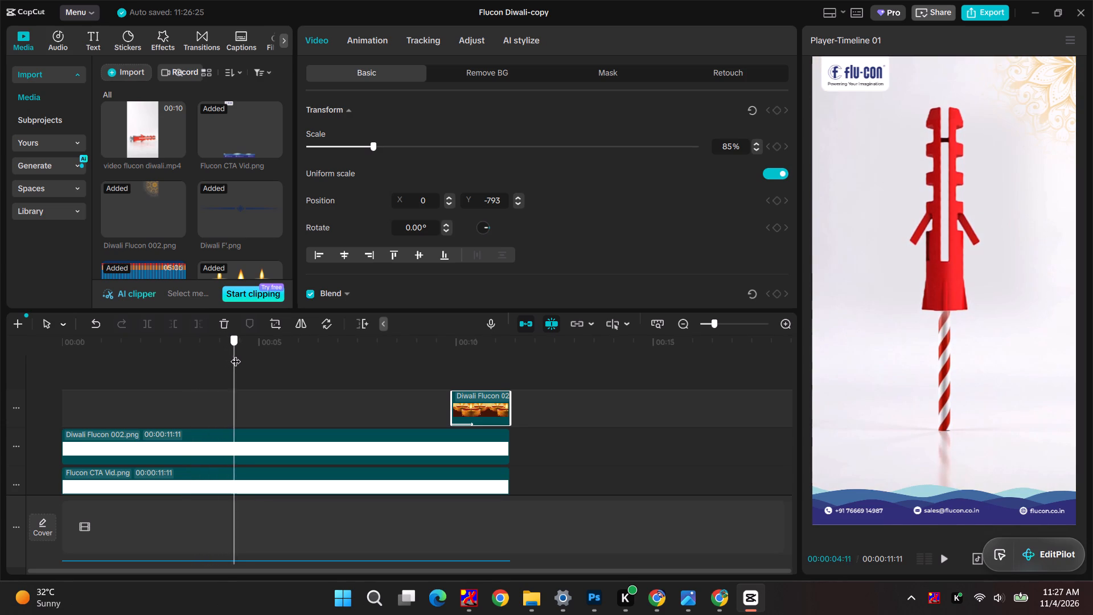
{"action": "left_click_drag", "start_coordinate": [236, 354], "coordinate": [274, 350]}
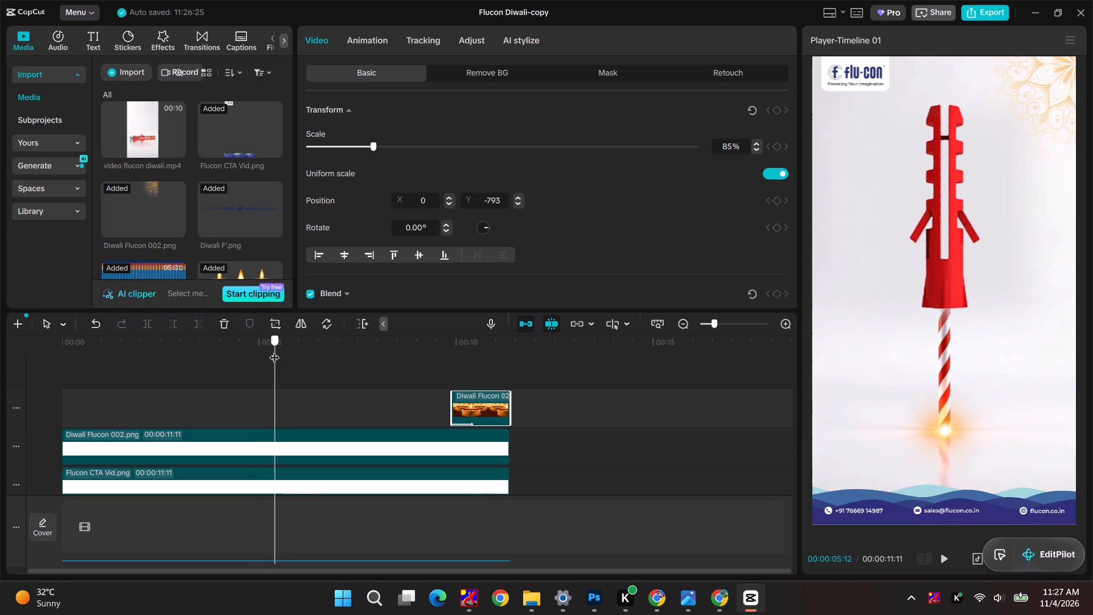
{"action": "left_click_drag", "start_coordinate": [274, 350], "coordinate": [180, 360]}
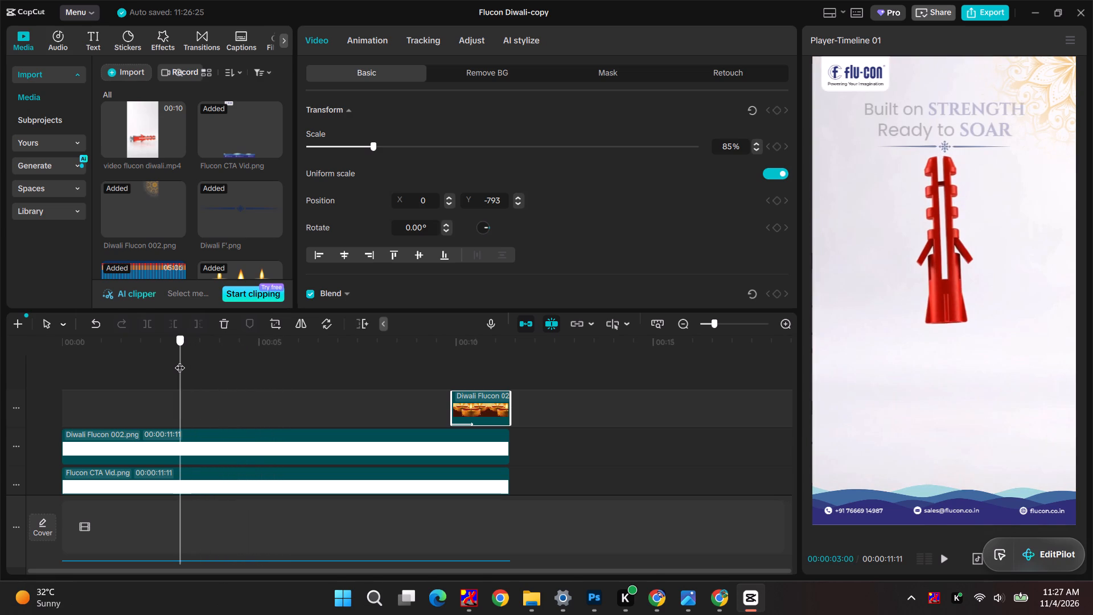
{"action": "left_click_drag", "start_coordinate": [180, 360], "coordinate": [120, 396]}
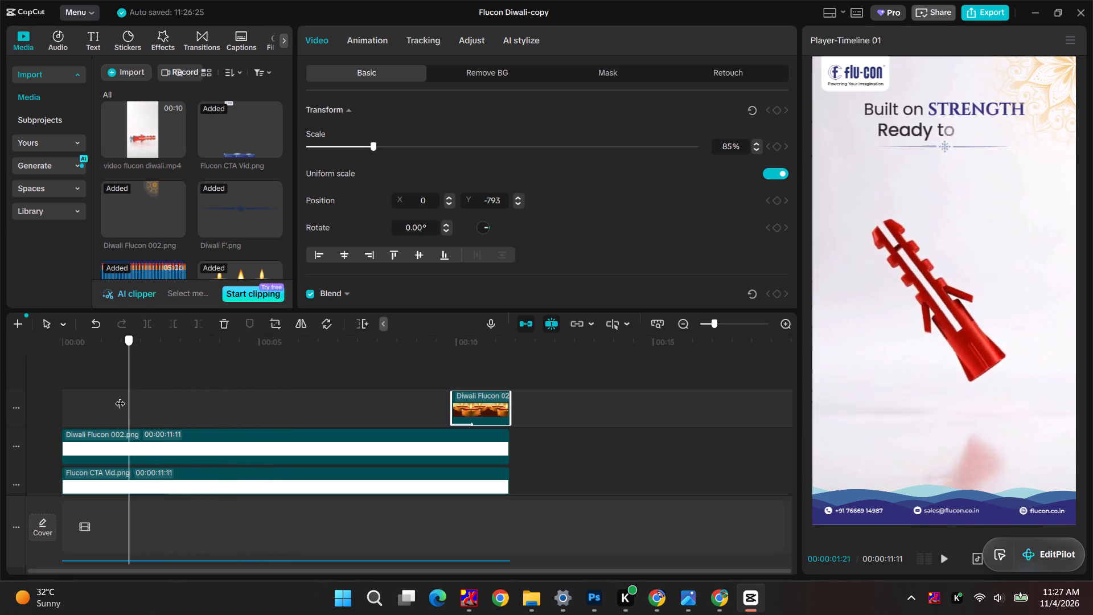
{"action": "left_click_drag", "start_coordinate": [120, 396], "coordinate": [169, 419]}
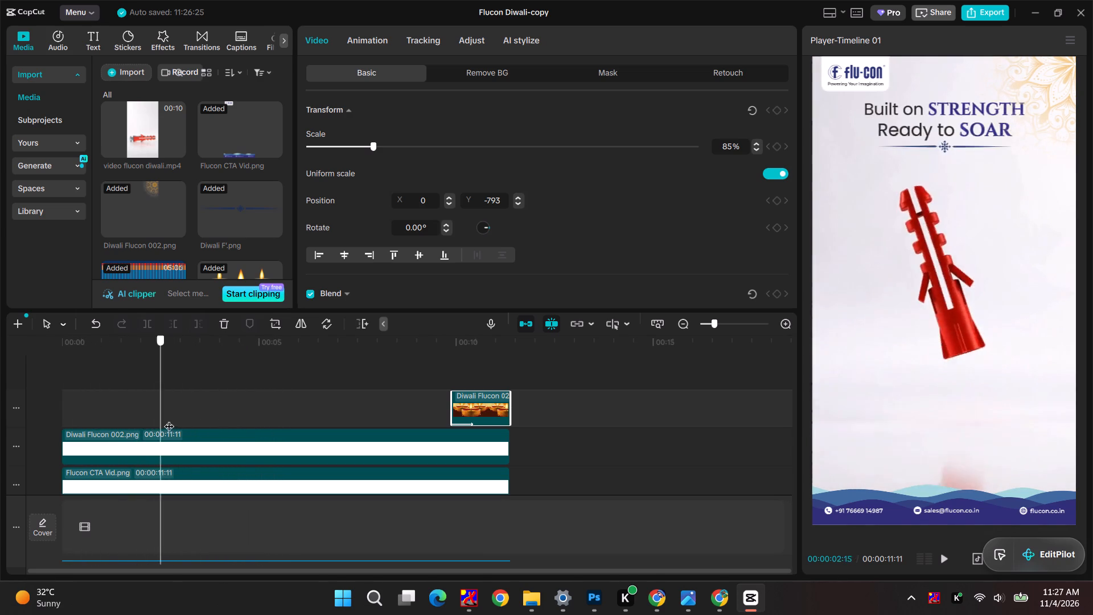
{"action": "left_click_drag", "start_coordinate": [169, 419], "coordinate": [194, 413]}
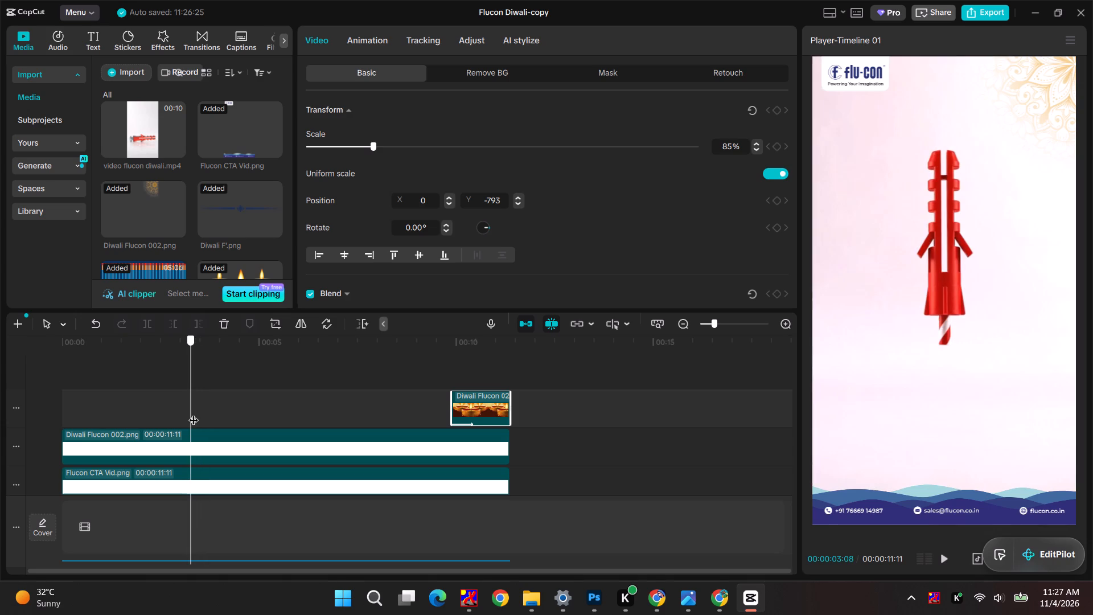
{"action": "left_click_drag", "start_coordinate": [194, 413], "coordinate": [176, 413]}
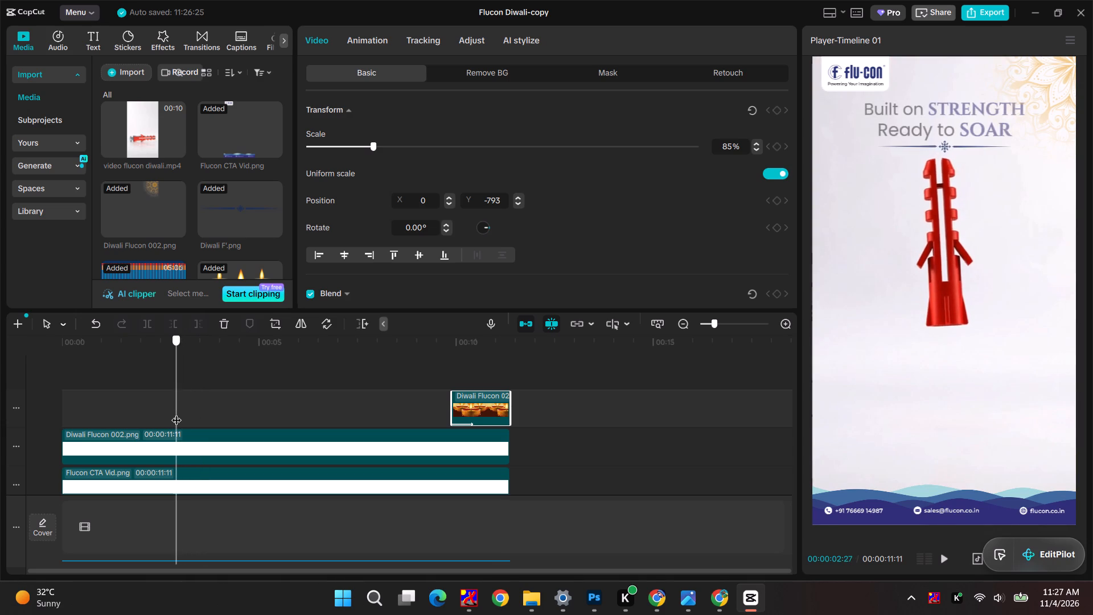
{"action": "left_click_drag", "start_coordinate": [176, 413], "coordinate": [186, 413]}
Check the Flucon clips in File Explorer's AutoSave folder and the Firefly product transformation clips in Downloads, playing the first Firefly clip.
{"action": "left_click", "coordinate": [599, 601]}
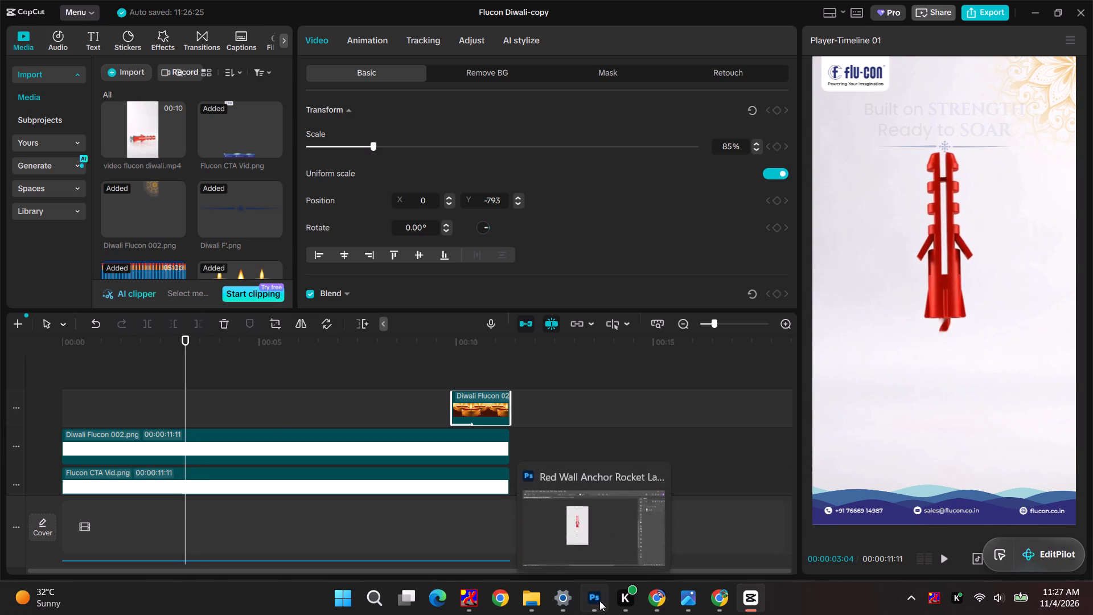
{"action": "key", "text": "alt+Tab"}
{"action": "left_click", "coordinate": [572, 242], "text": "alt"}
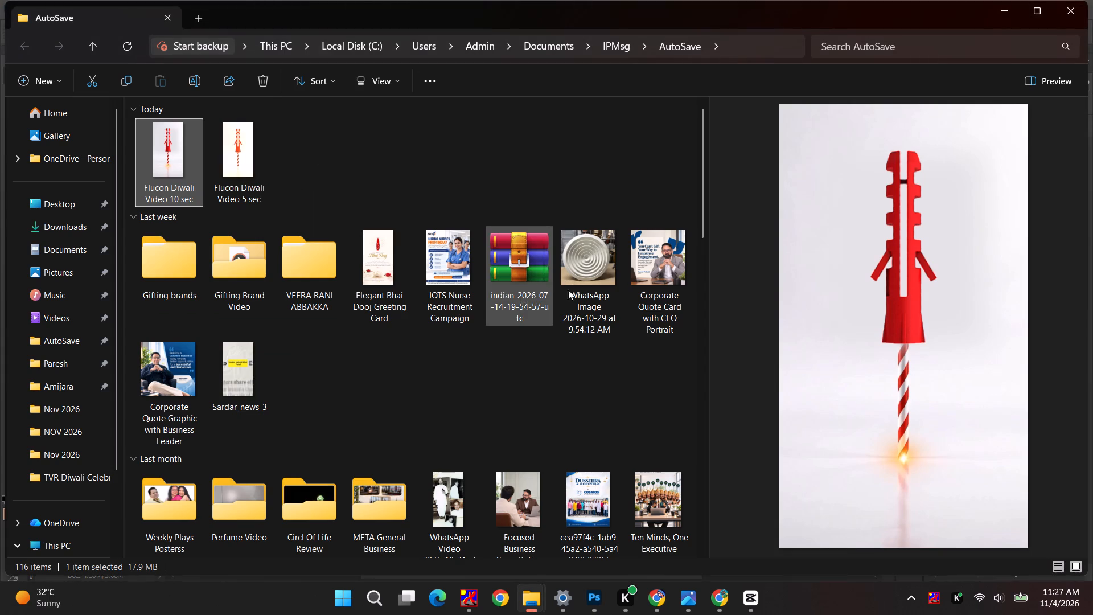
{"action": "left_click", "coordinate": [445, 281]}
{"action": "left_click", "coordinate": [255, 157]}
{"action": "scroll", "coordinate": [282, 420], "scroll_direction": "down", "scroll_amount": 1}
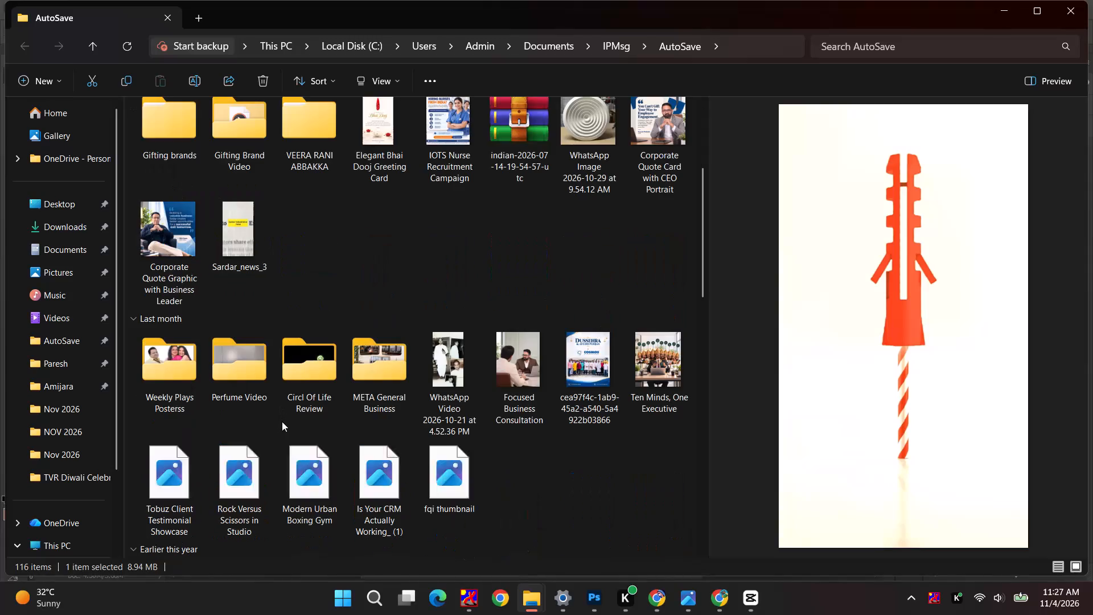
{"action": "left_click", "coordinate": [62, 230]}
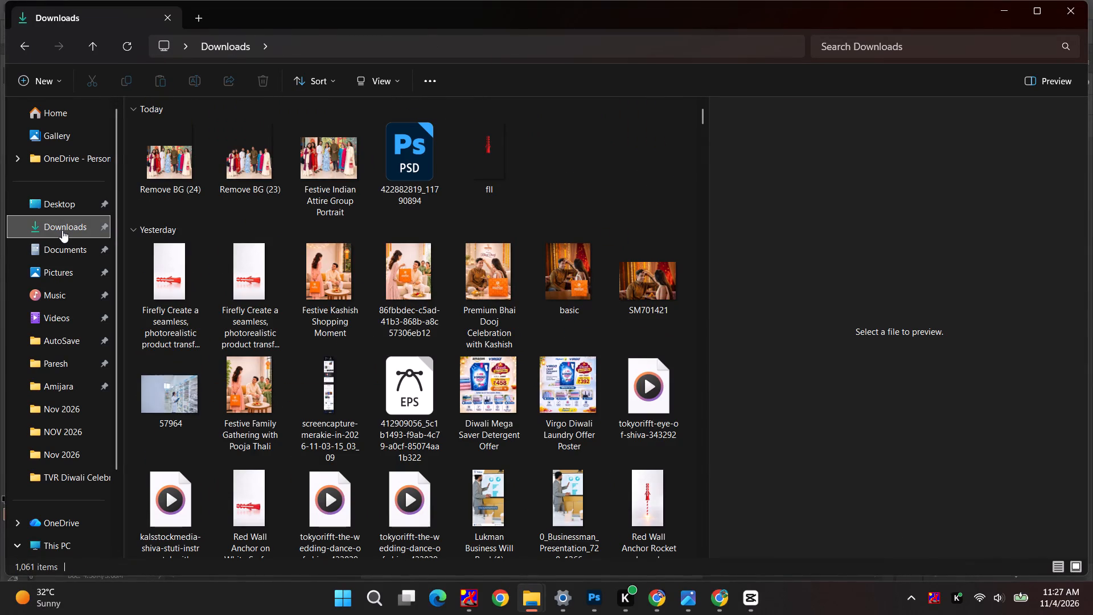
{"action": "left_click", "coordinate": [245, 288]}
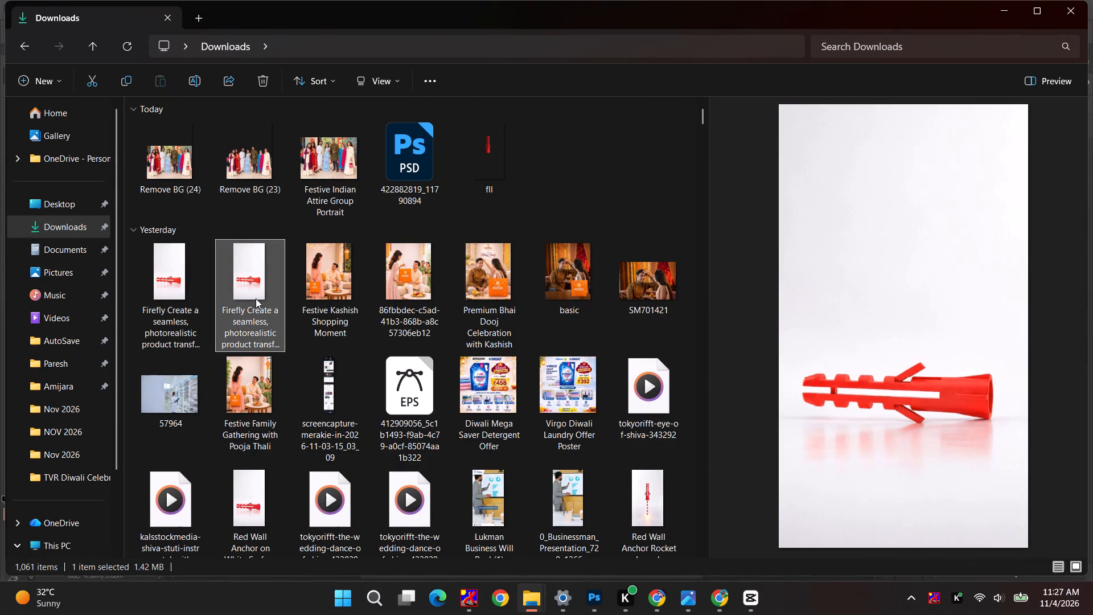
{"action": "double_click", "coordinate": [183, 292]}
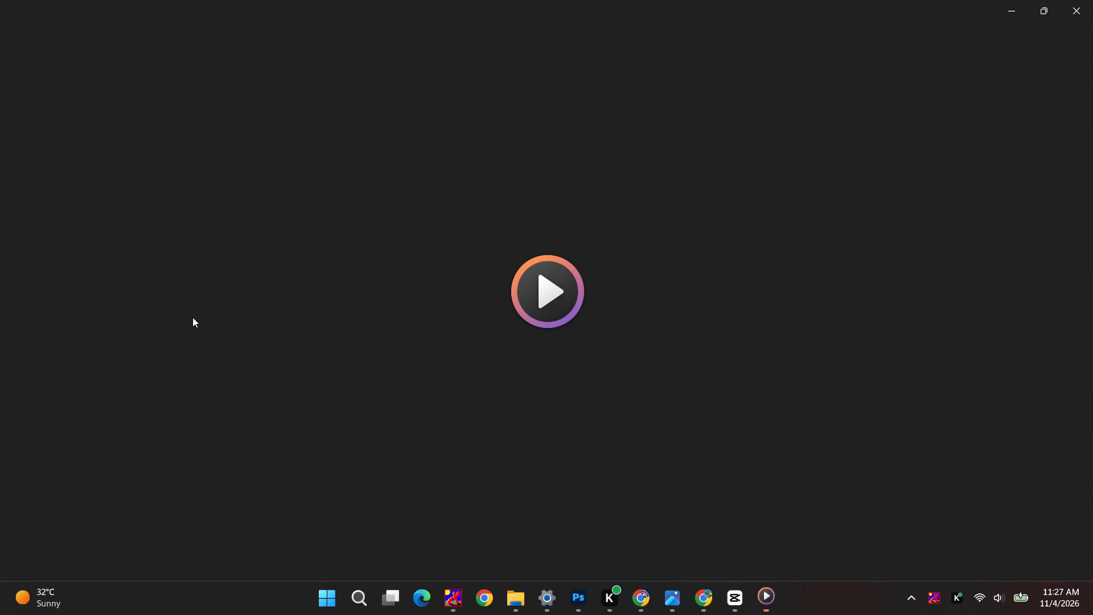
{"action": "left_click", "coordinate": [432, 509]}
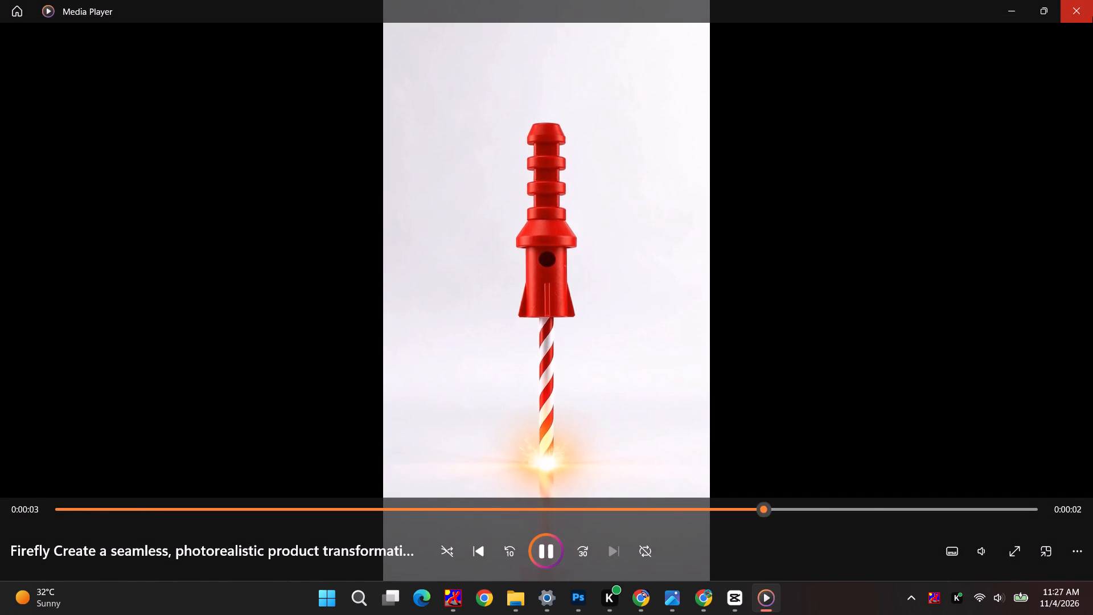
{"action": "left_click", "coordinate": [1078, 15]}
Open the first Firefly product transformation clip from Downloads in Photoshop as its own video document.
{"action": "left_click_drag", "start_coordinate": [183, 302], "coordinate": [200, 340]}
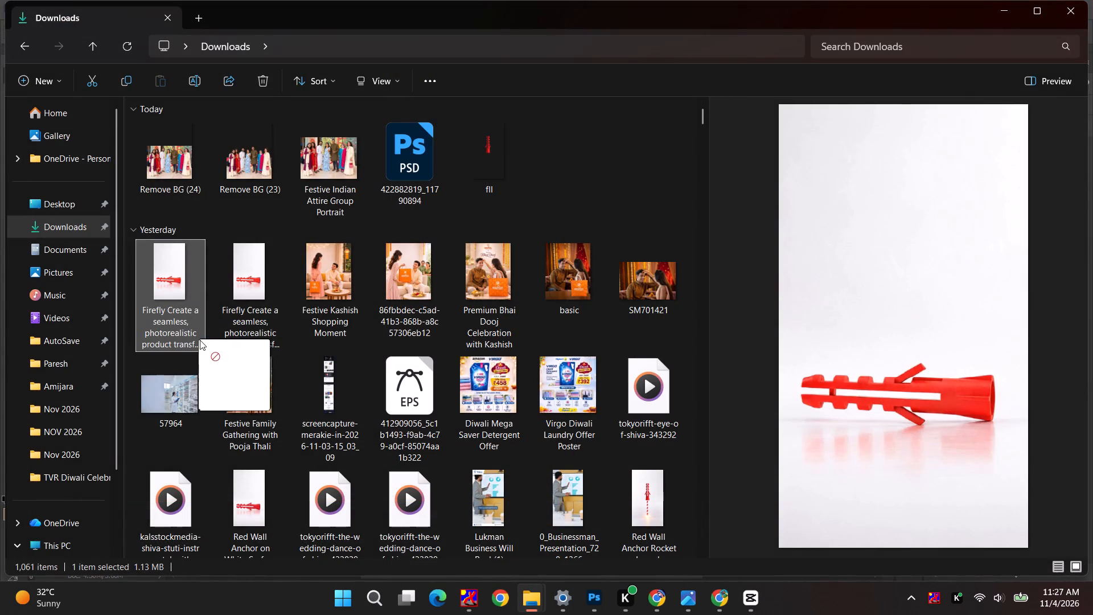
{"action": "key", "text": "alt+Tab"}
{"action": "left_click_drag", "start_coordinate": [200, 340], "coordinate": [206, 351]}
{"action": "key", "text": "alt+Tab"}
{"action": "key", "text": "alt+Tab"}
{"action": "key", "text": "alt+Tab"}
{"action": "key", "text": "alt+Tab"}
{"action": "key", "text": "alt+Tab"}
{"action": "key", "text": "alt+Tab"}
{"action": "key", "text": "alt+Tab"}
{"action": "key", "text": "alt+Tab"}
{"action": "key", "text": "alt+Tab"}
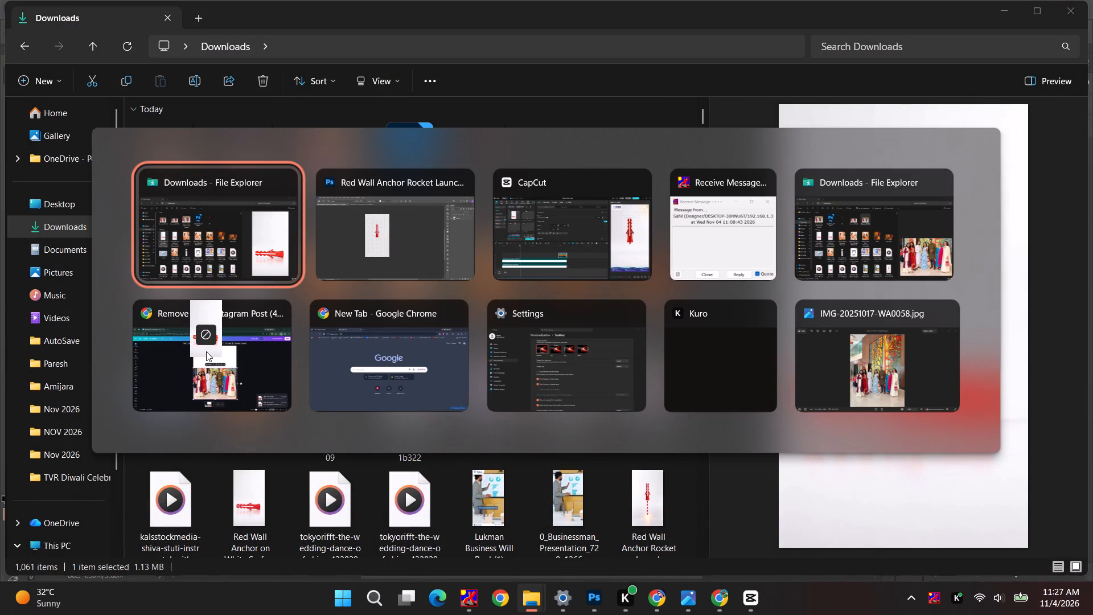
{"action": "left_click_drag", "start_coordinate": [206, 351], "coordinate": [665, 85]}
{"action": "key", "text": "alt+Tab"}
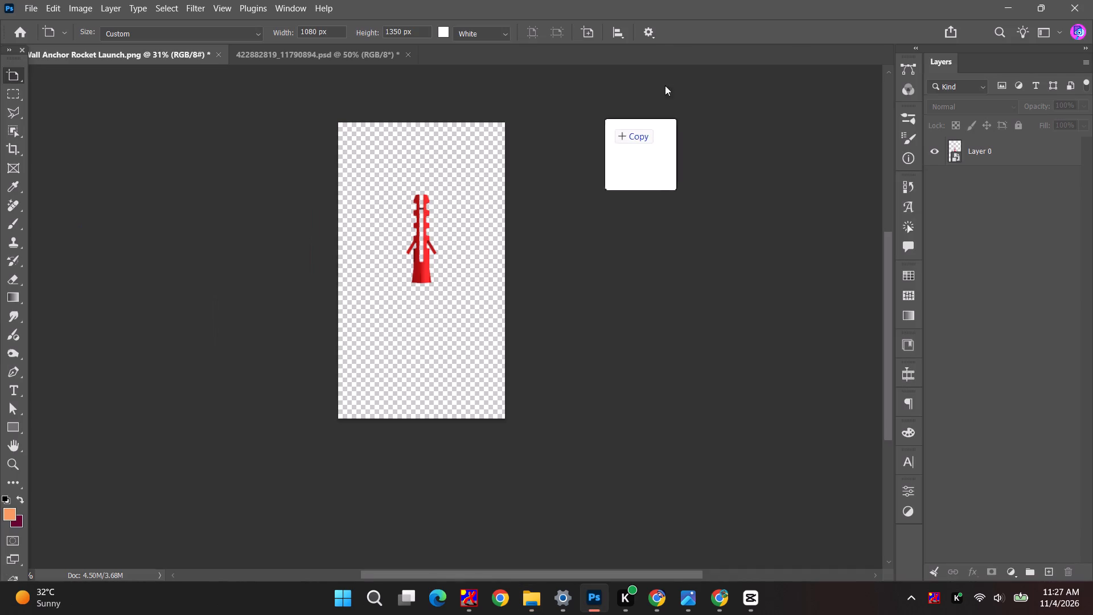
{"action": "left_click_drag", "start_coordinate": [665, 85], "coordinate": [692, 60]}
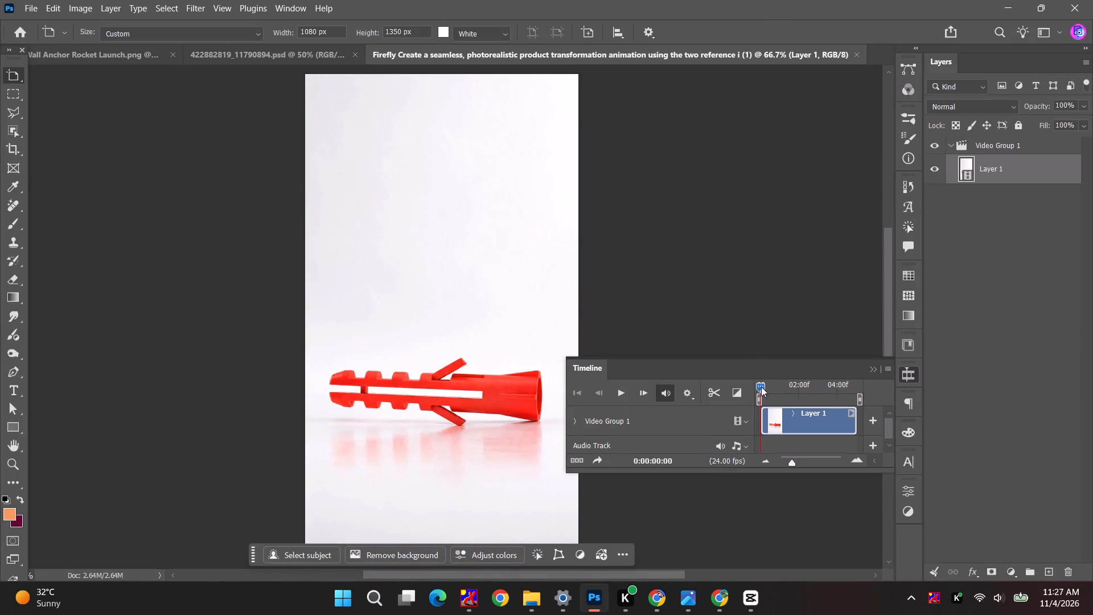
Set the Firefly video's playhead to 0:00:01:23 and copy the anchor cutout layer into it from the Red Wall Anchor Rocket Launch document.
{"action": "left_click_drag", "start_coordinate": [761, 387], "coordinate": [799, 386]}
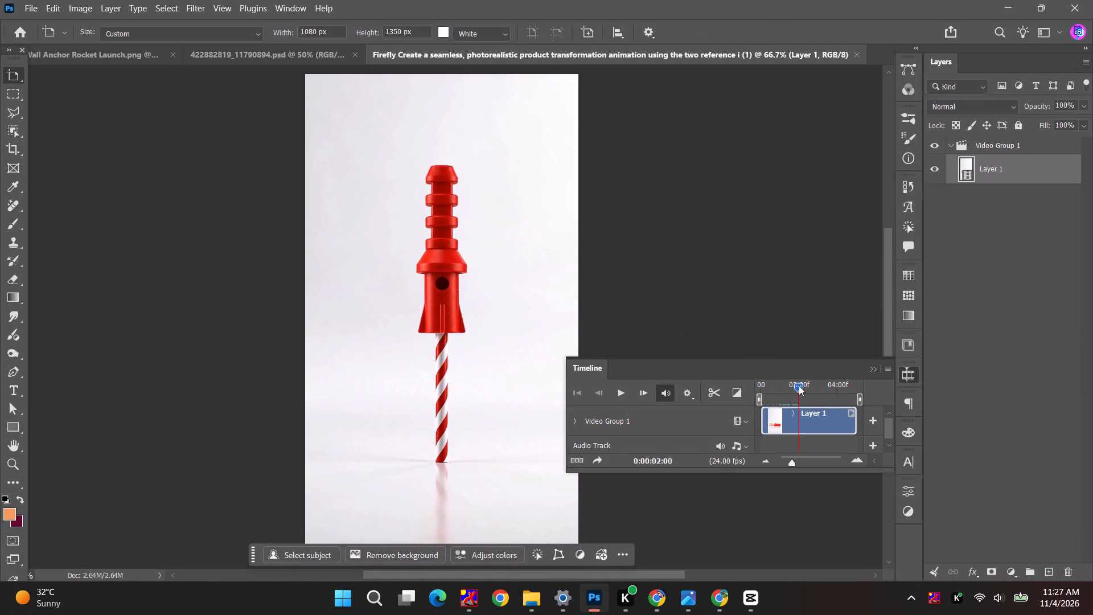
{"action": "left_click_drag", "start_coordinate": [799, 386], "coordinate": [798, 386]}
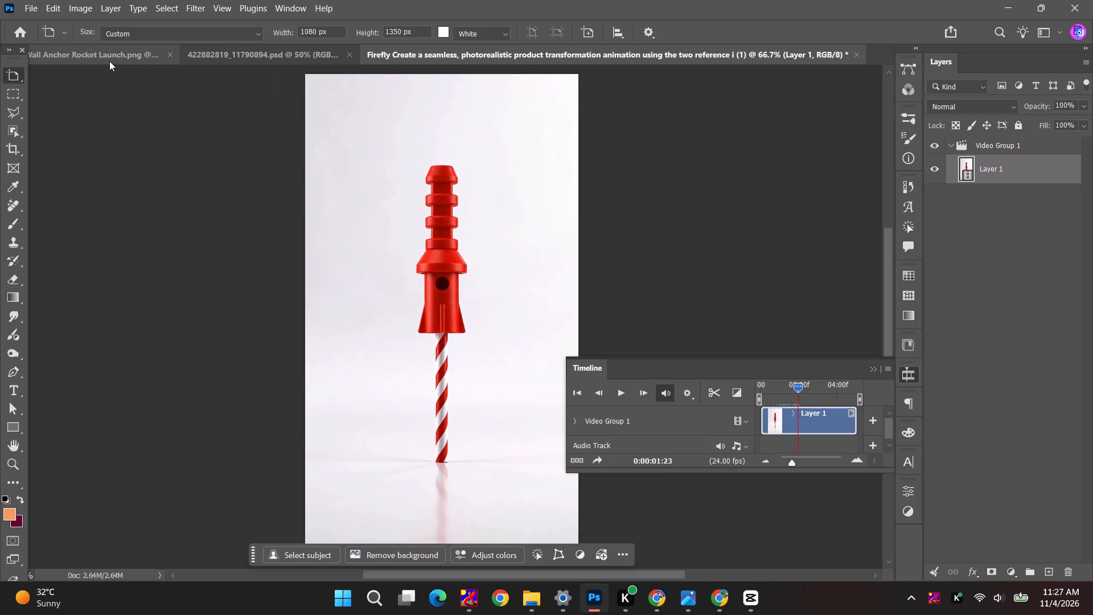
{"action": "left_click", "coordinate": [109, 61]}
{"action": "left_click", "coordinate": [1009, 155]}
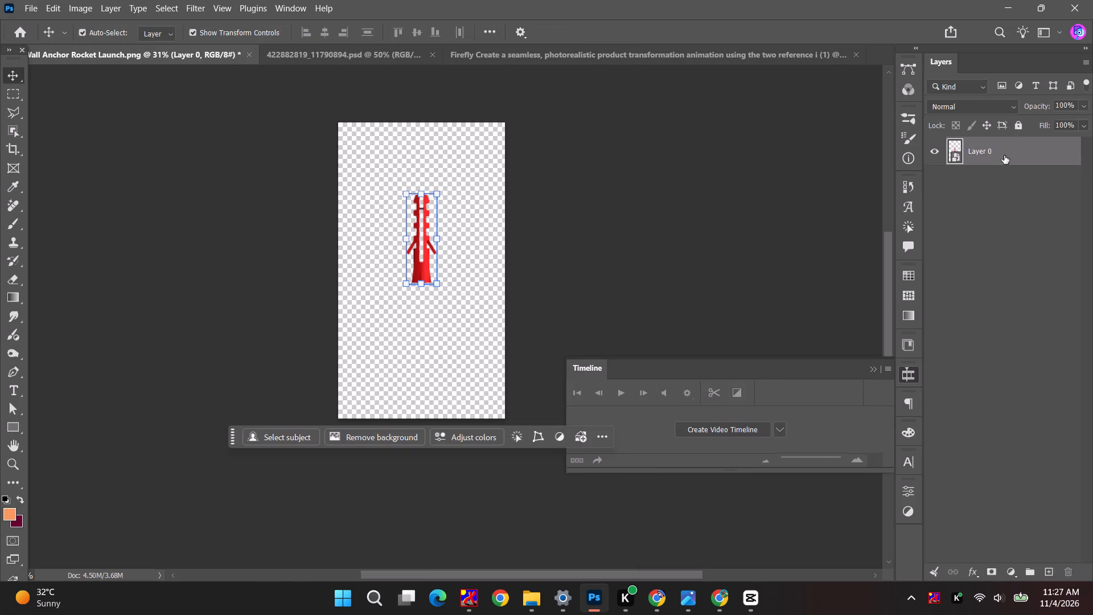
{"action": "left_click_drag", "start_coordinate": [1004, 155], "coordinate": [792, 56]}
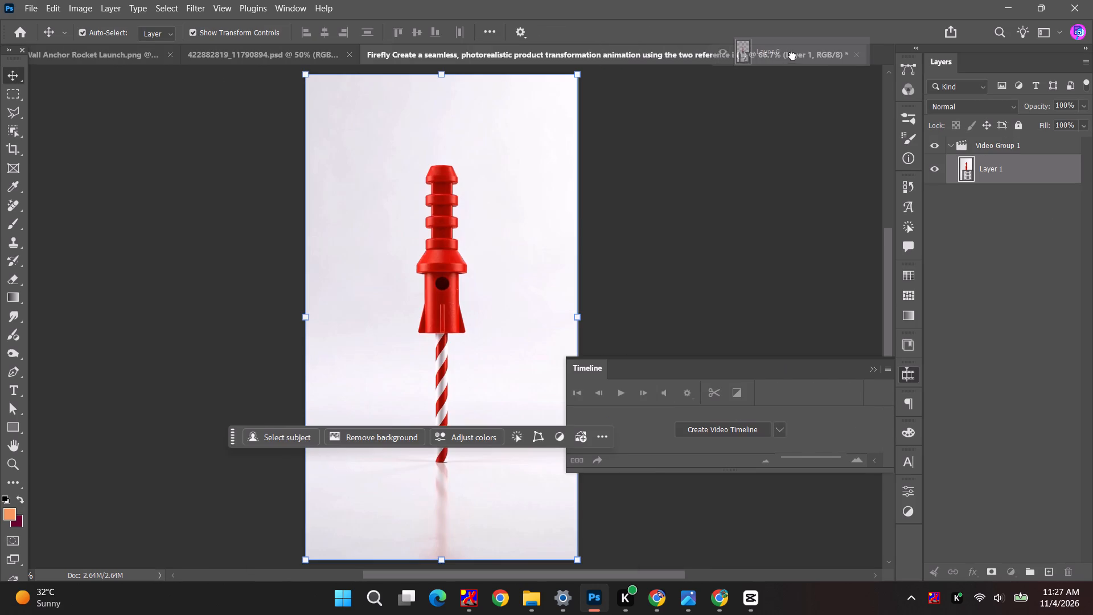
{"action": "left_click_drag", "start_coordinate": [792, 56], "coordinate": [435, 247]}
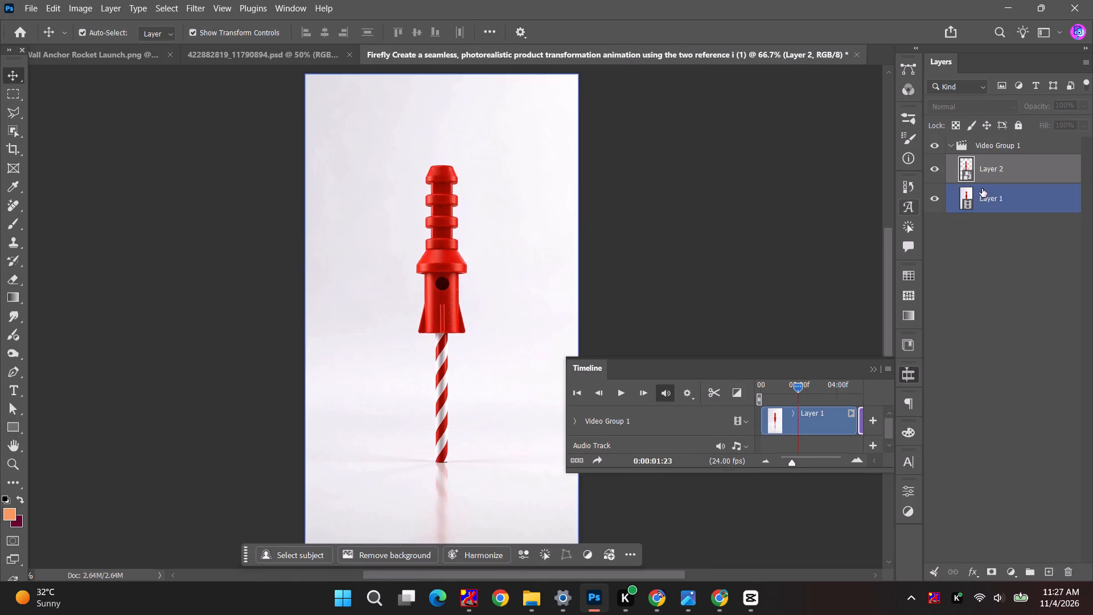
Move the anchor cutout's Layer 2 out of Video Group 1 and place it above the group.
{"action": "left_click", "coordinate": [991, 175]}
{"action": "left_click", "coordinate": [1004, 170]}
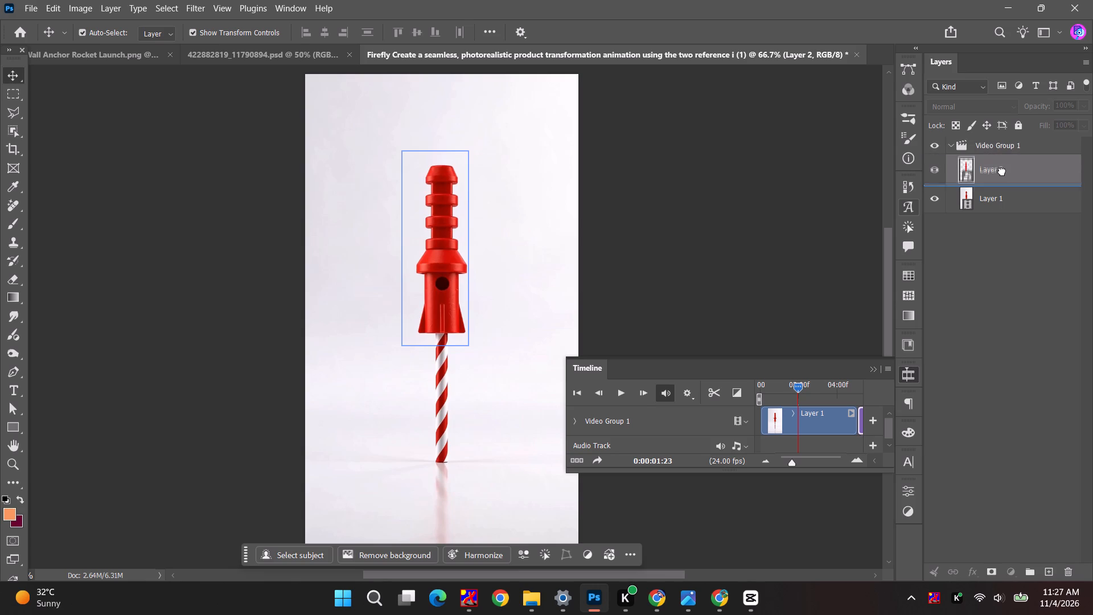
{"action": "left_click", "coordinate": [997, 197]}
{"action": "left_click", "coordinate": [1004, 172]}
{"action": "left_click_drag", "start_coordinate": [1014, 171], "coordinate": [1014, 140]}
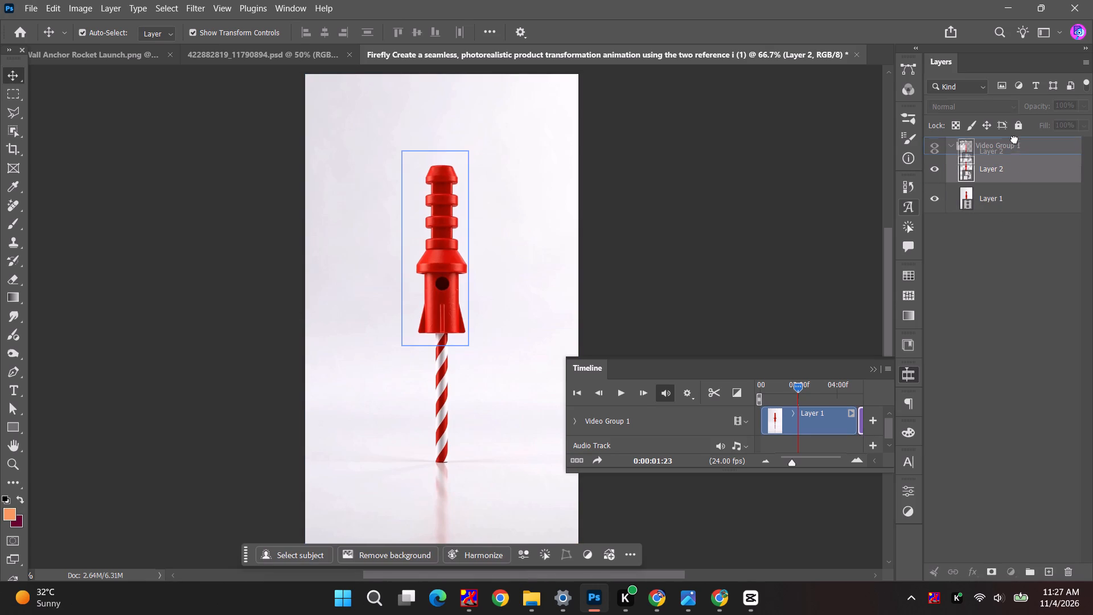
{"action": "left_click_drag", "start_coordinate": [1014, 140], "coordinate": [1014, 136]}
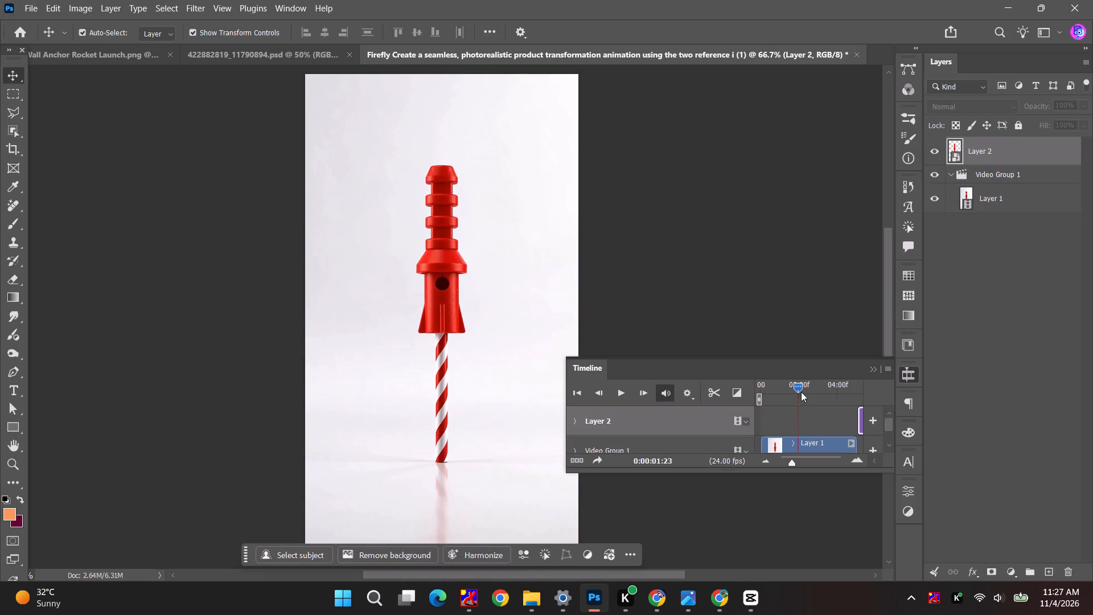
Set the playhead to 0:00:05:05, where Layer 2's clip starts, and dock the Timeline below the canvas.
{"action": "left_click_drag", "start_coordinate": [800, 389], "coordinate": [861, 385]}
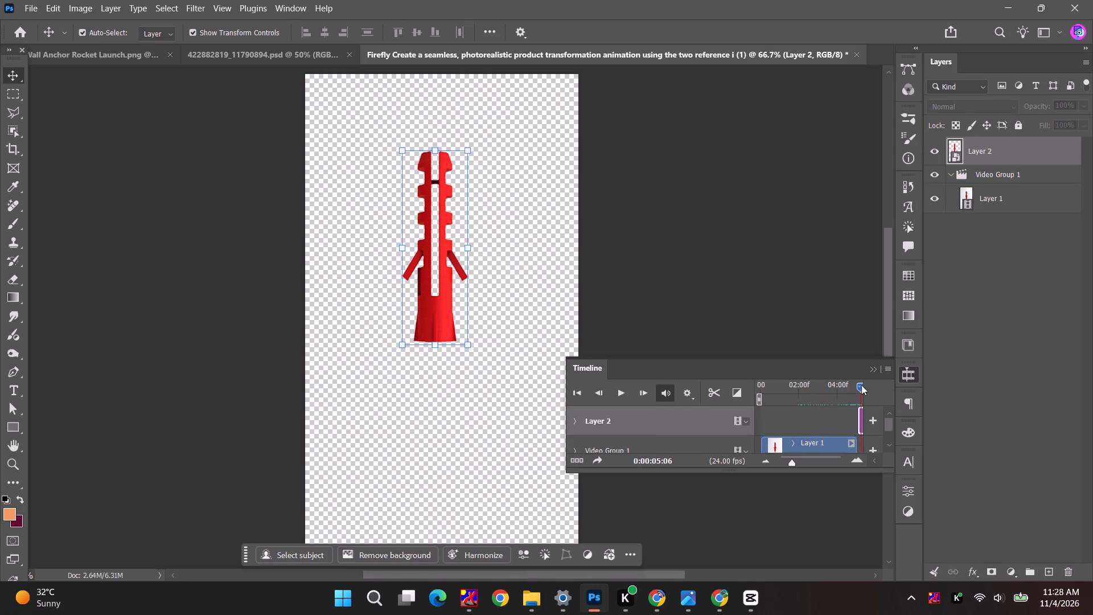
{"action": "left_click_drag", "start_coordinate": [861, 385], "coordinate": [861, 385]}
{"action": "scroll", "coordinate": [811, 433], "scroll_direction": "down", "scroll_amount": 2, "text": "ctrl"}
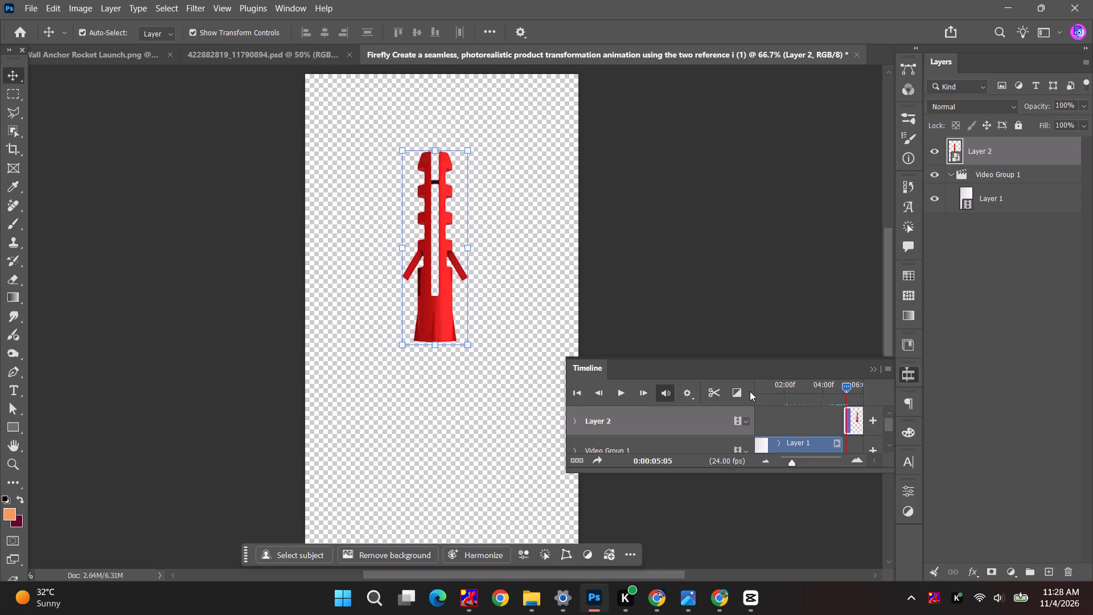
{"action": "left_click_drag", "start_coordinate": [733, 363], "coordinate": [640, 579]}
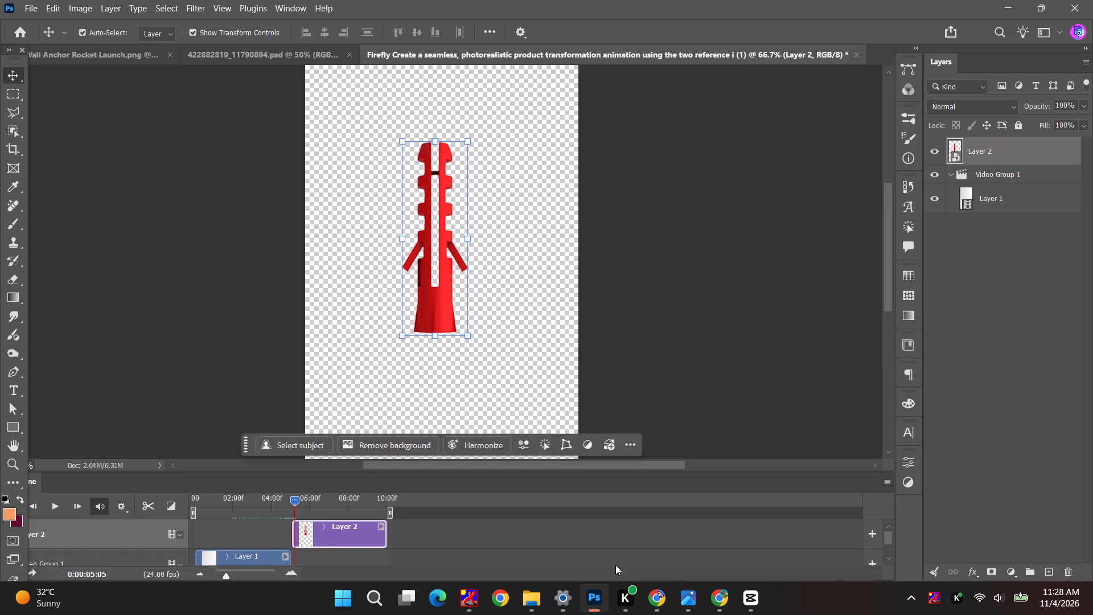
Move Layer 2's timeline clip earlier to start just after one second, and set the playhead to 0:00:02:03.
{"action": "left_click_drag", "start_coordinate": [322, 535], "coordinate": [249, 535]}
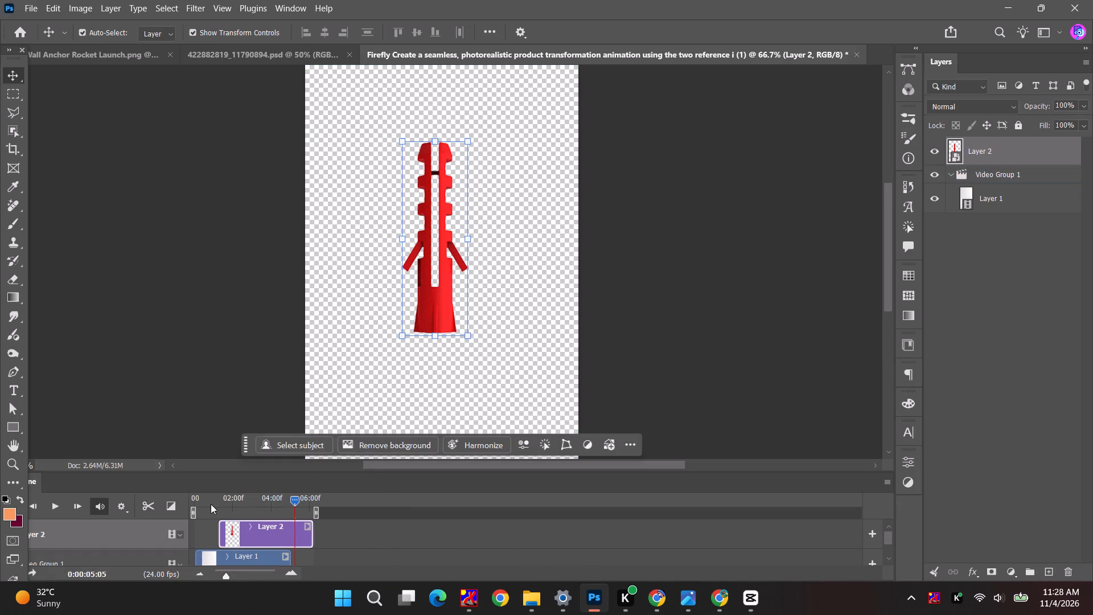
{"action": "left_click_drag", "start_coordinate": [242, 498], "coordinate": [236, 498]}
{"action": "scroll", "coordinate": [439, 297], "scroll_direction": "up", "scroll_amount": 2}
{"action": "scroll", "coordinate": [440, 353], "scroll_direction": "up", "scroll_amount": 4, "text": "ctrl"}
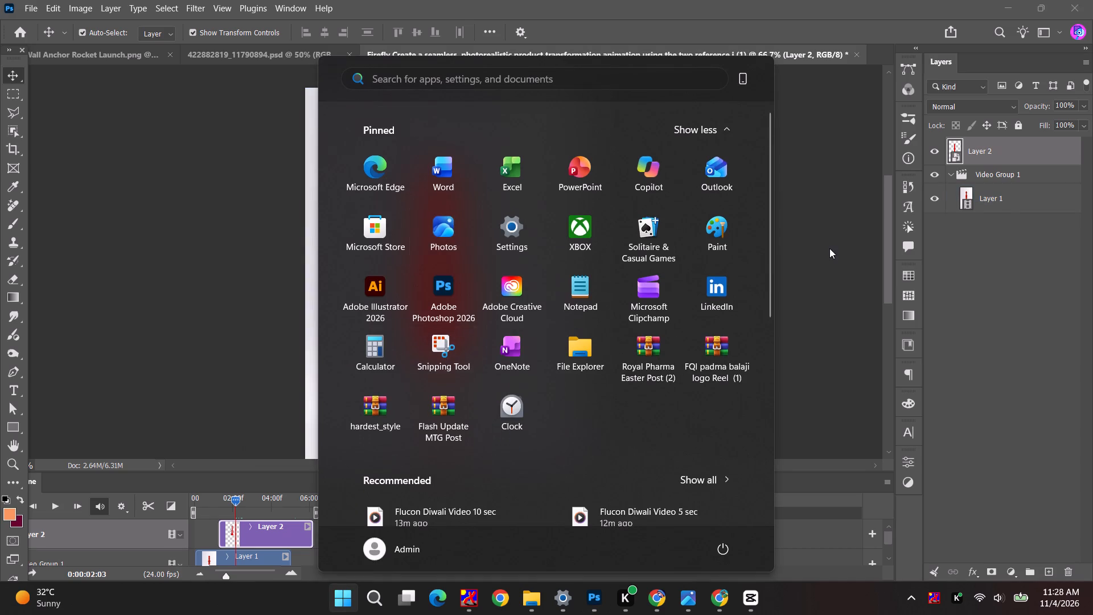
{"action": "left_click", "coordinate": [829, 248]}
Align the anchor cutout over the rocket body and scale it to 87.43% width and 86.94% height.
{"action": "left_click_drag", "start_coordinate": [450, 332], "coordinate": [458, 319]}
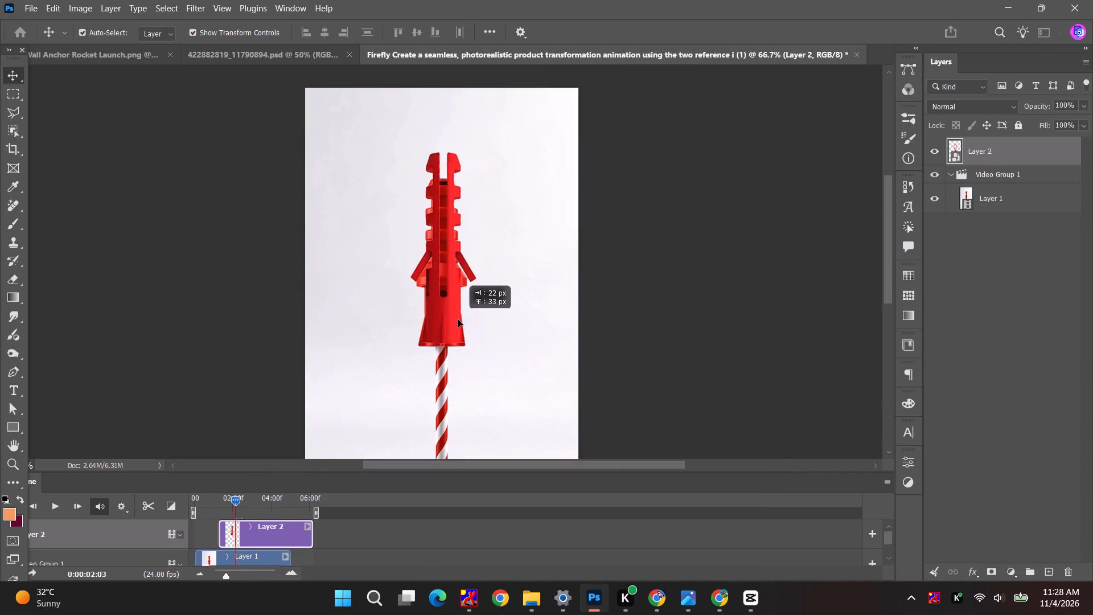
{"action": "left_click_drag", "start_coordinate": [458, 319], "coordinate": [457, 323]}
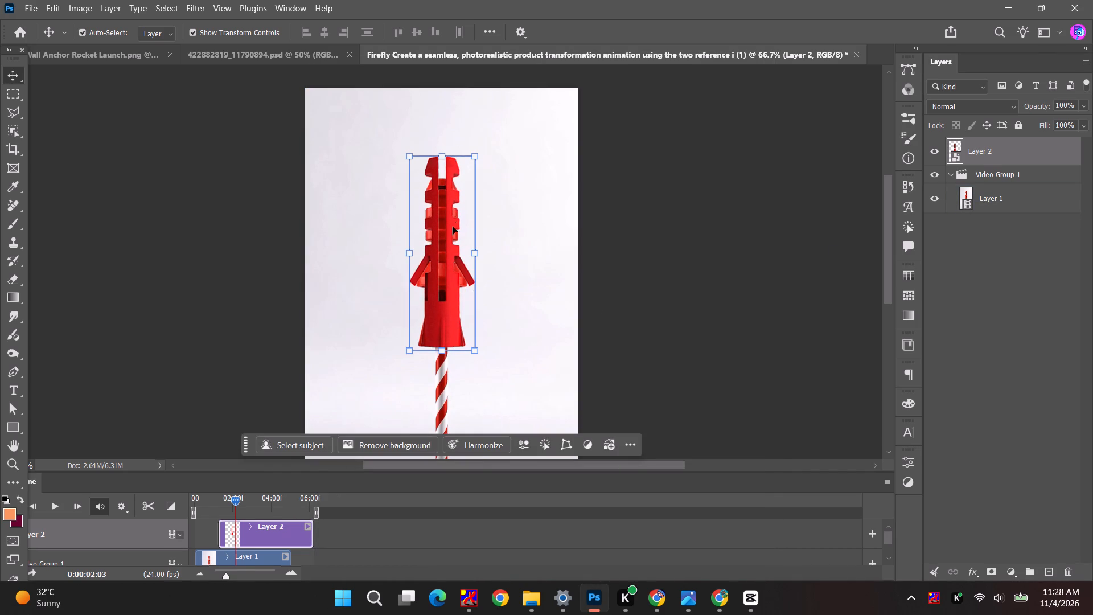
{"action": "left_click_drag", "start_coordinate": [442, 158], "coordinate": [442, 179], "text": "shift"}
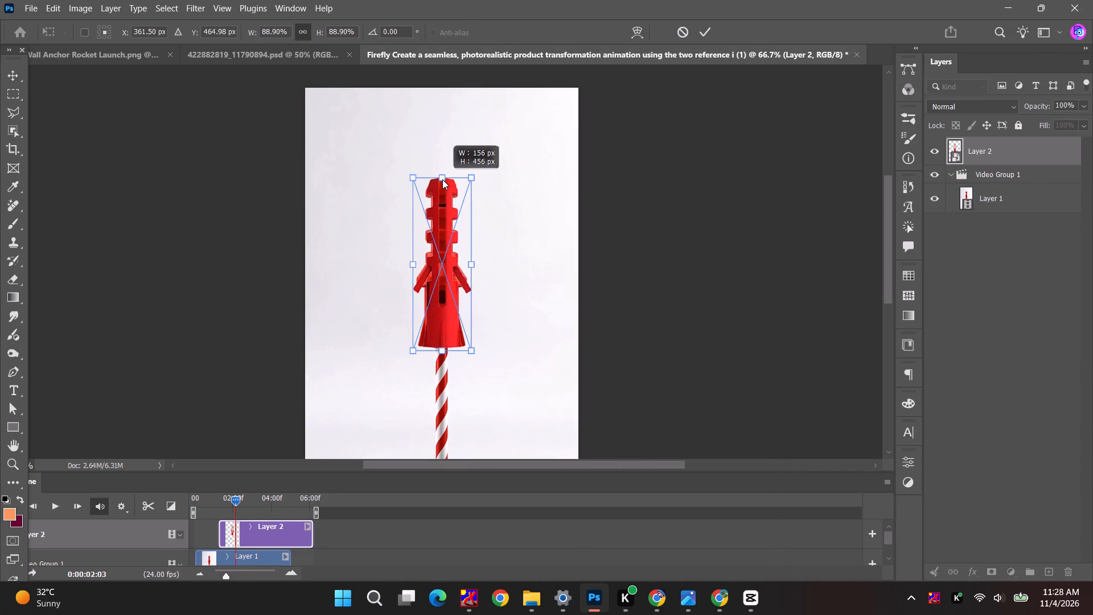
{"action": "left_click_drag", "start_coordinate": [442, 179], "coordinate": [442, 182], "text": "shift"}
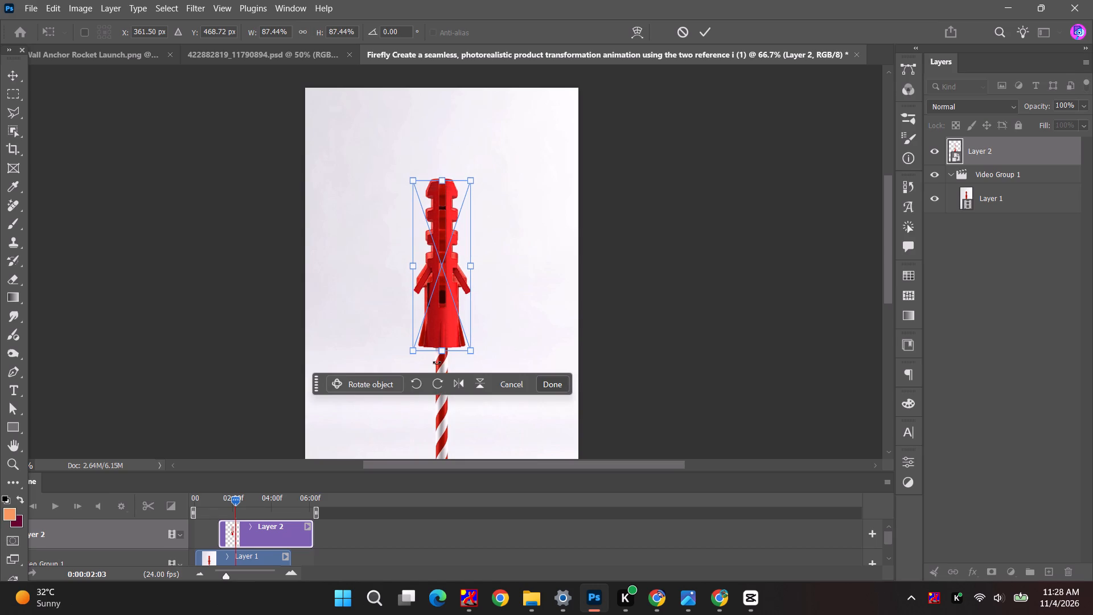
{"action": "scroll", "coordinate": [441, 359], "scroll_direction": "up", "scroll_amount": 9, "text": "alt"}
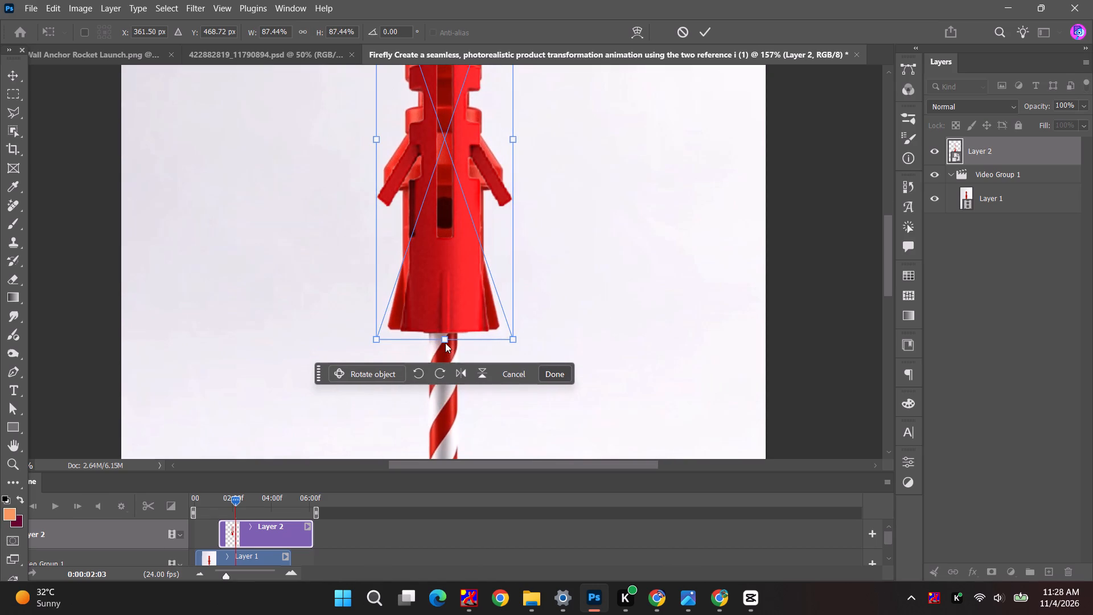
{"action": "left_click", "coordinate": [445, 343]}
{"action": "left_click_drag", "start_coordinate": [445, 343], "coordinate": [445, 334], "text": "shift"}
{"action": "left_click", "coordinate": [445, 345]}
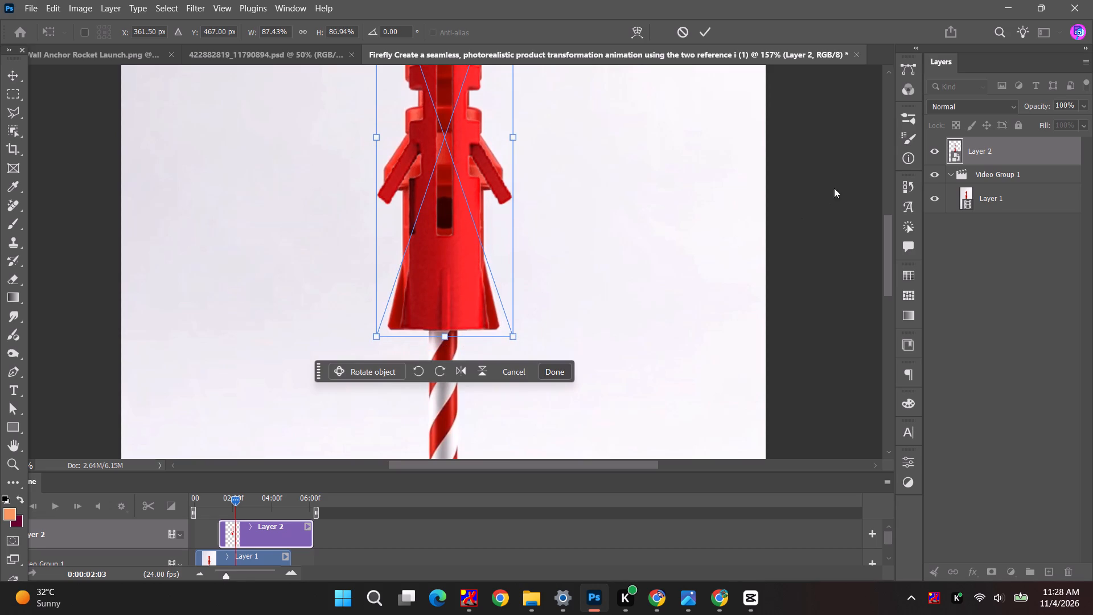
{"action": "left_click", "coordinate": [700, 30]}
{"action": "left_click", "coordinate": [683, 211]}
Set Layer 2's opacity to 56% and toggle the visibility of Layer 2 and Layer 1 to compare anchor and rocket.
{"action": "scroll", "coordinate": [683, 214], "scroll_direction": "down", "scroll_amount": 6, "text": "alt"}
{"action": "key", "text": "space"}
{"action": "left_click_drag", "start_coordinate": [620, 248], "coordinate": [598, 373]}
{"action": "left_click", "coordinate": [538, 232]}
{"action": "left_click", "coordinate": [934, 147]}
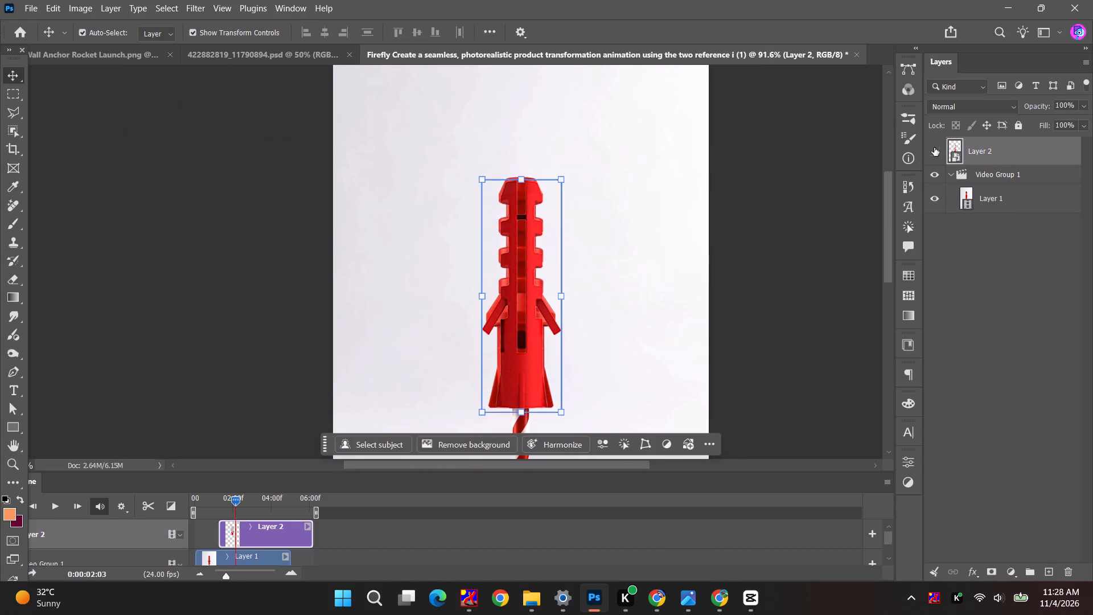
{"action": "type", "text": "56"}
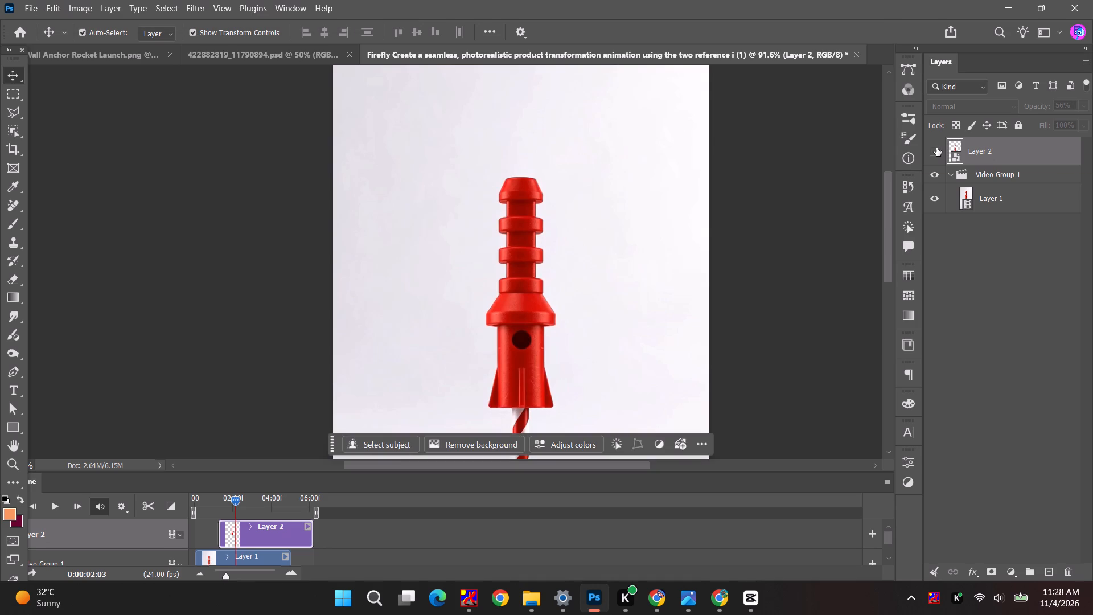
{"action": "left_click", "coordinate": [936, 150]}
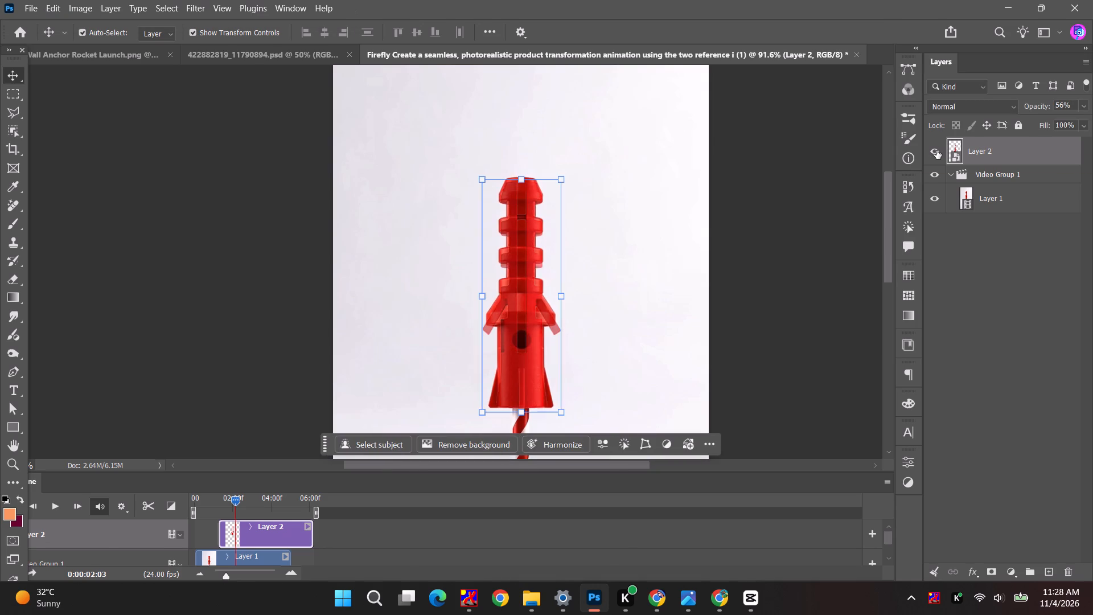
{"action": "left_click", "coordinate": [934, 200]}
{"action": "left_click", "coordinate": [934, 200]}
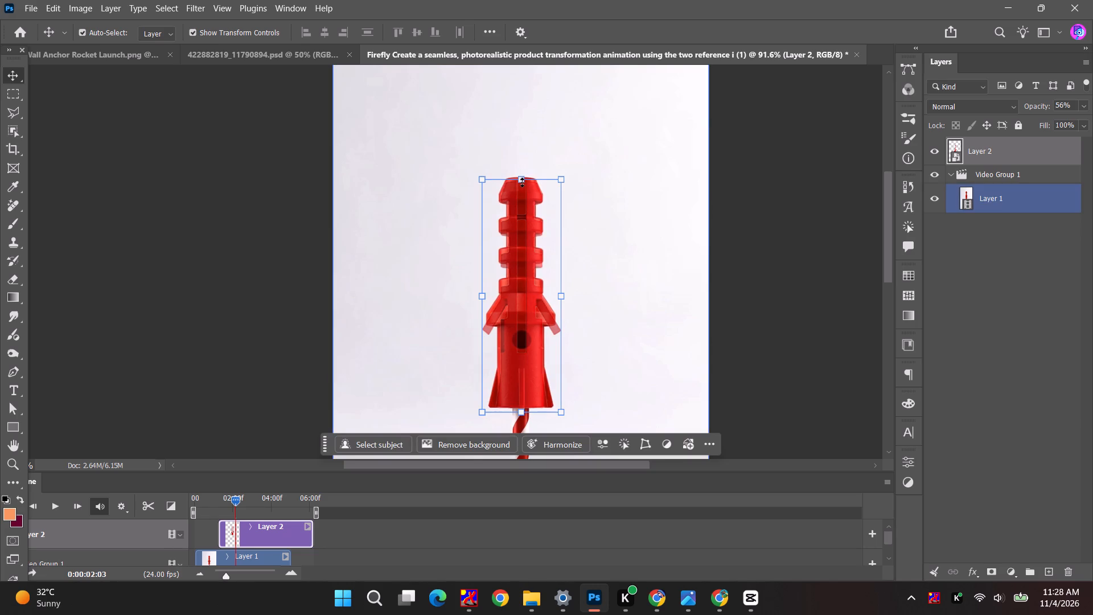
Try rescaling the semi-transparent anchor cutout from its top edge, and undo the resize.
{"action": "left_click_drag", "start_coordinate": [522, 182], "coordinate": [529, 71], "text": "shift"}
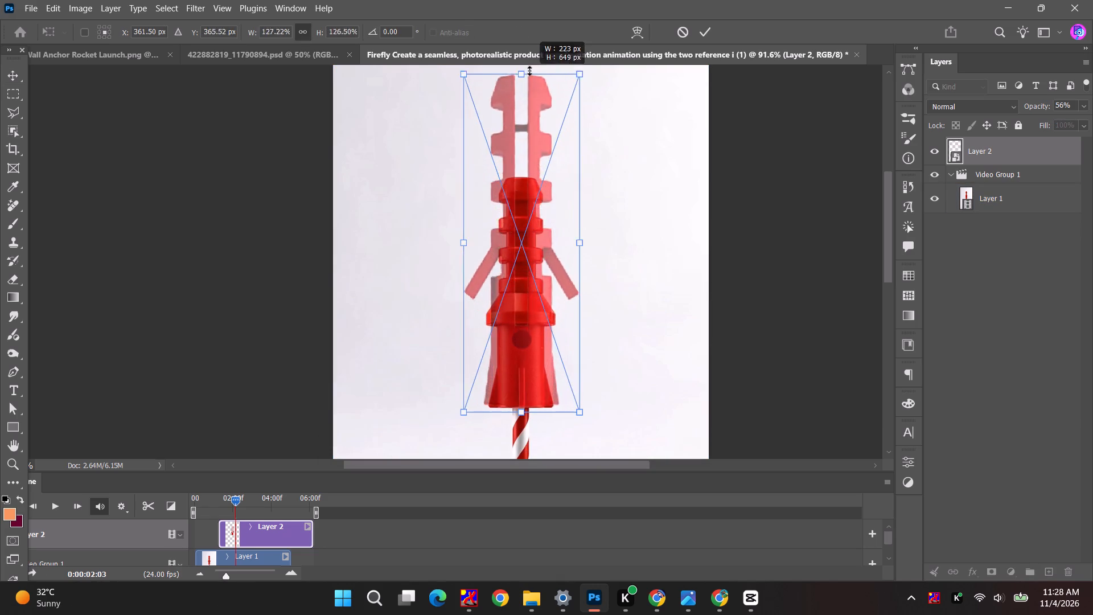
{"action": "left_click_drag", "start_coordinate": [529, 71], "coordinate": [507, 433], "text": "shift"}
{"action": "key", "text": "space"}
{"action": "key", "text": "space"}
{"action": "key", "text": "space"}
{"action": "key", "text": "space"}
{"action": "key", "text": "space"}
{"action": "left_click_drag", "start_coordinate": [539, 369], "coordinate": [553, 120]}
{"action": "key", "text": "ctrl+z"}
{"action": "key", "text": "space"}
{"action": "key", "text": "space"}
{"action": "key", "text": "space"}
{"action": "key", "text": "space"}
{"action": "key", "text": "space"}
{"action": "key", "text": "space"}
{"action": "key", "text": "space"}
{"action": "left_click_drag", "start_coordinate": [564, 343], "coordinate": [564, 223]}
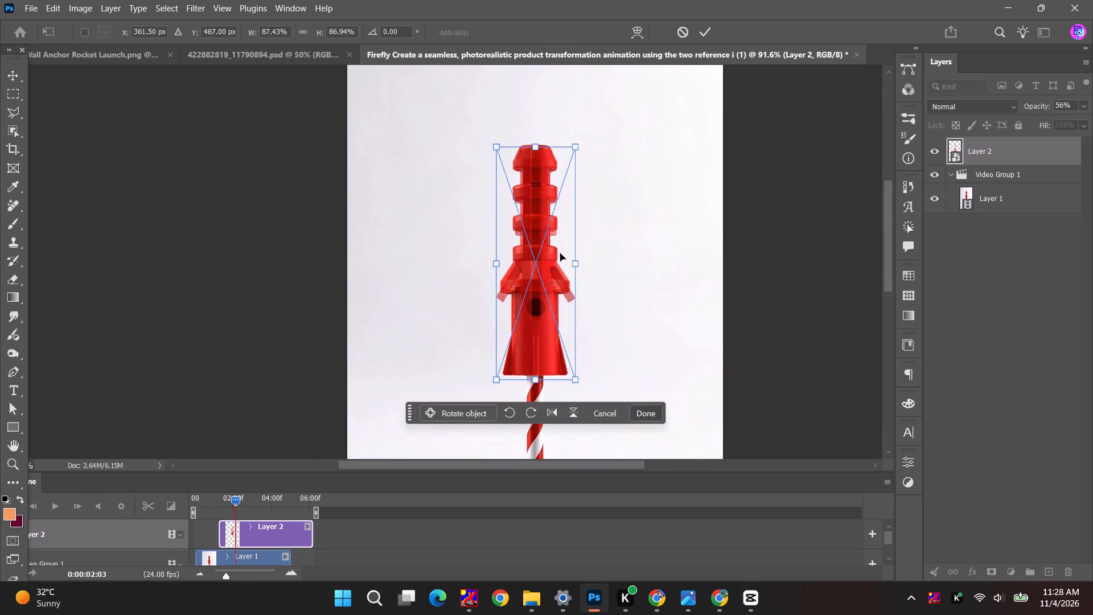
Hide Layer 2, marquee-select the red rocket body on Layer 1 at 0:00:02:03, fill the selection to remove it, and deselect.
{"action": "left_click", "coordinate": [929, 146]}
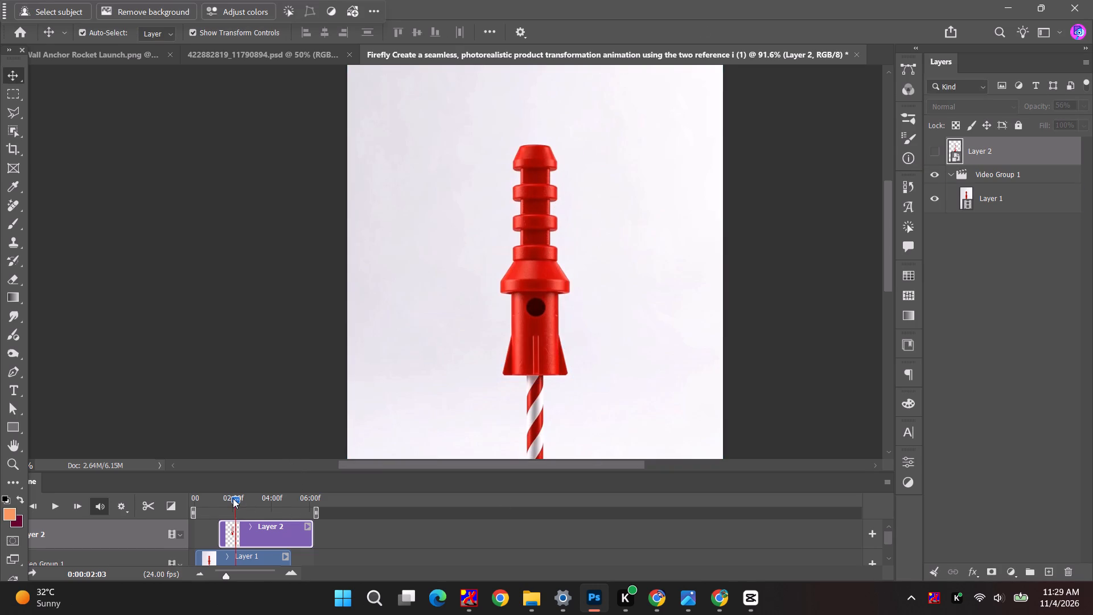
{"action": "scroll", "coordinate": [406, 433], "scroll_direction": "down", "scroll_amount": 9, "text": "ctrl"}
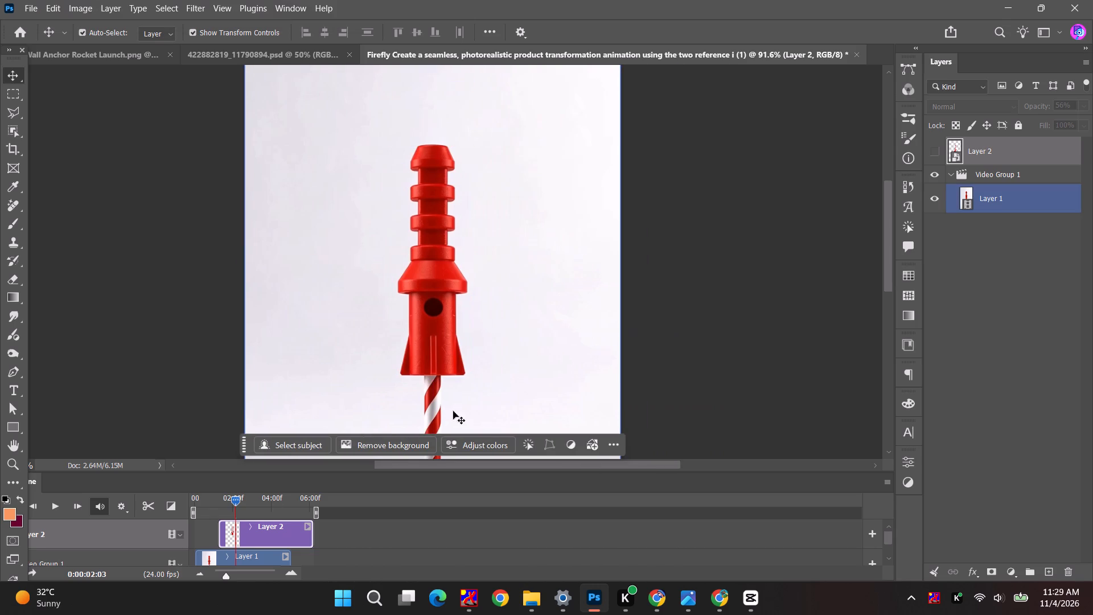
{"action": "scroll", "coordinate": [482, 376], "scroll_direction": "down", "scroll_amount": 6, "text": "alt"}
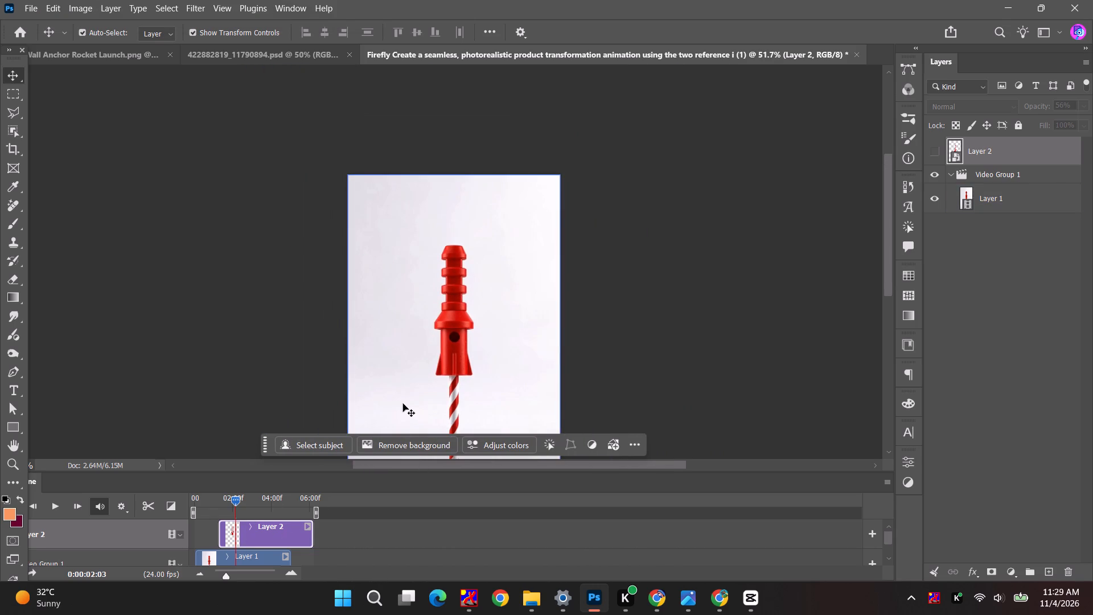
{"action": "left_click", "coordinate": [464, 300]}
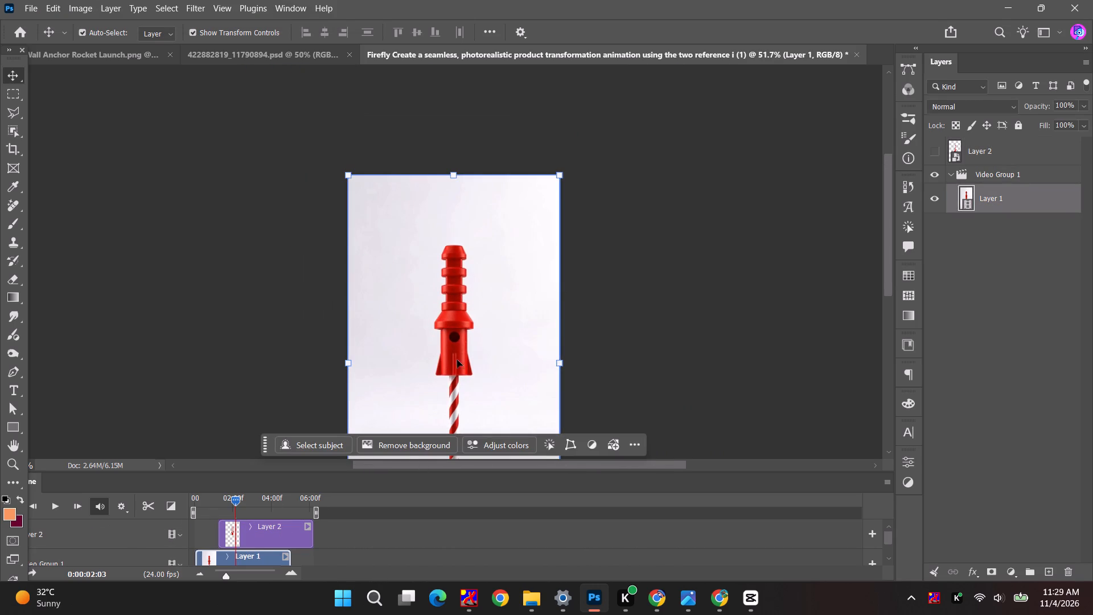
{"action": "left_click", "coordinate": [11, 99]}
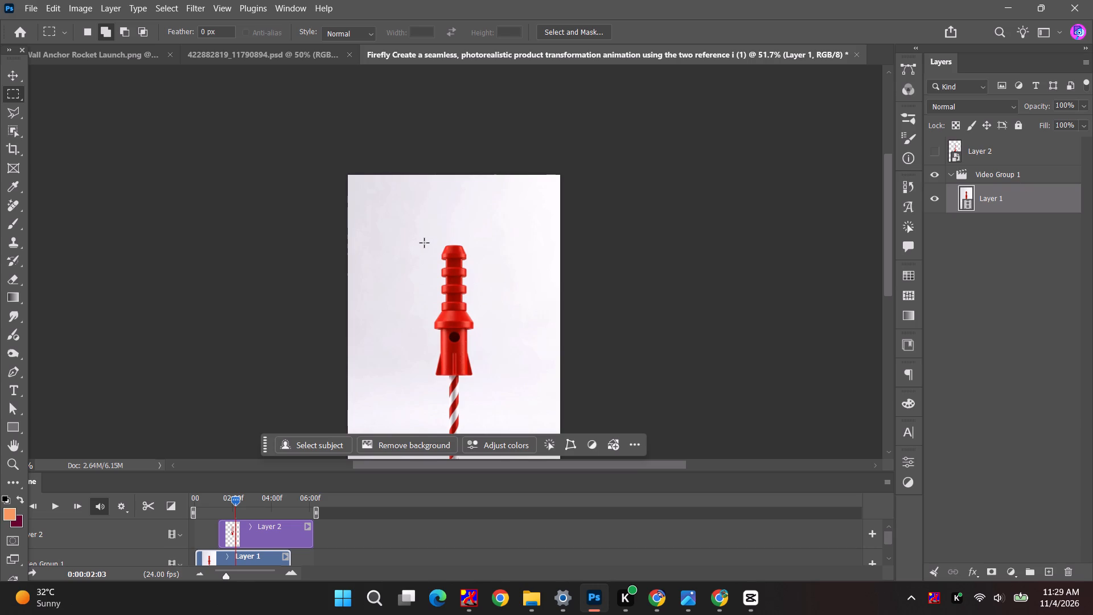
{"action": "left_click_drag", "start_coordinate": [424, 243], "coordinate": [483, 379]}
{"action": "key", "text": "shift+BackSpace"}
{"action": "key", "text": "Return"}
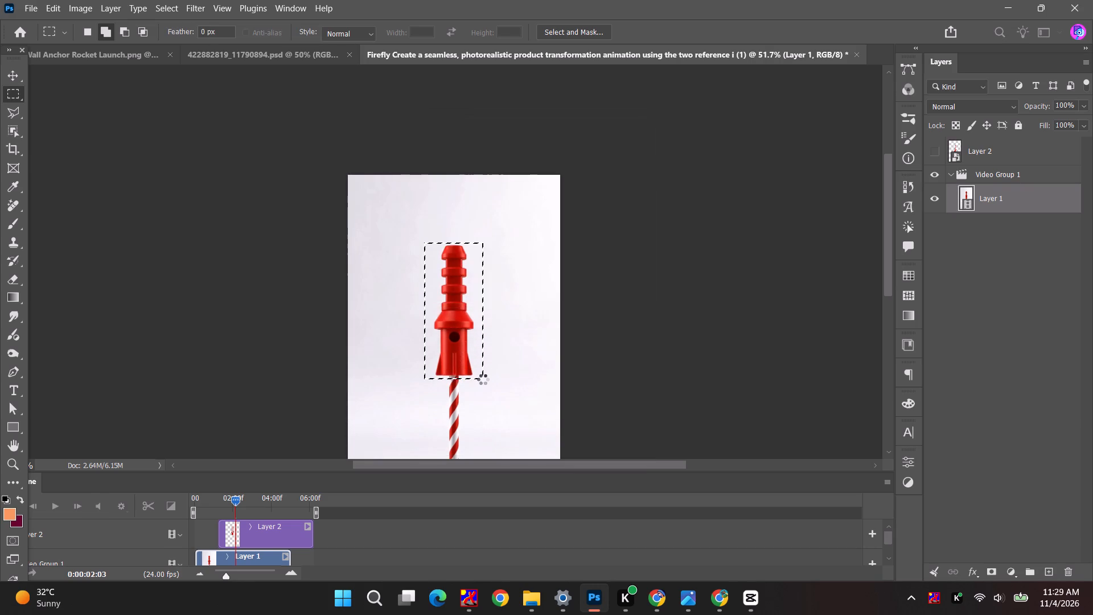
{"action": "key", "text": "ctrl+d"}
Show Layer 2 again, set its opacity to 100%, and activate the Move tool.
{"action": "left_click", "coordinate": [939, 156]}
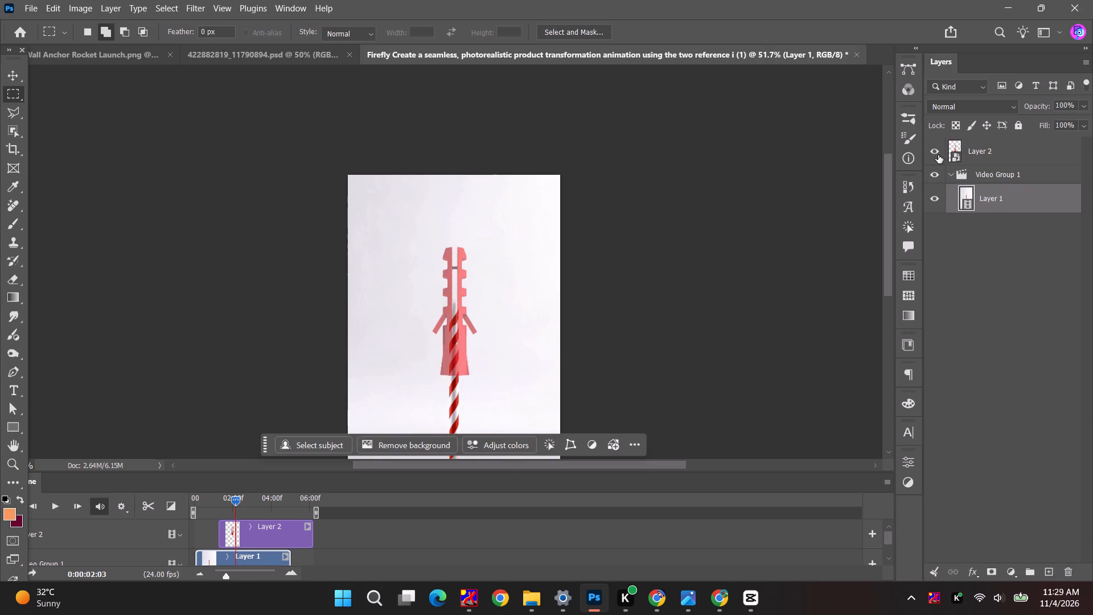
{"action": "left_click", "coordinate": [983, 150]}
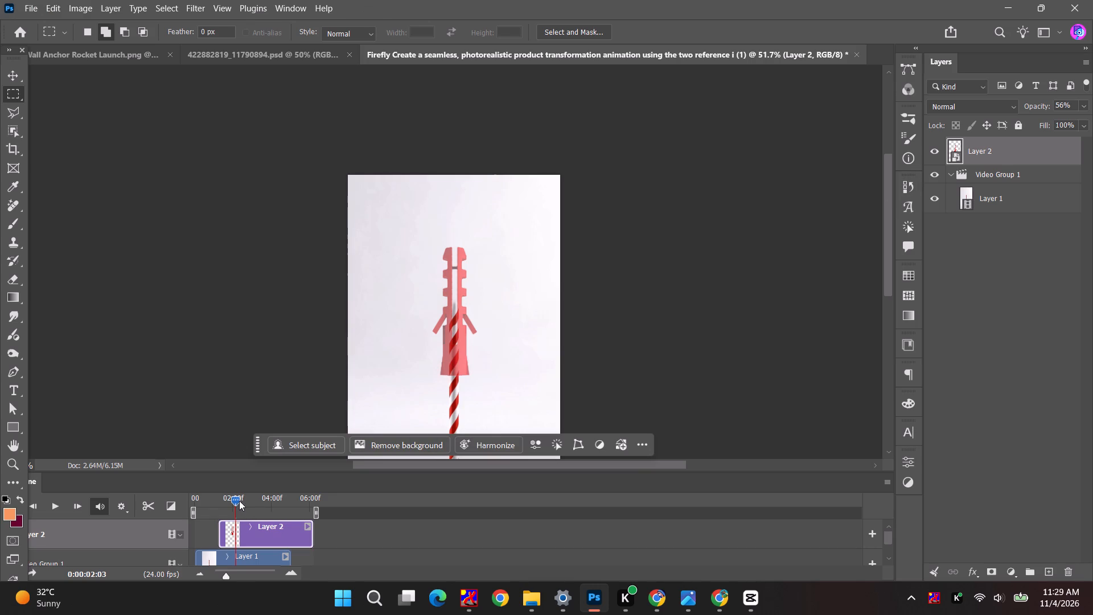
{"action": "left_click_drag", "start_coordinate": [1033, 104], "coordinate": [1092, 101]}
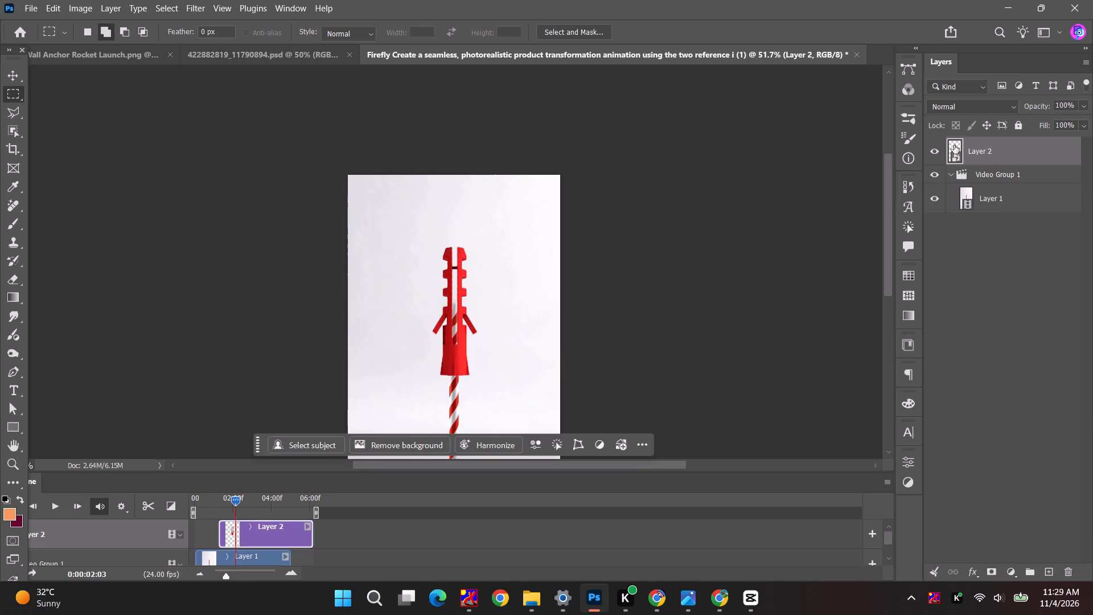
{"action": "left_click", "coordinate": [14, 78]}
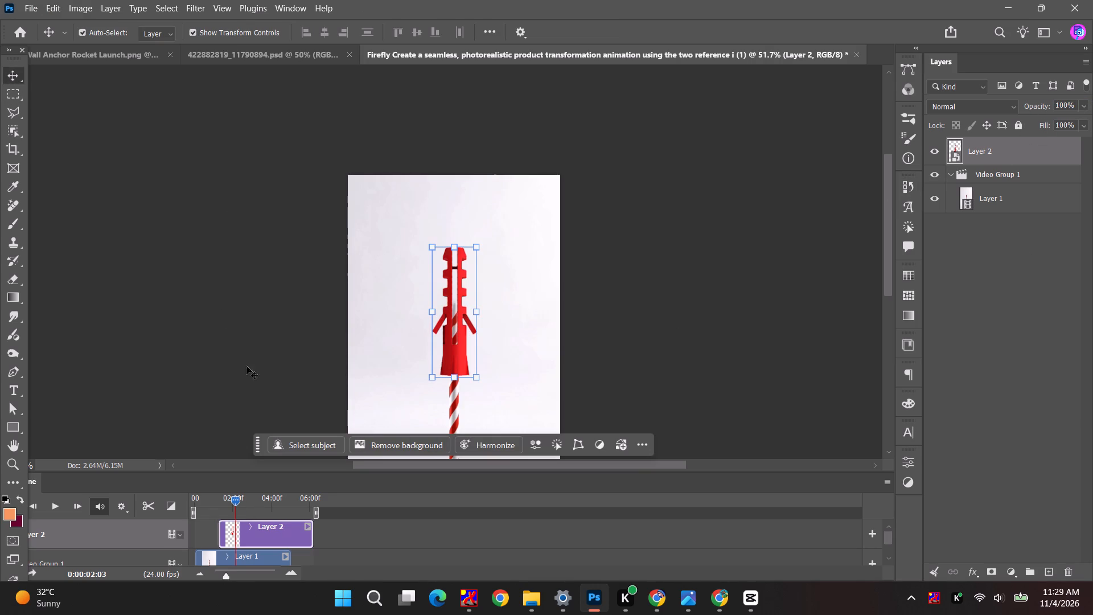
Scrub between about 0:00:01:05 and 0:00:04:21 to examine how the anchor overlay lines up with the rocket, ending at 0:00:04:06.
{"action": "key", "text": "space"}
{"action": "key", "text": "space"}
{"action": "key", "text": "space"}
{"action": "key", "text": "space"}
{"action": "key", "text": "space"}
{"action": "key", "text": "space"}
{"action": "key", "text": "space"}
{"action": "key", "text": "space"}
{"action": "left_click_drag", "start_coordinate": [245, 368], "coordinate": [428, 249]}
{"action": "left_click_drag", "start_coordinate": [236, 501], "coordinate": [210, 500]}
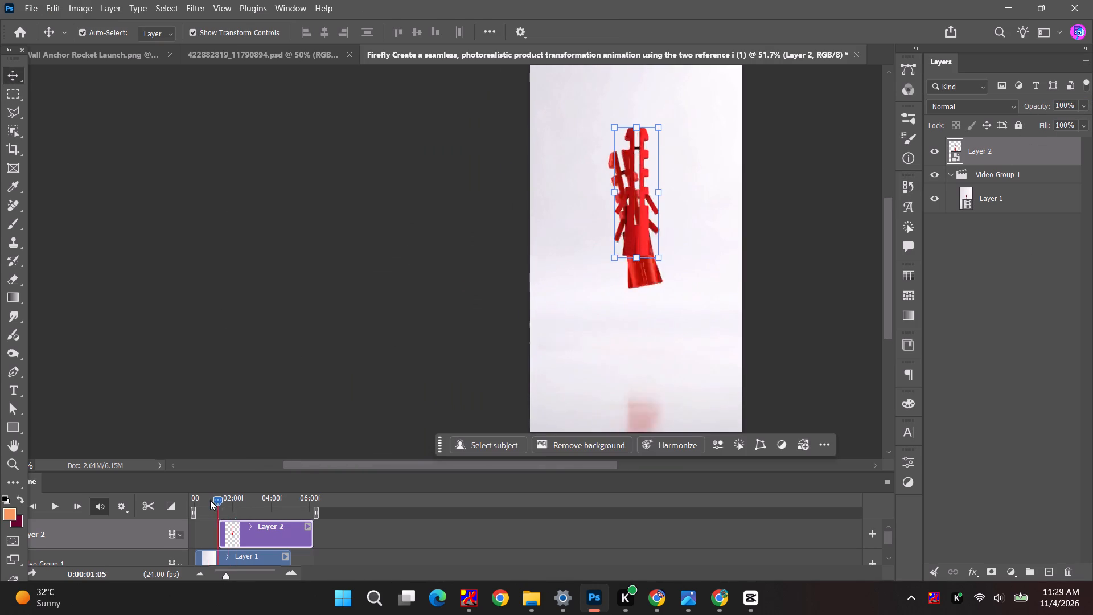
{"action": "left_click_drag", "start_coordinate": [210, 500], "coordinate": [231, 501]}
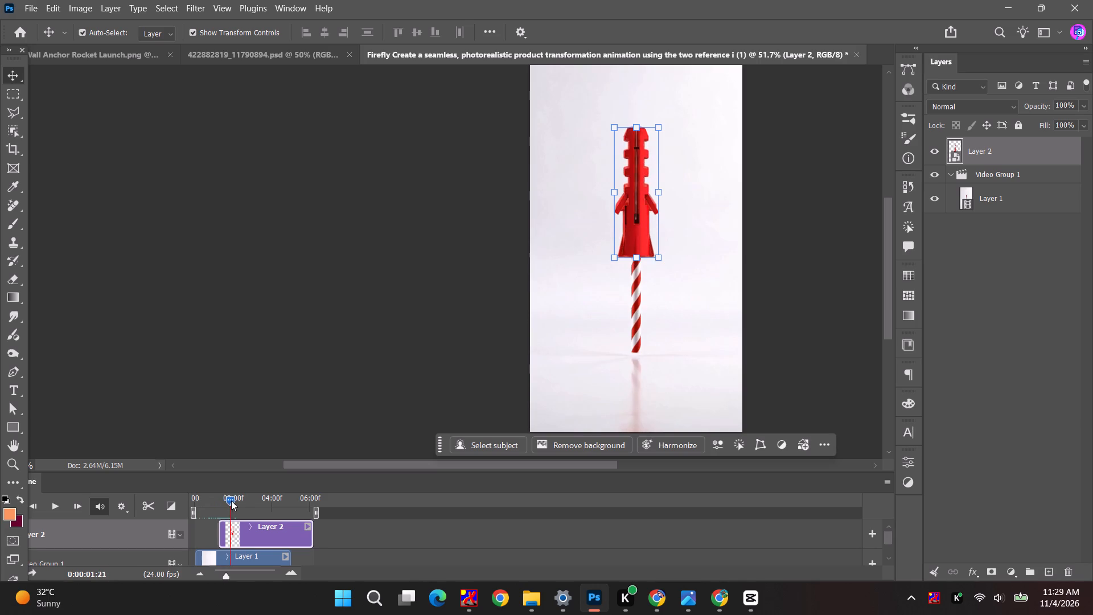
{"action": "left_click_drag", "start_coordinate": [231, 501], "coordinate": [291, 501]}
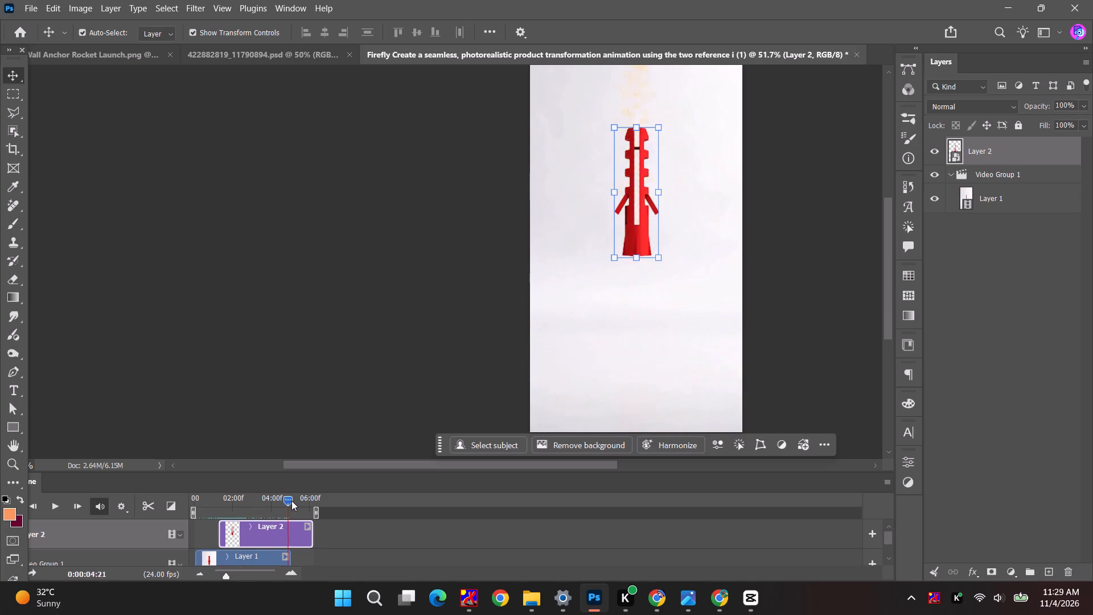
{"action": "left_click_drag", "start_coordinate": [291, 501], "coordinate": [273, 499]}
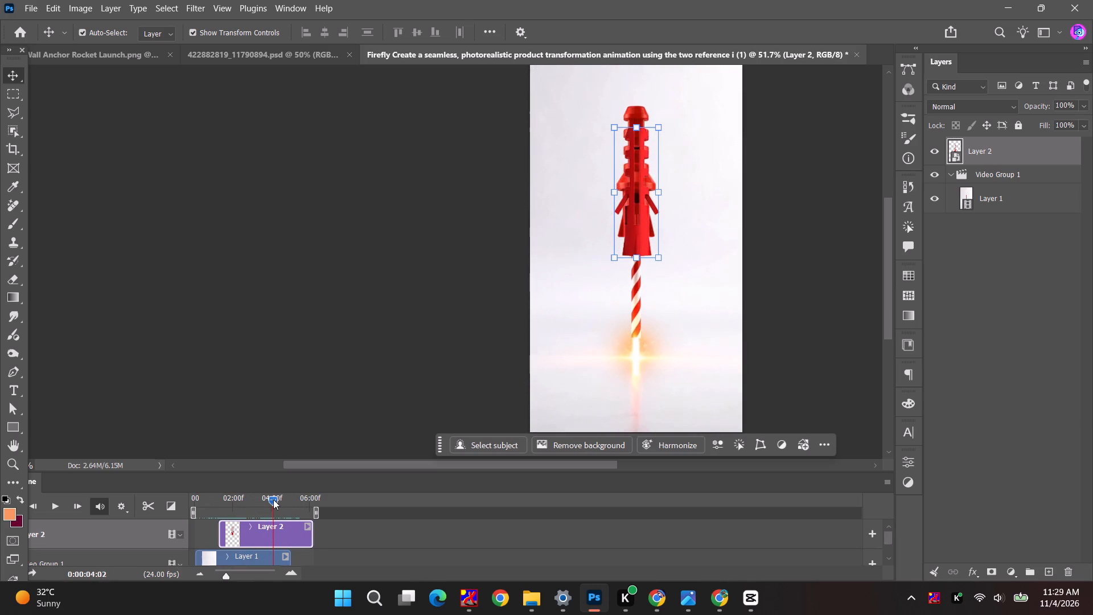
{"action": "left_click_drag", "start_coordinate": [273, 499], "coordinate": [248, 499]}
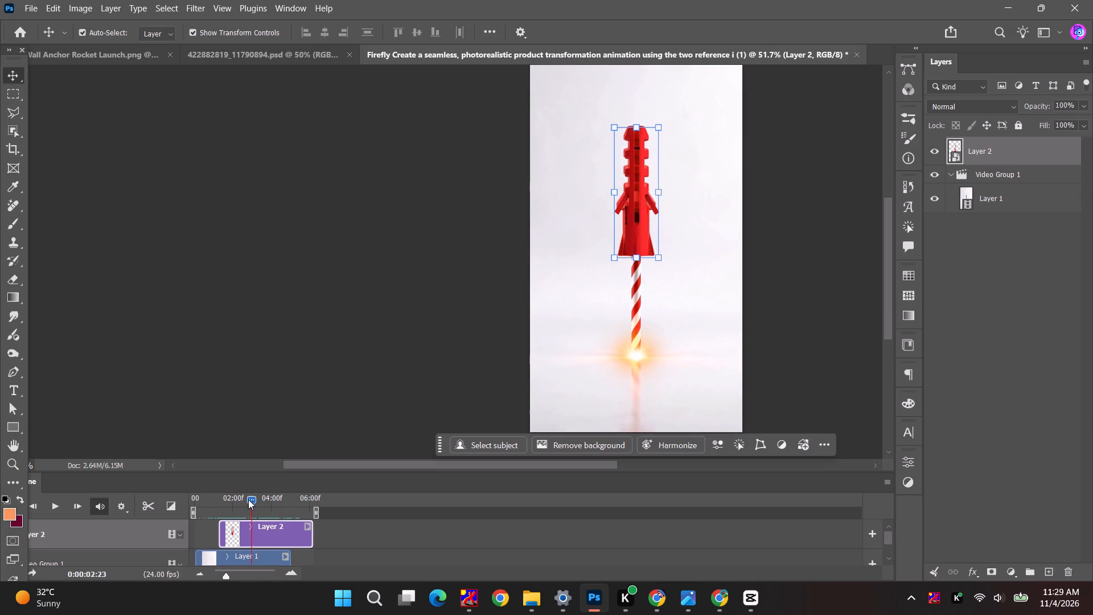
{"action": "left_click_drag", "start_coordinate": [248, 499], "coordinate": [228, 499]}
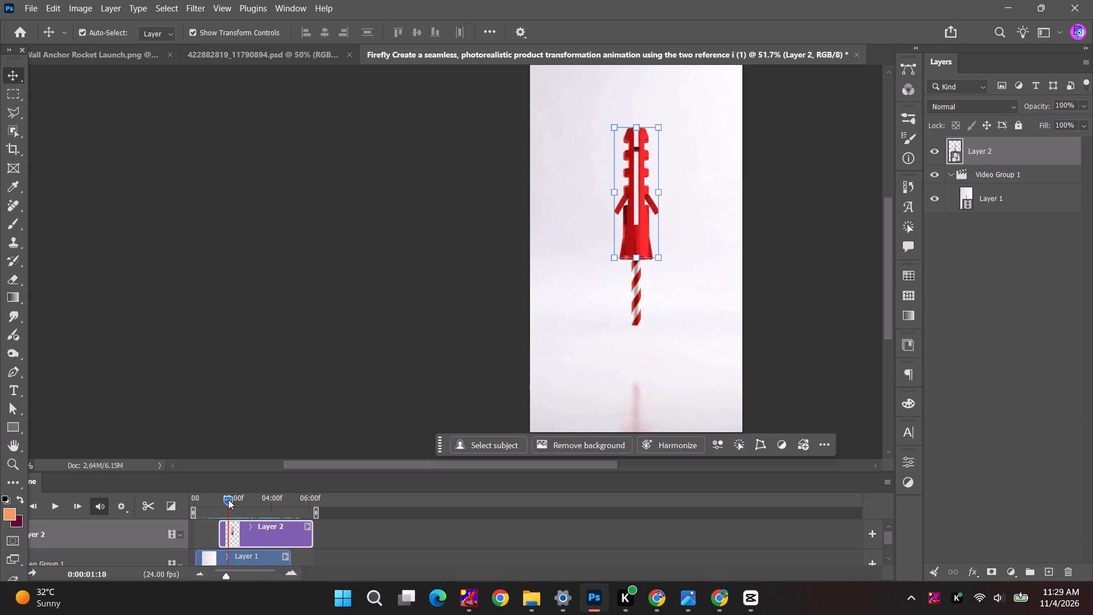
{"action": "left_click_drag", "start_coordinate": [228, 499], "coordinate": [229, 501]}
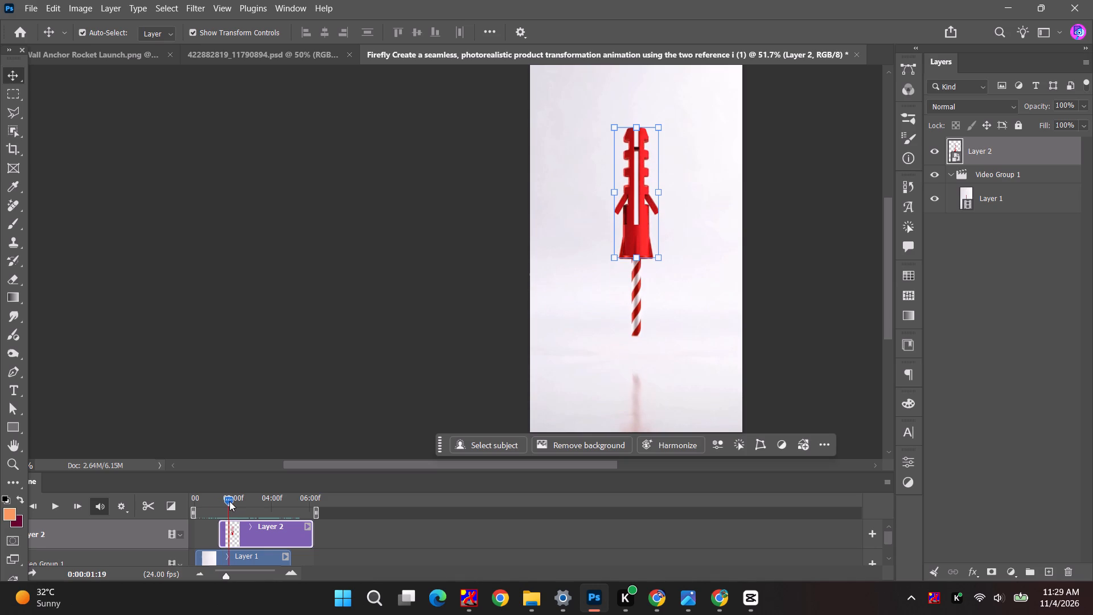
{"action": "left_click_drag", "start_coordinate": [229, 501], "coordinate": [233, 502]}
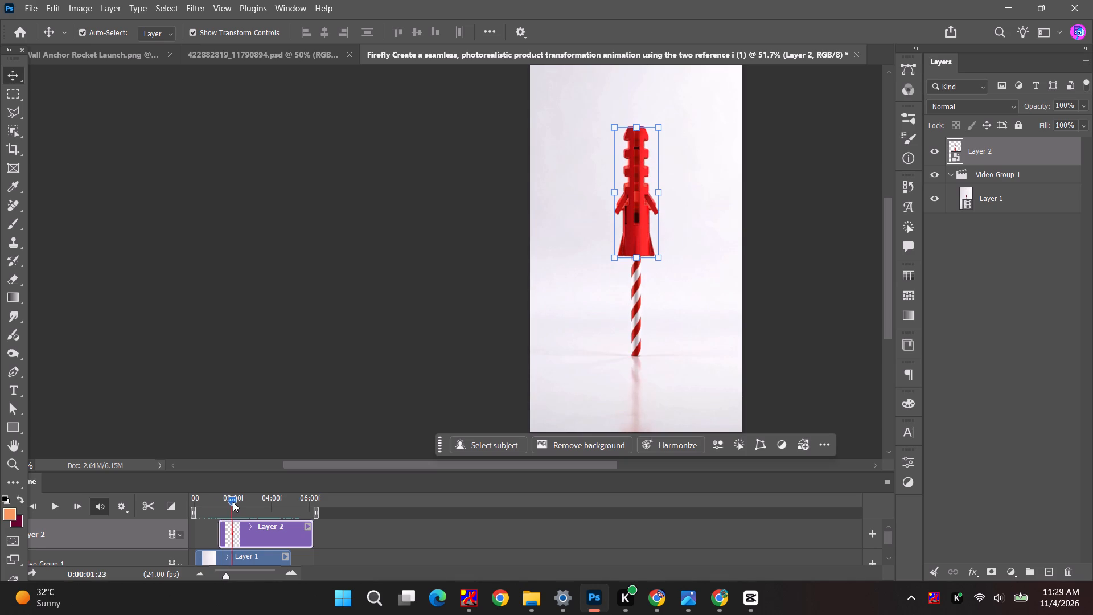
{"action": "left_click_drag", "start_coordinate": [233, 502], "coordinate": [271, 497]}
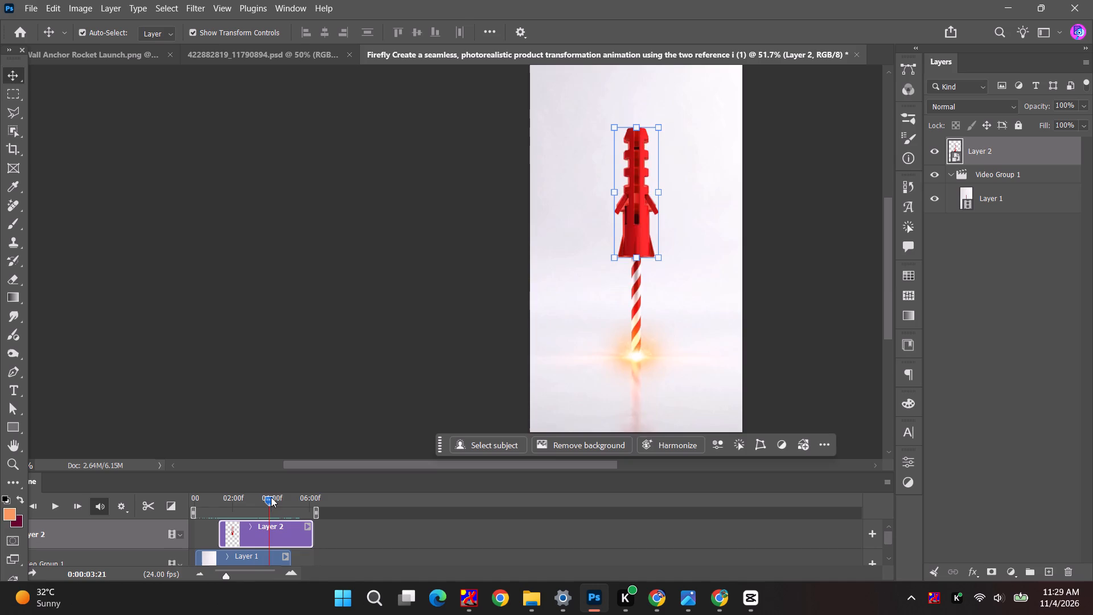
{"action": "left_click_drag", "start_coordinate": [271, 497], "coordinate": [276, 493]}
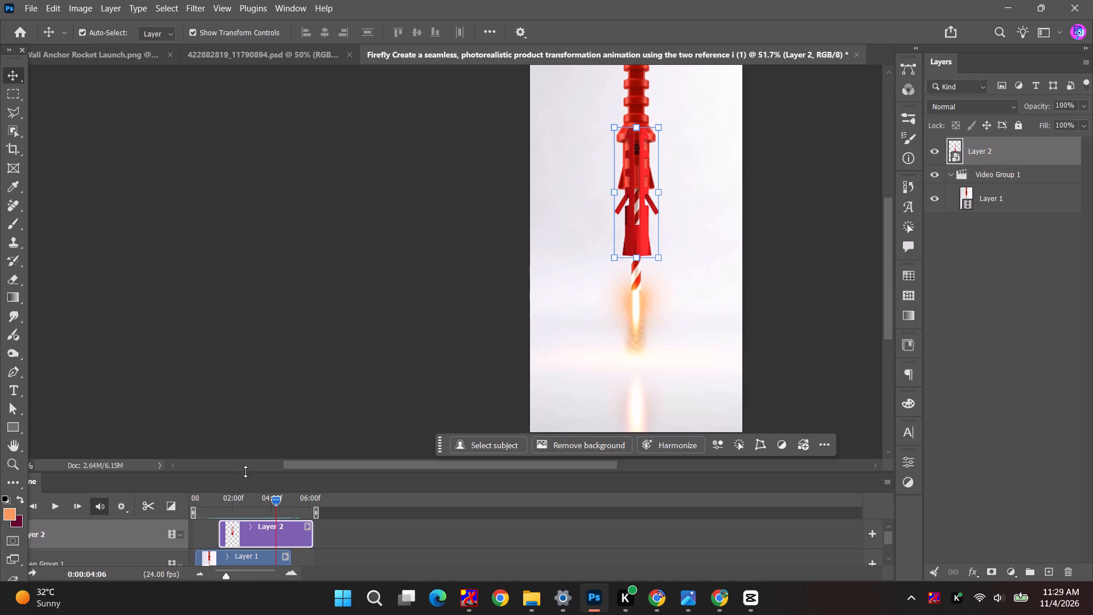
Enlarge the Timeline to show the Layer 2, Video Group 1 and audio tracks together.
{"action": "left_click_drag", "start_coordinate": [245, 471], "coordinate": [262, 222]}
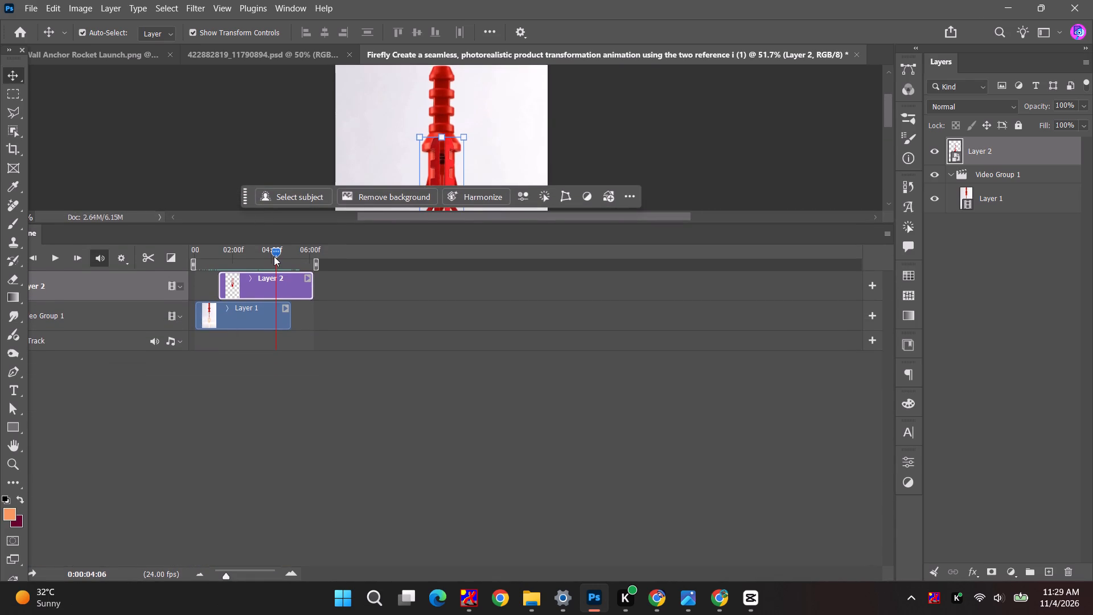
Scrub back to 0:00:02:07 to examine the anchor overlay against the rocket in the clip.
{"action": "scroll", "coordinate": [273, 255], "scroll_direction": "up", "scroll_amount": 5}
{"action": "scroll", "coordinate": [268, 311], "scroll_direction": "up", "scroll_amount": 3}
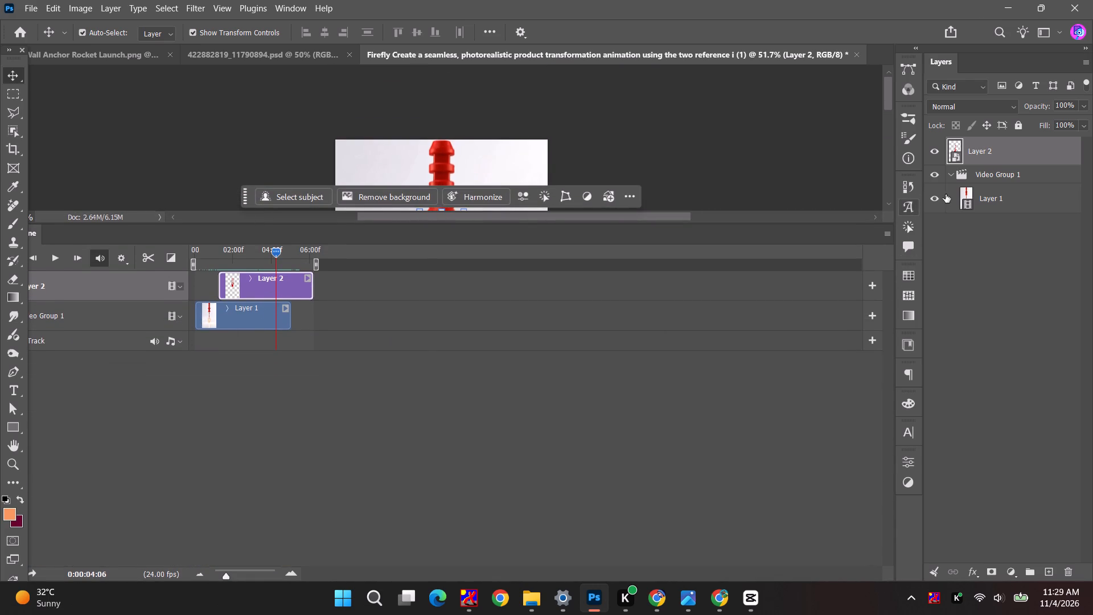
{"action": "left_click_drag", "start_coordinate": [273, 253], "coordinate": [257, 253]}
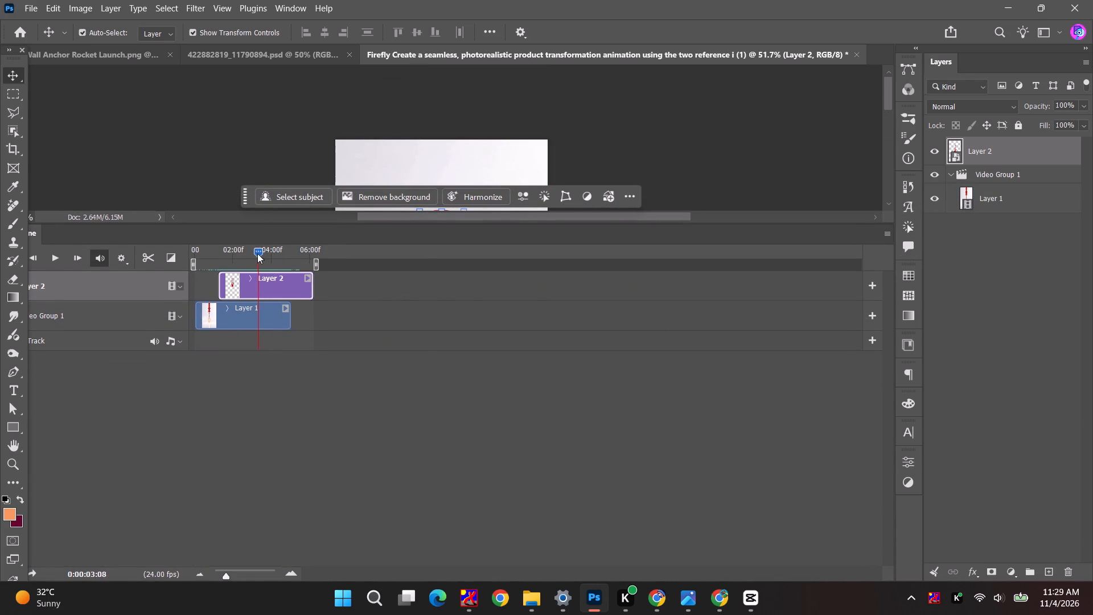
{"action": "left_click_drag", "start_coordinate": [257, 253], "coordinate": [239, 253]}
Reduce the Timeline's height so more of the canvas shows above the tracks.
{"action": "left_click_drag", "start_coordinate": [227, 224], "coordinate": [220, 329]}
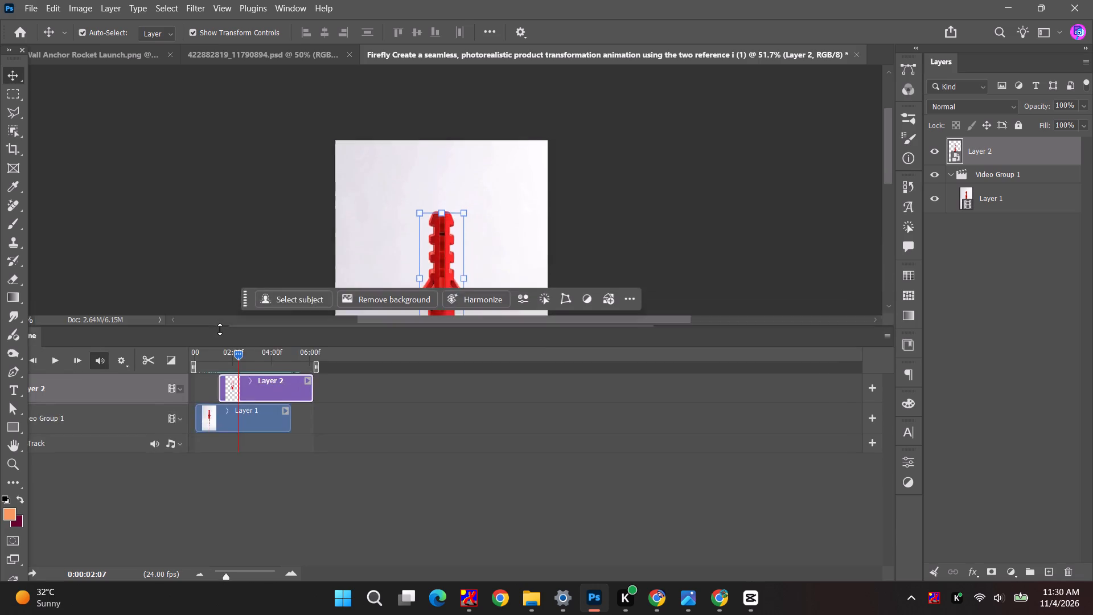
{"action": "left_click_drag", "start_coordinate": [220, 329], "coordinate": [245, 271]}
{"action": "scroll", "coordinate": [305, 374], "scroll_direction": "down", "scroll_amount": 4}
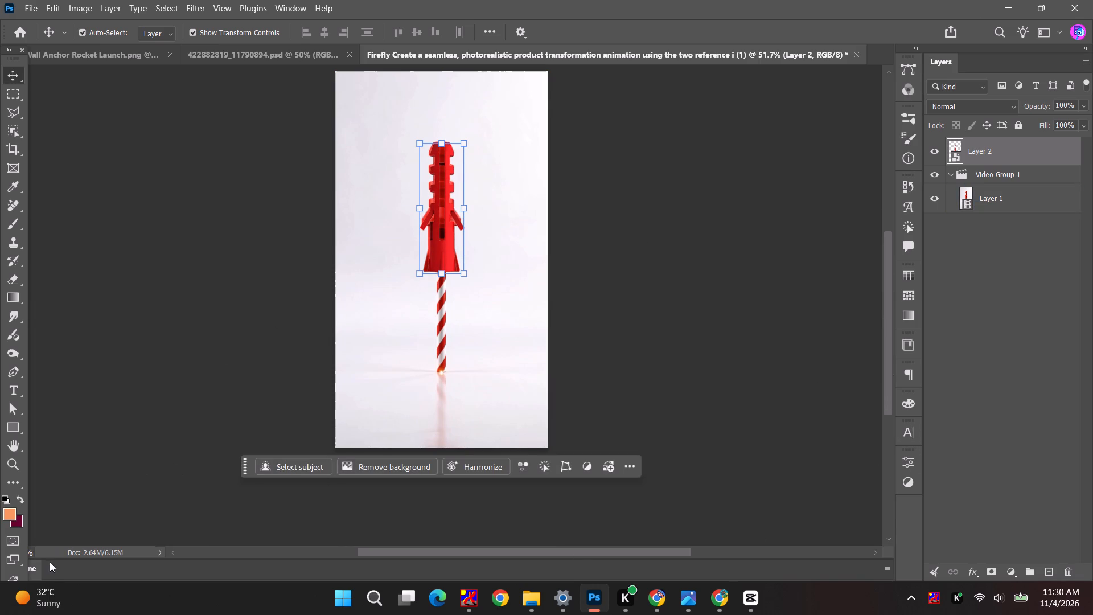
{"action": "left_click_drag", "start_coordinate": [35, 569], "coordinate": [56, 506]}
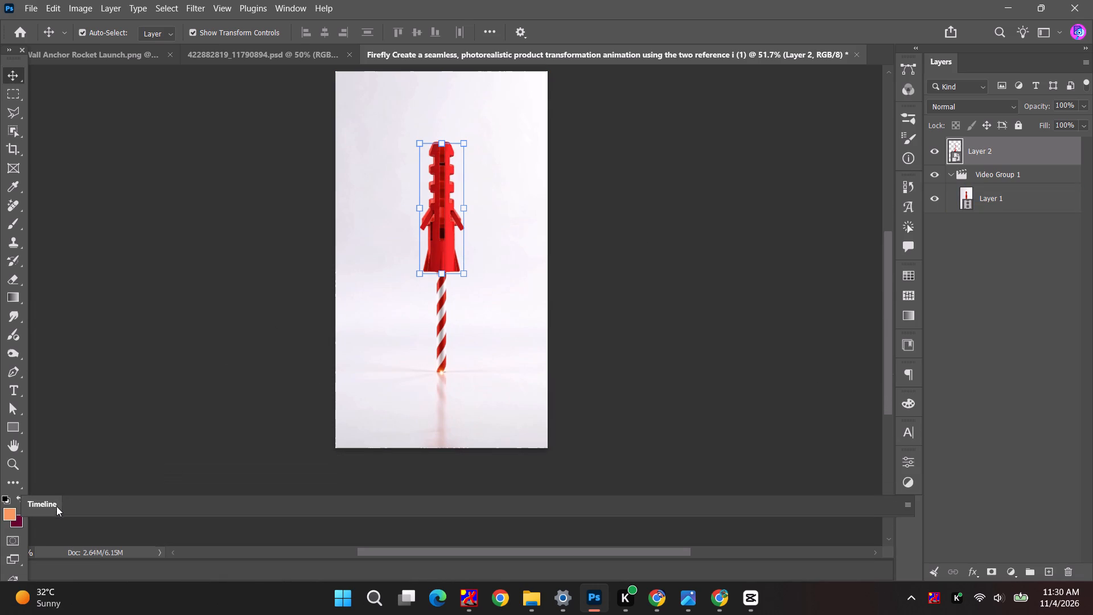
{"action": "left_click_drag", "start_coordinate": [56, 506], "coordinate": [88, 575]}
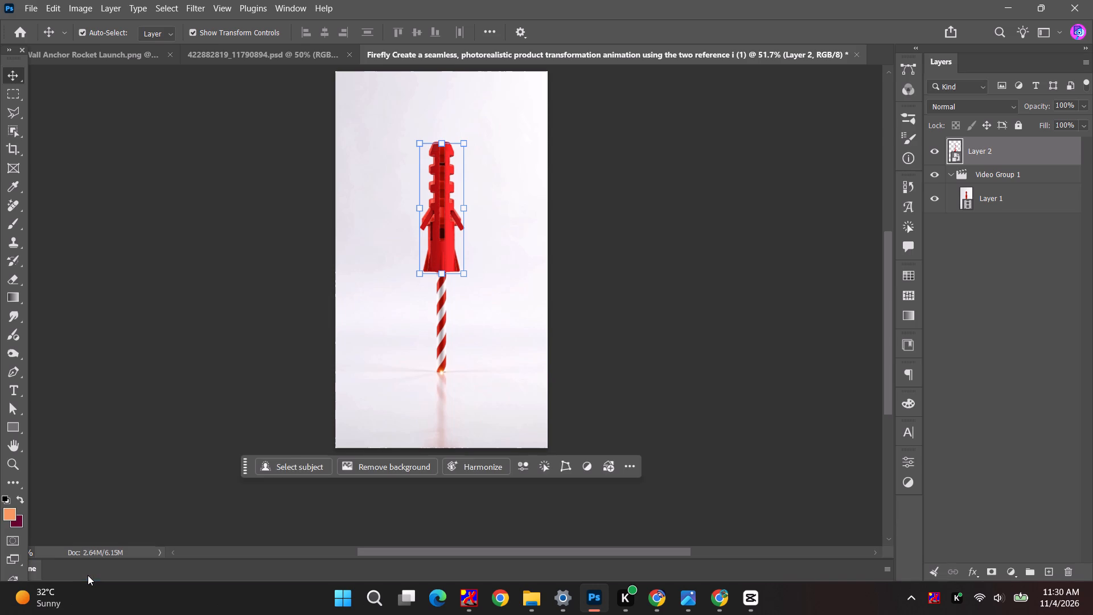
{"action": "left_click", "coordinate": [36, 574]}
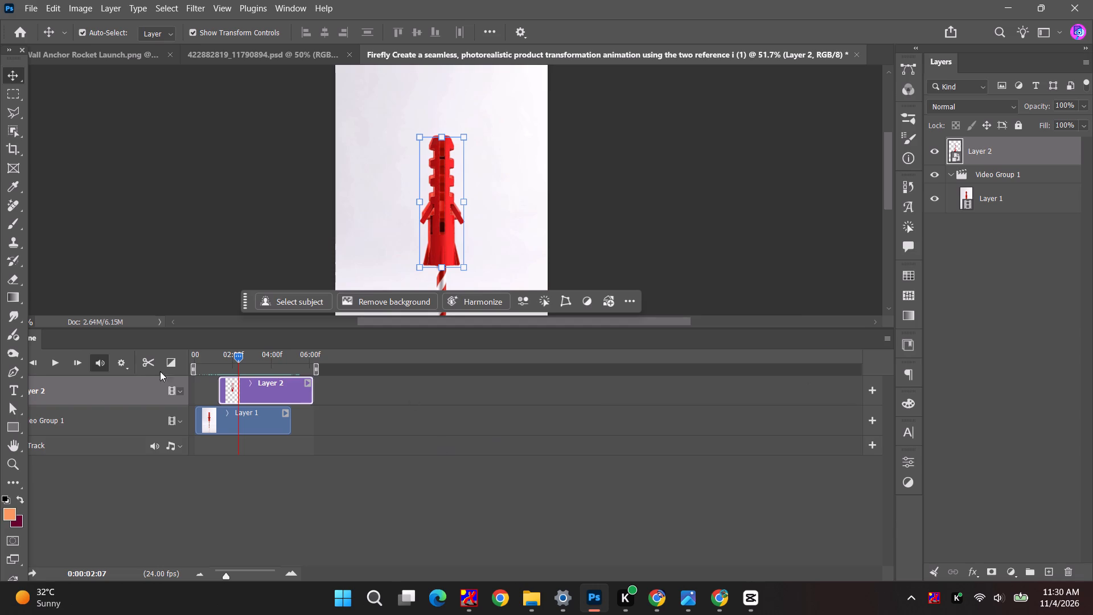
Expand the toolbox to two columns and dock it at the edge so it no longer covers the Timeline.
{"action": "left_click", "coordinate": [9, 50]}
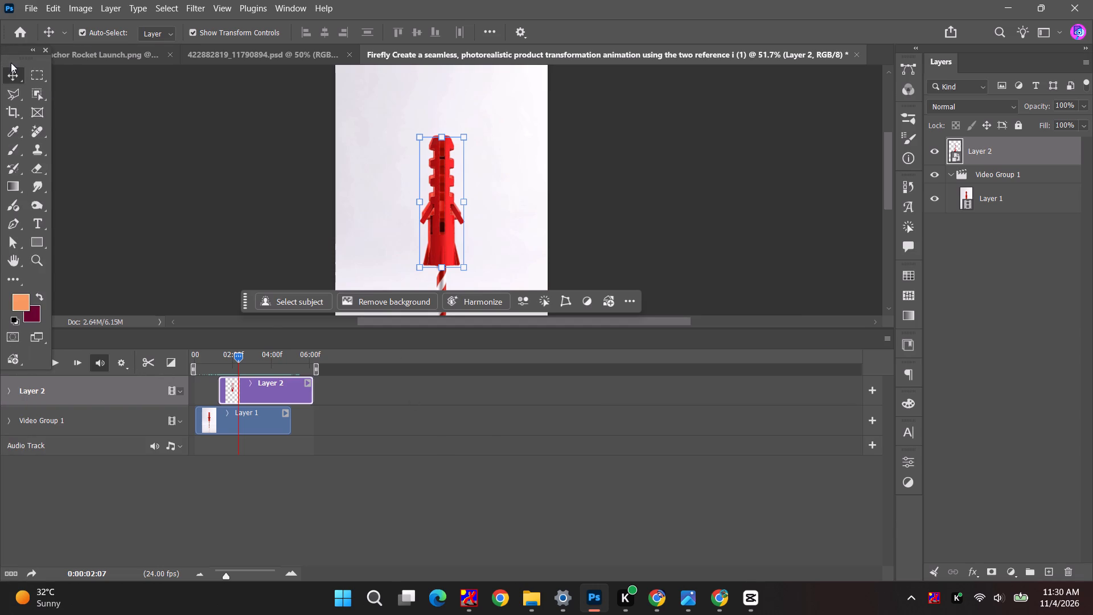
{"action": "left_click_drag", "start_coordinate": [16, 61], "coordinate": [0, 142]}
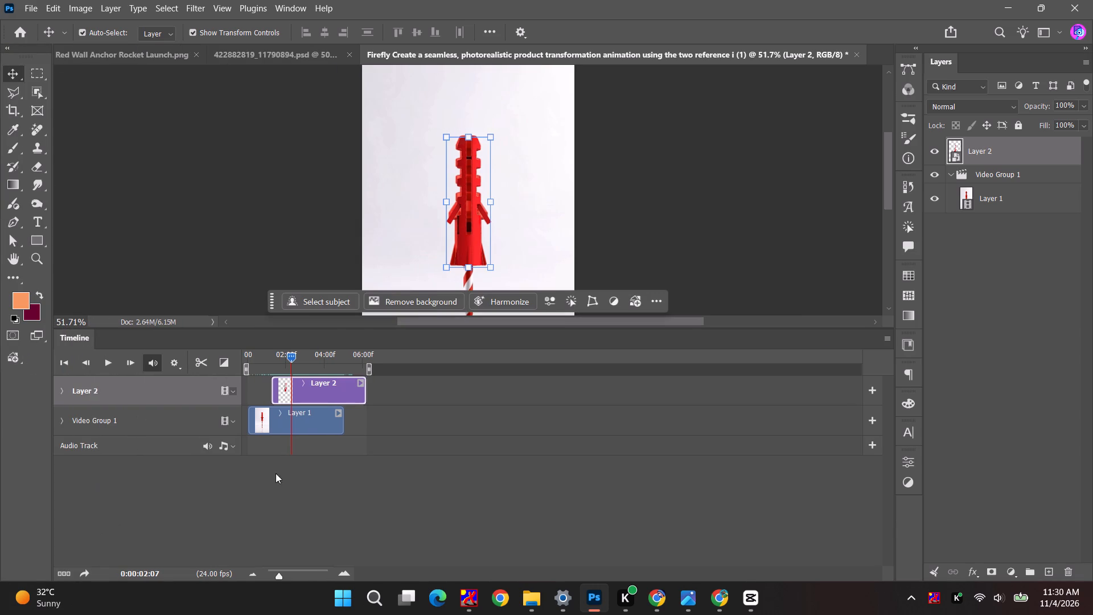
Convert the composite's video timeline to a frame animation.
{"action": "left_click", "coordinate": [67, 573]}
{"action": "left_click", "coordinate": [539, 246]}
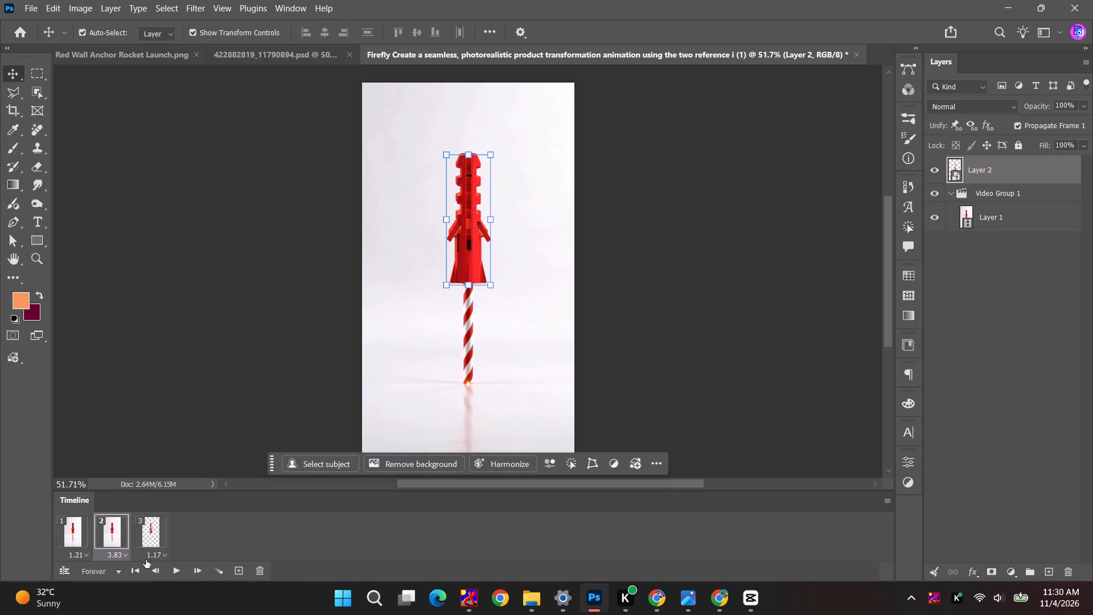
Play the frame animation from frames 2, 3 and 1 to examine how the anchor overlay and the clip appear.
{"action": "left_click", "coordinate": [109, 538]}
{"action": "left_click", "coordinate": [175, 573]}
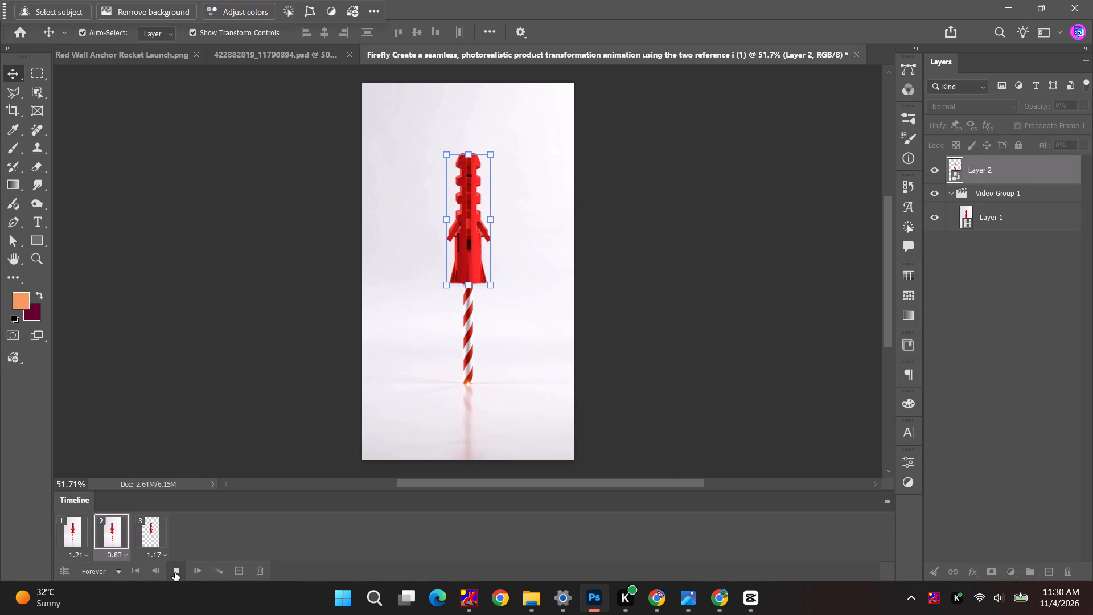
{"action": "left_click", "coordinate": [177, 572]}
{"action": "left_click", "coordinate": [177, 572]}
{"action": "left_click", "coordinate": [145, 534]}
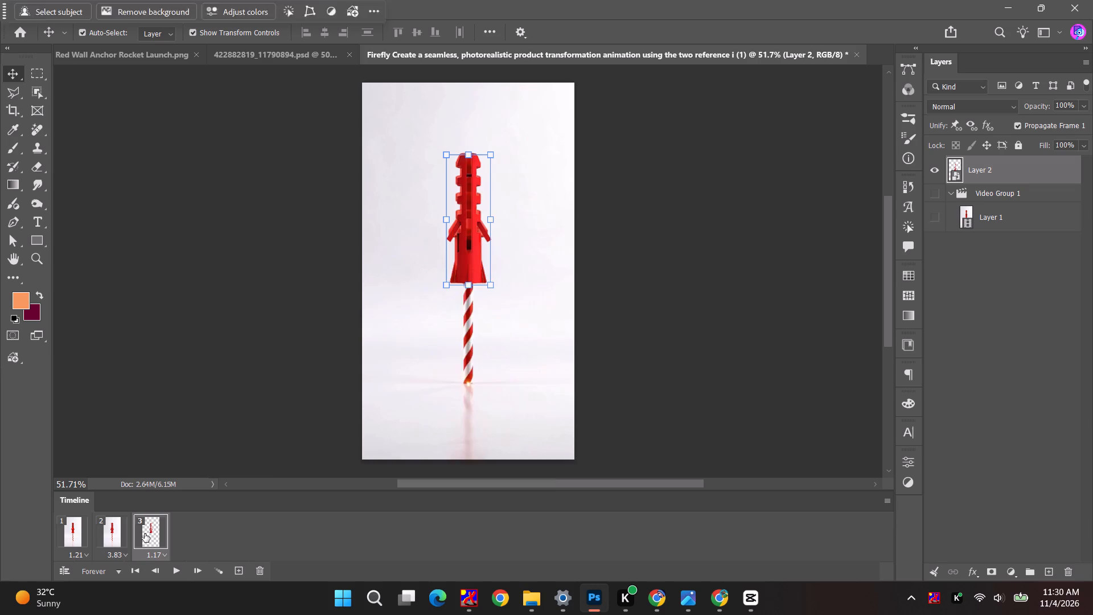
{"action": "left_click", "coordinate": [176, 572]}
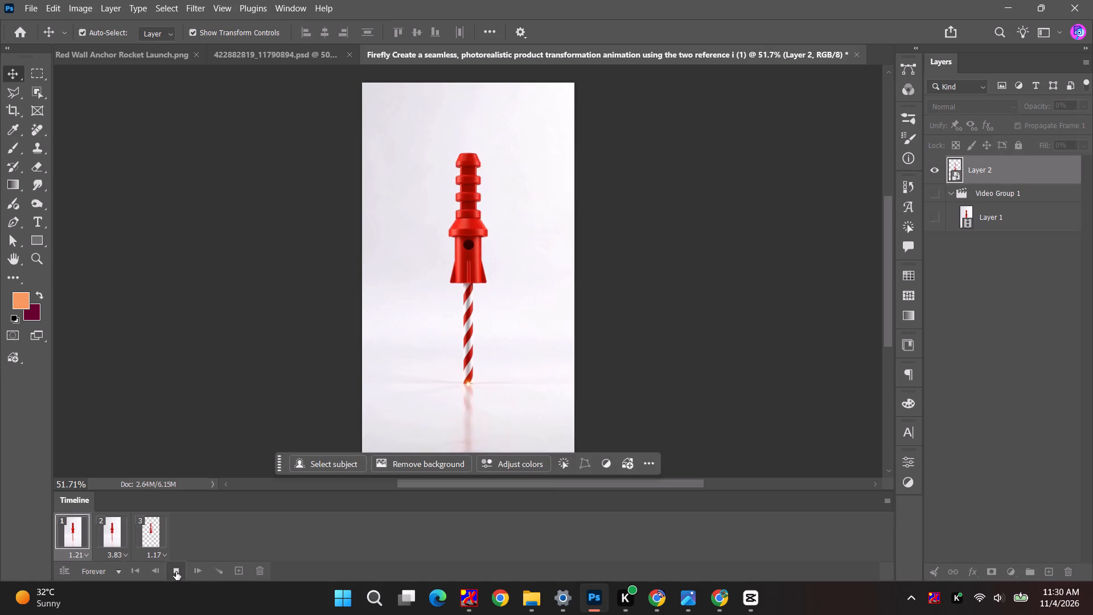
{"action": "left_click", "coordinate": [82, 535]}
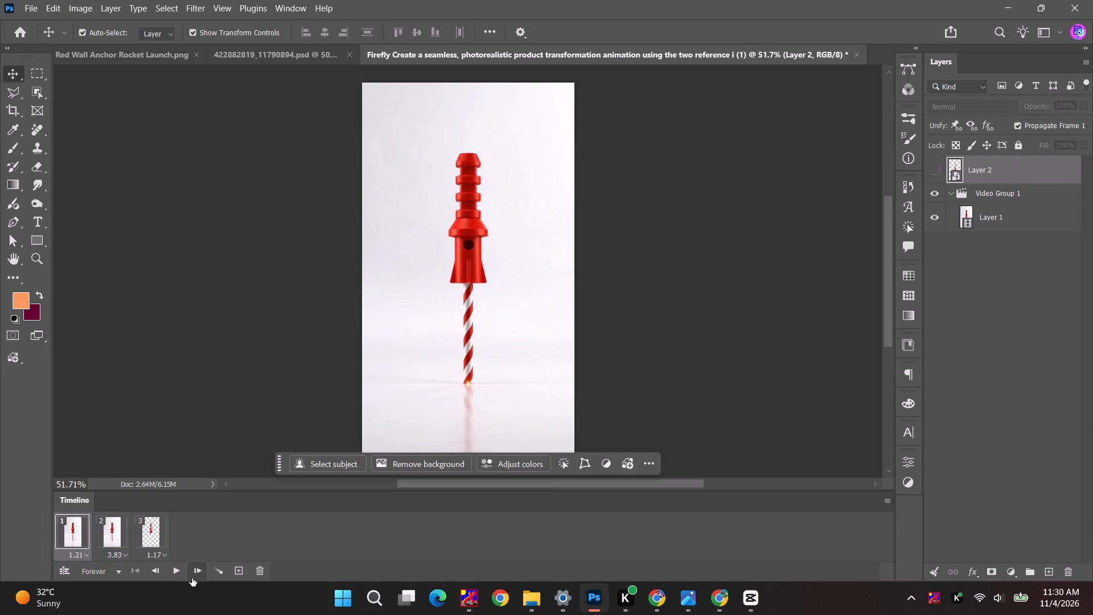
{"action": "left_click", "coordinate": [166, 575]}
{"action": "left_click", "coordinate": [171, 573]}
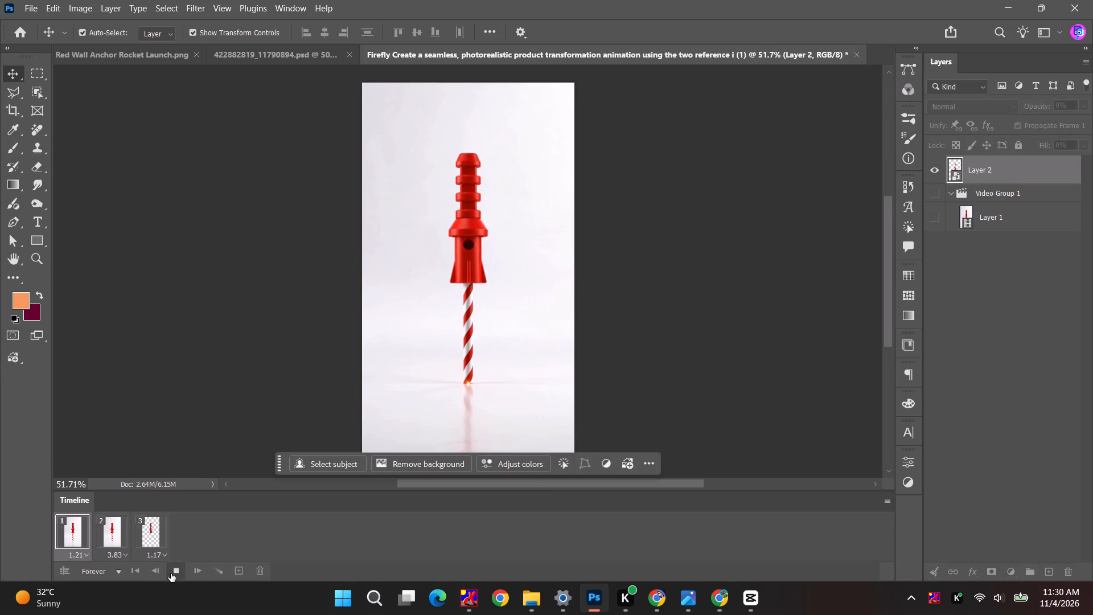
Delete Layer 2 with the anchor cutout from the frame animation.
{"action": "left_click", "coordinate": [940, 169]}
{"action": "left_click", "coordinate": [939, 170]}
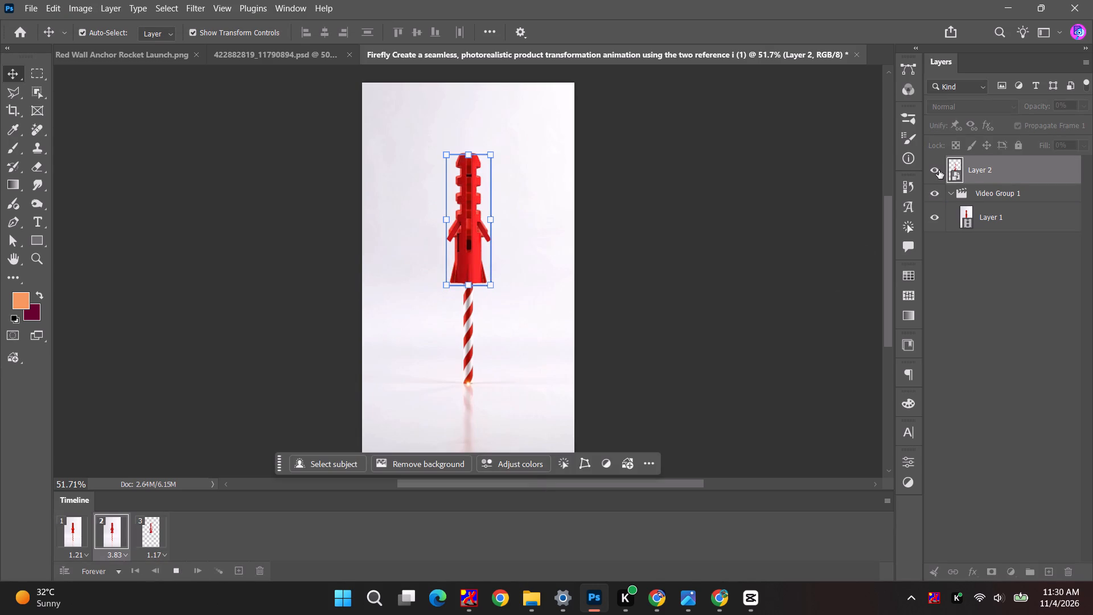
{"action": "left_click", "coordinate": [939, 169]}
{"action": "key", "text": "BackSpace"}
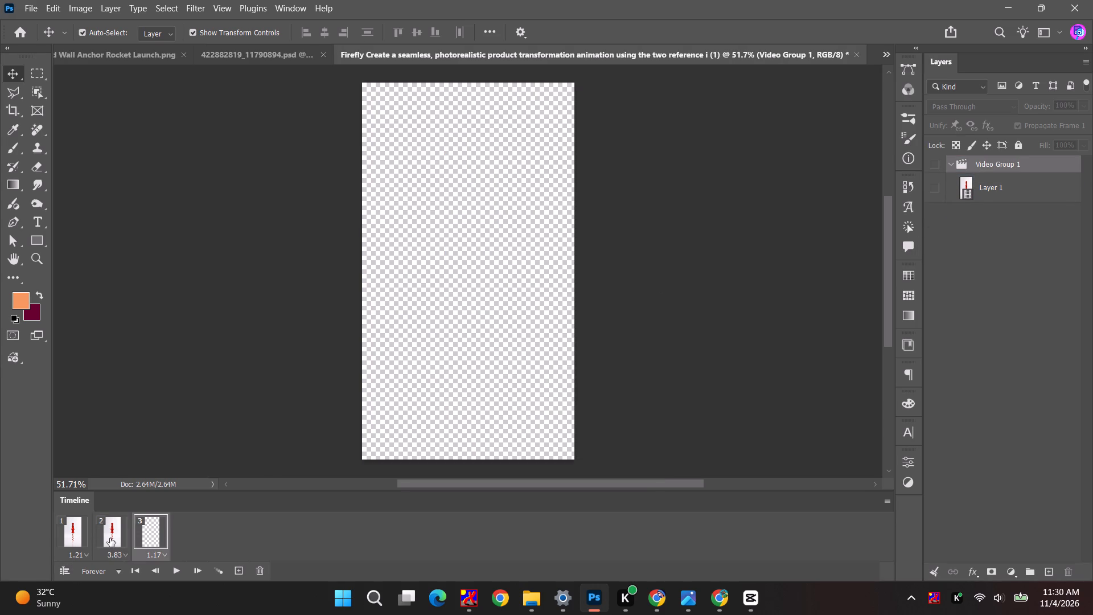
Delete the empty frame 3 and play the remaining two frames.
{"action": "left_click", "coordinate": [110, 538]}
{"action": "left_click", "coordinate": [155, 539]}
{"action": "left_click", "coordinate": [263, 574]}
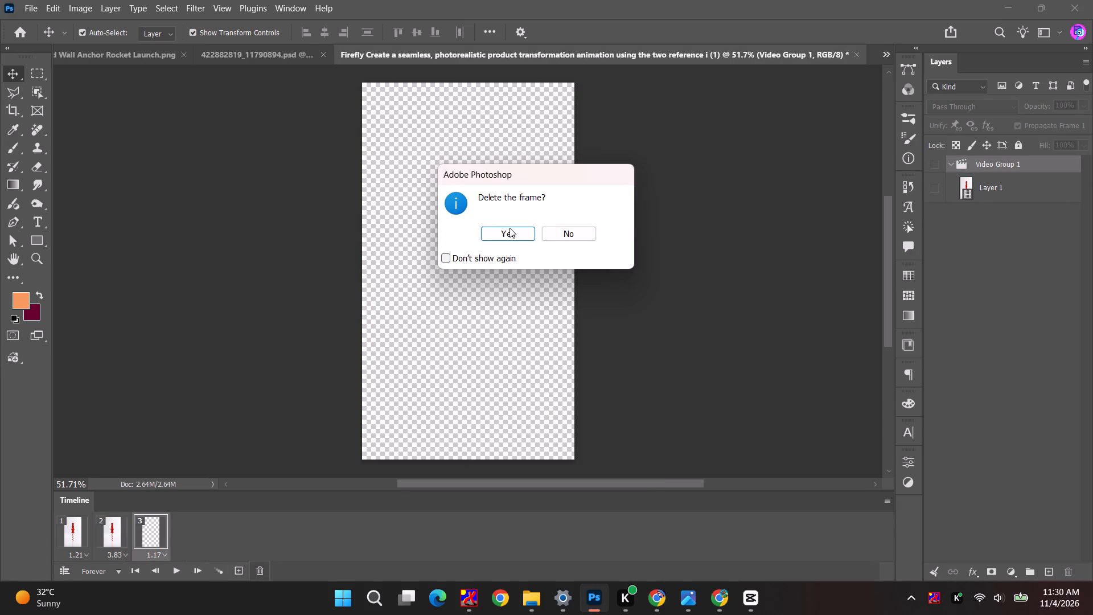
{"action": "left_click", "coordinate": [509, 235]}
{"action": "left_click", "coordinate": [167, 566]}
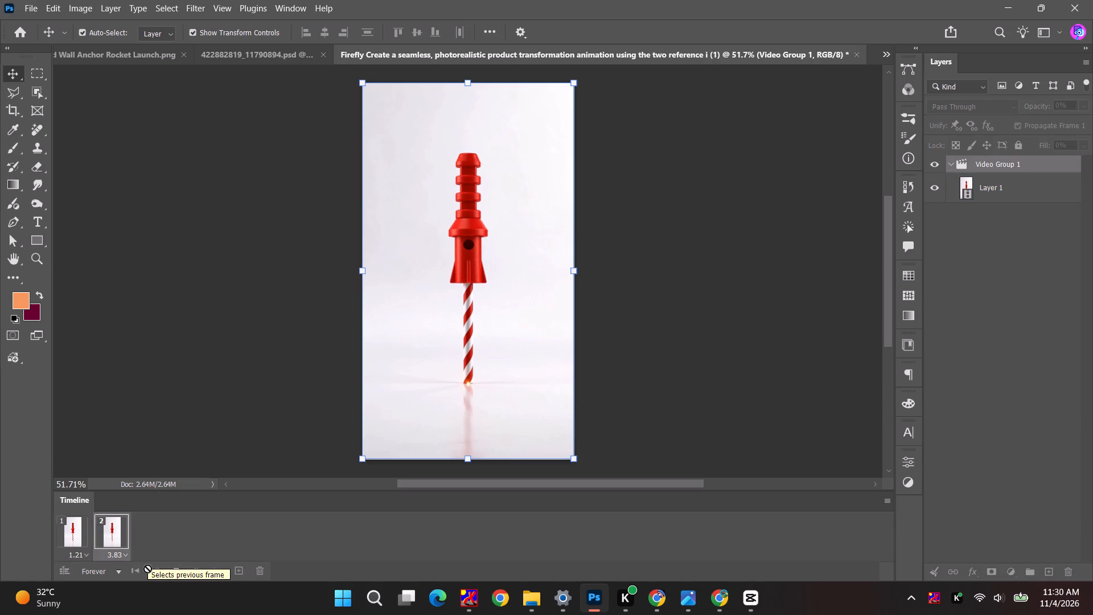
Close the Firefly transformation document without saving its changes.
{"action": "left_click", "coordinate": [858, 55]}
{"action": "left_click", "coordinate": [577, 237]}
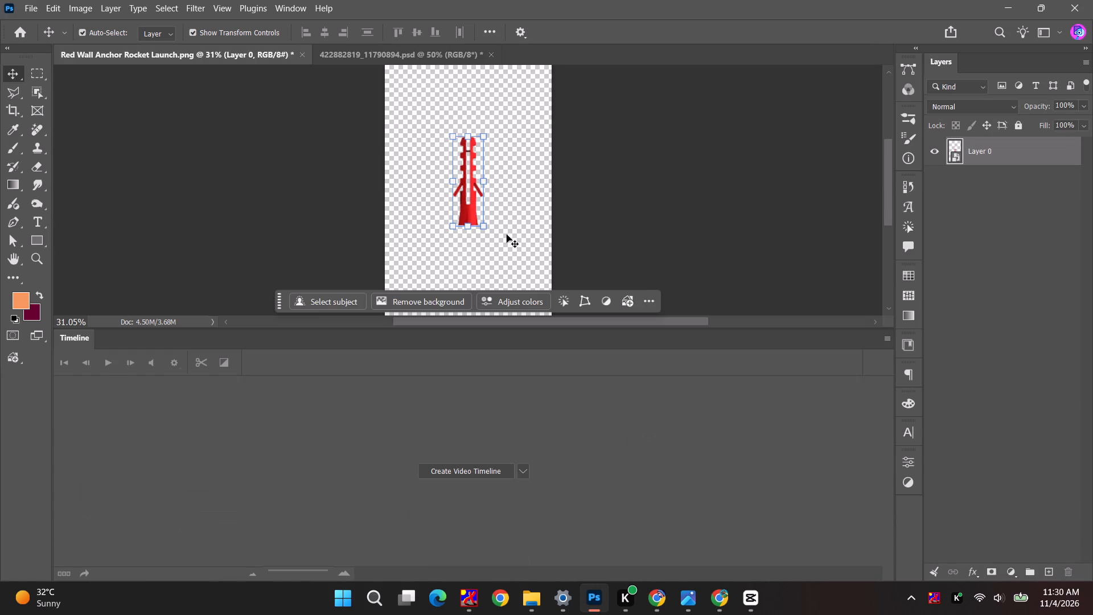
Reopen the first Firefly product transformation clip from the Downloads folder as a new Photoshop document.
{"action": "key", "text": "alt+Tab"}
{"action": "left_click", "coordinate": [398, 244], "text": "alt"}
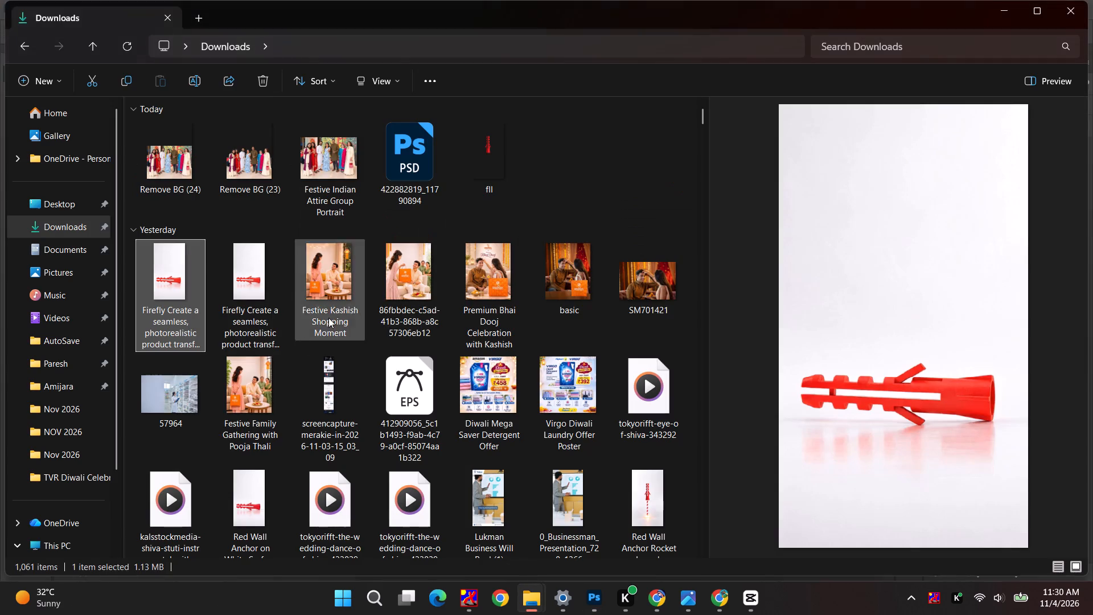
{"action": "left_click_drag", "start_coordinate": [176, 296], "coordinate": [594, 55]}
{"action": "key", "text": "alt+Tab"}
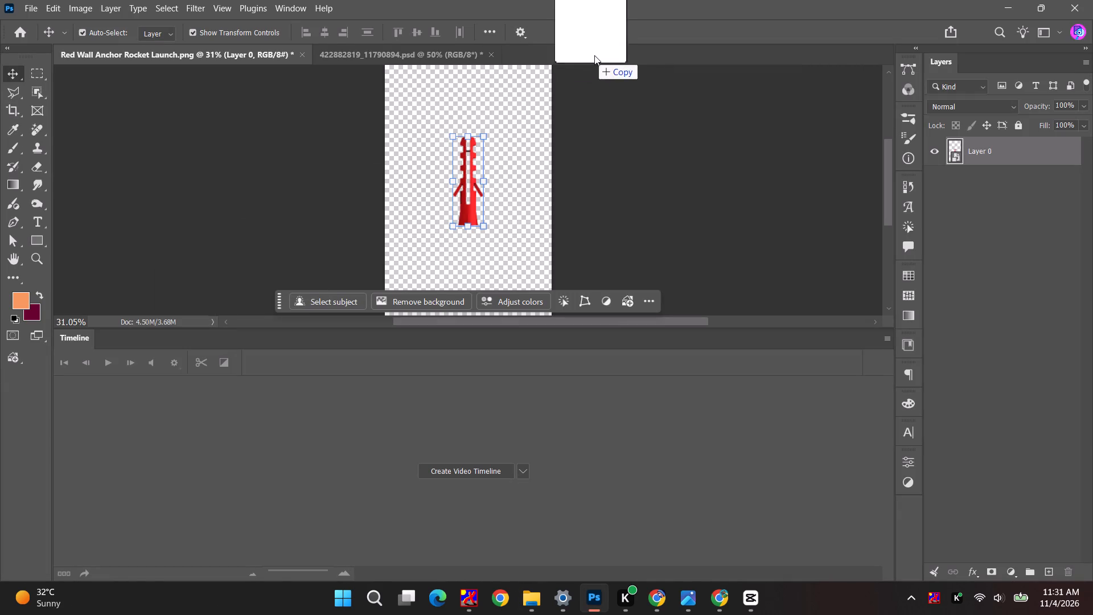
{"action": "left_click_drag", "start_coordinate": [594, 55], "coordinate": [595, 55]}
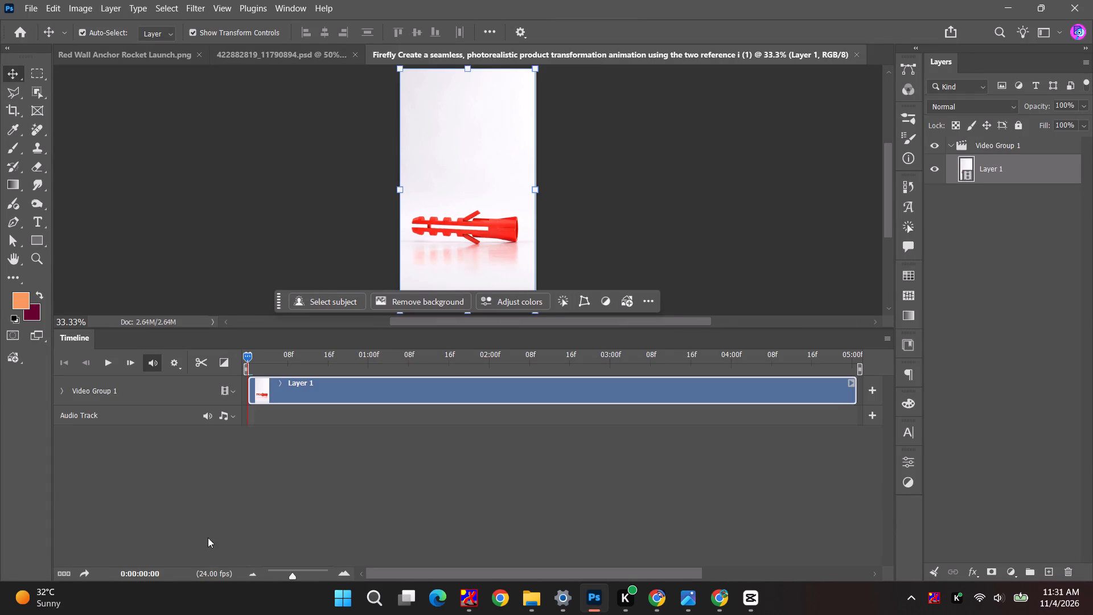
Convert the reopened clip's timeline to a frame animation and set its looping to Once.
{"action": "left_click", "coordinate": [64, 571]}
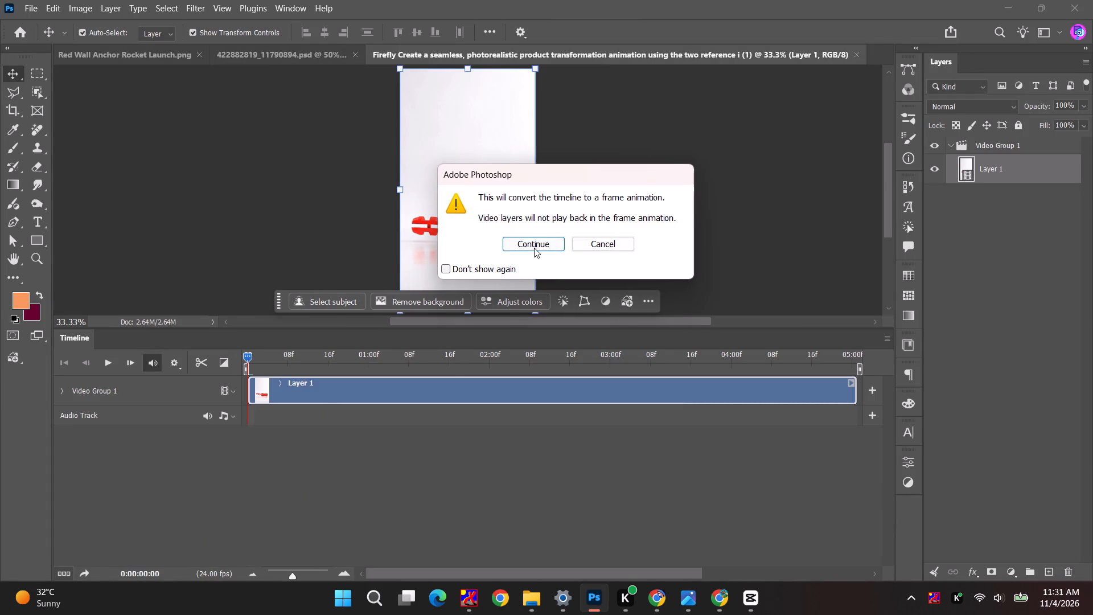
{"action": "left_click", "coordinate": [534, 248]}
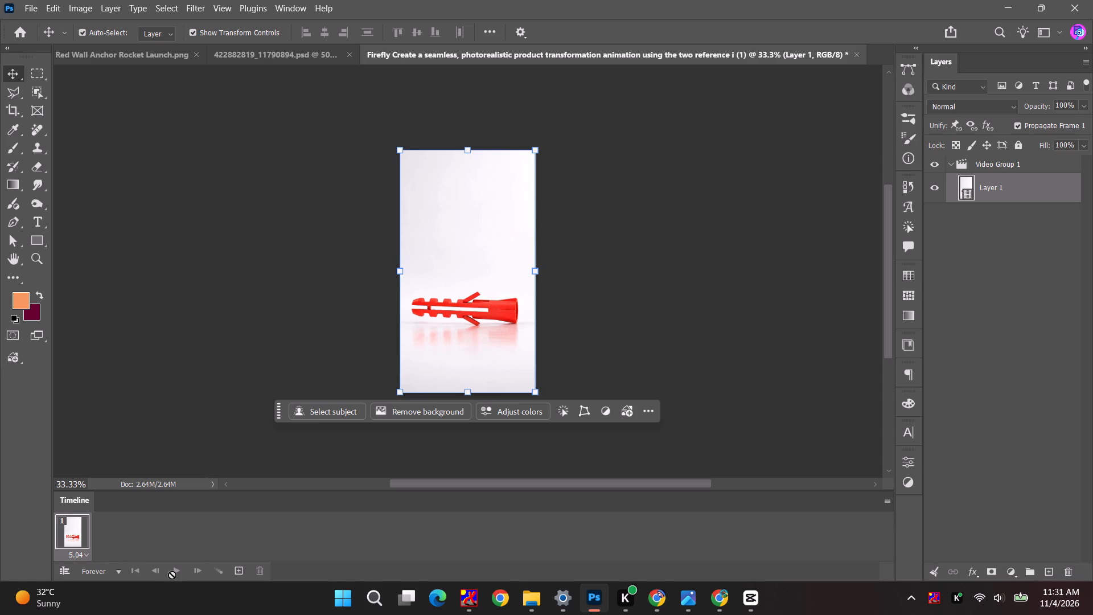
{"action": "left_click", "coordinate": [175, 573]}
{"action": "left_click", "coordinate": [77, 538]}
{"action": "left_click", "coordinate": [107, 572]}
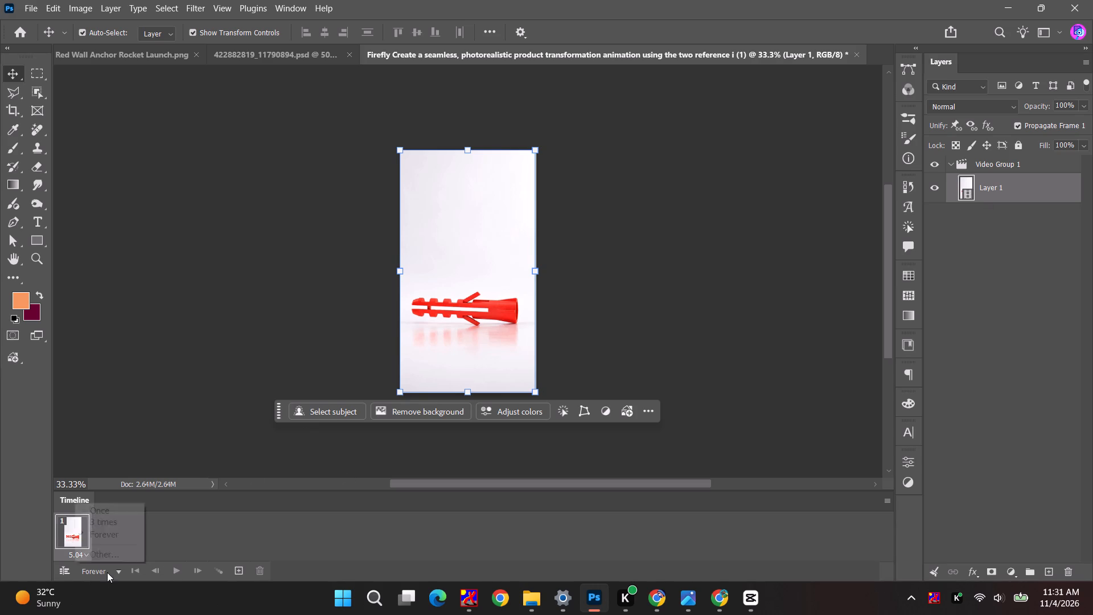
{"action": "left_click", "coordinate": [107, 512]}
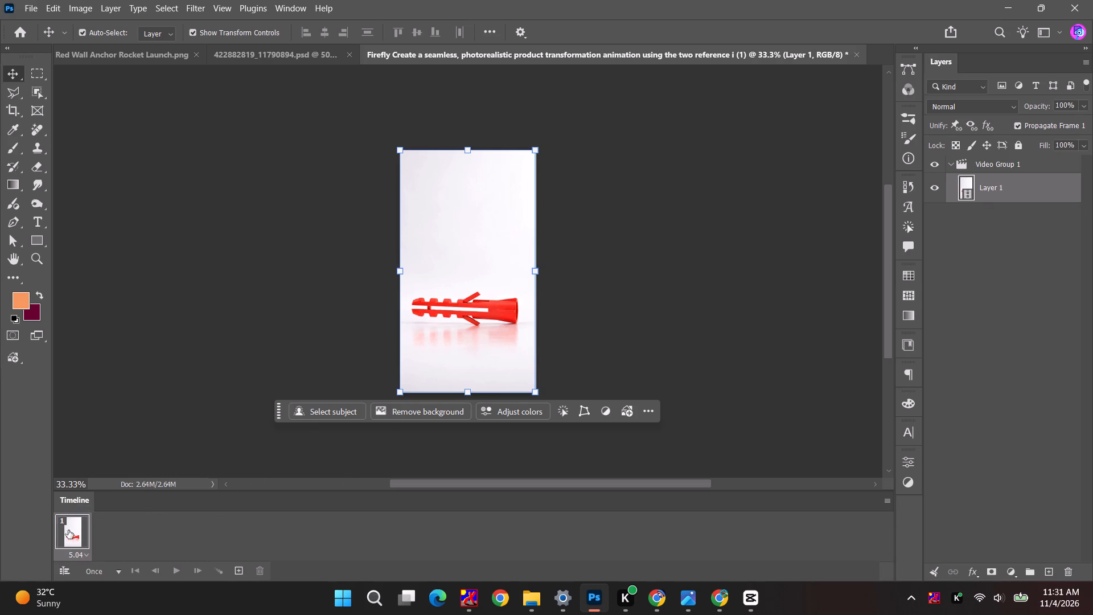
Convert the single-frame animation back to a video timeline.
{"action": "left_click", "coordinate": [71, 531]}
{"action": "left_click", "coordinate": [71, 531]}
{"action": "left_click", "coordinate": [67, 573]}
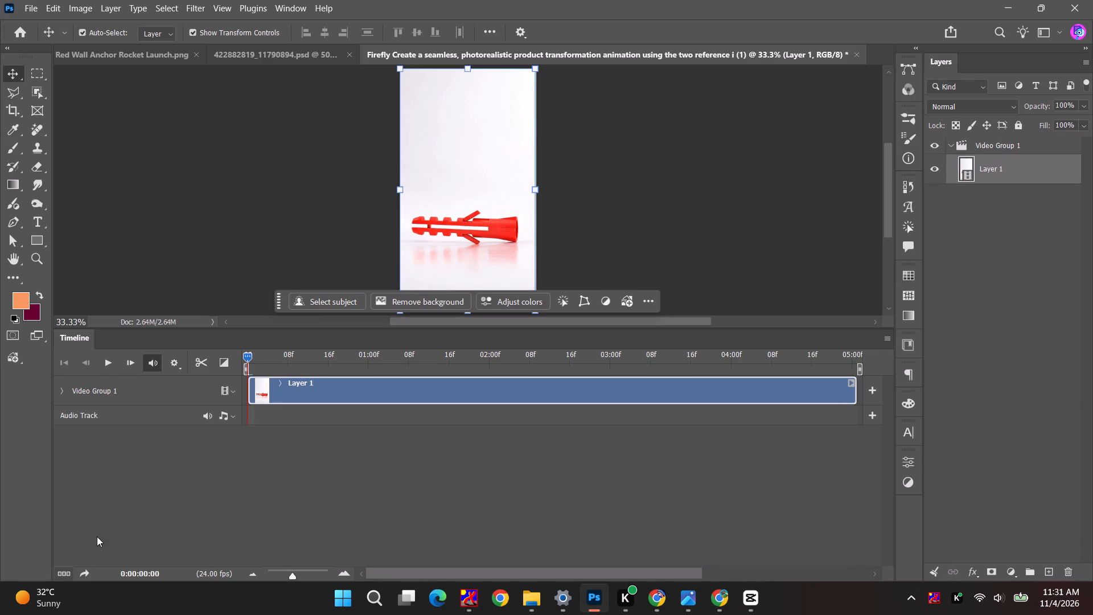
Scrub through the reopened clip from start to end to examine the anchor's rise, transformation, ignition and launch.
{"action": "left_click_drag", "start_coordinate": [246, 354], "coordinate": [310, 354]}
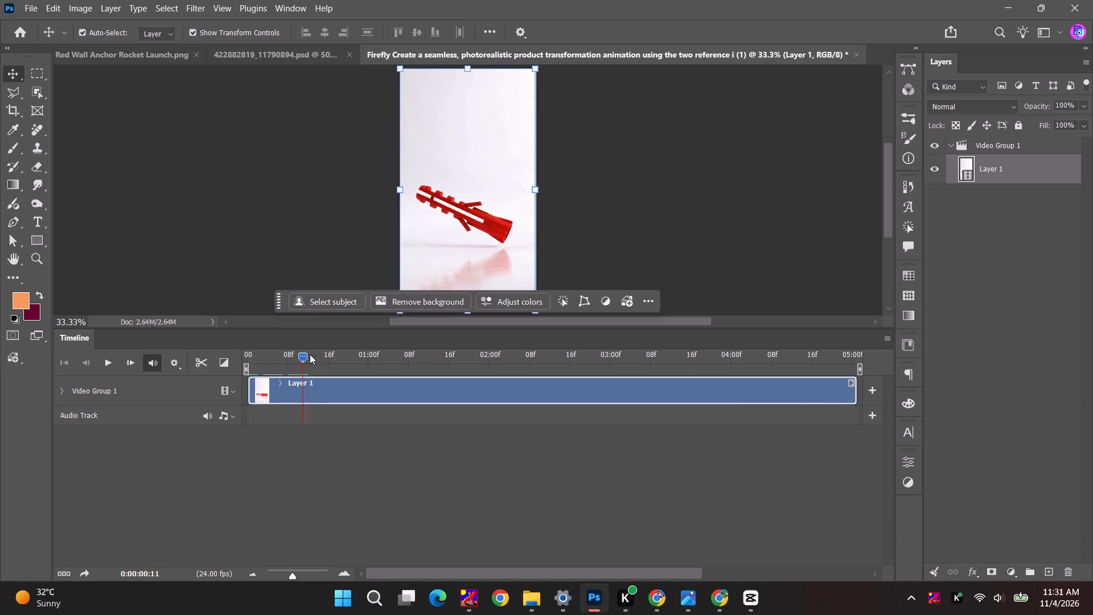
{"action": "left_click_drag", "start_coordinate": [310, 354], "coordinate": [476, 351]}
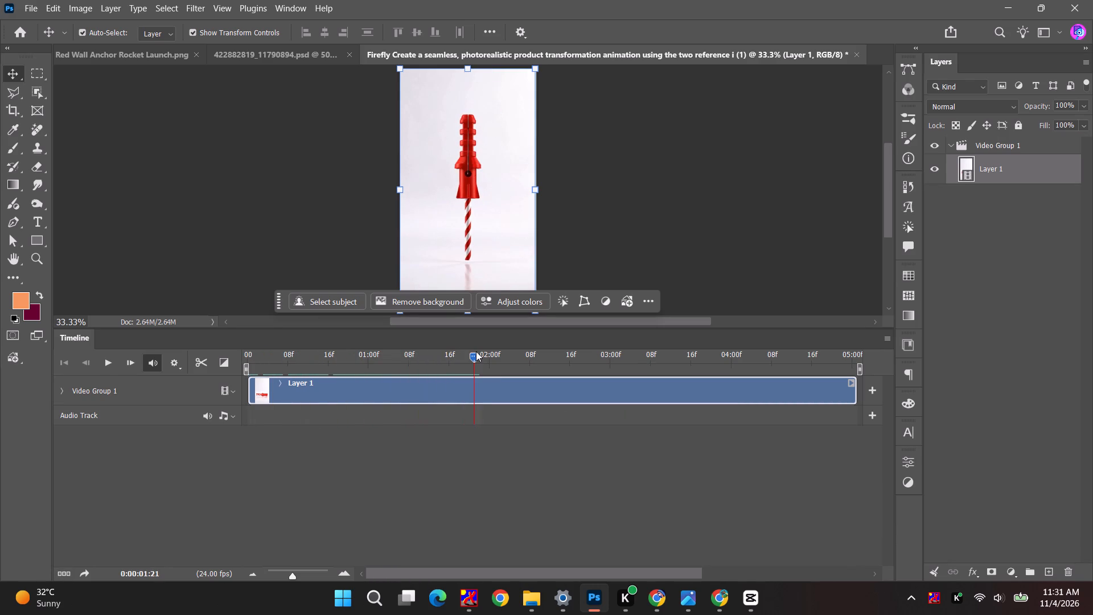
{"action": "left_click_drag", "start_coordinate": [476, 351], "coordinate": [505, 365]}
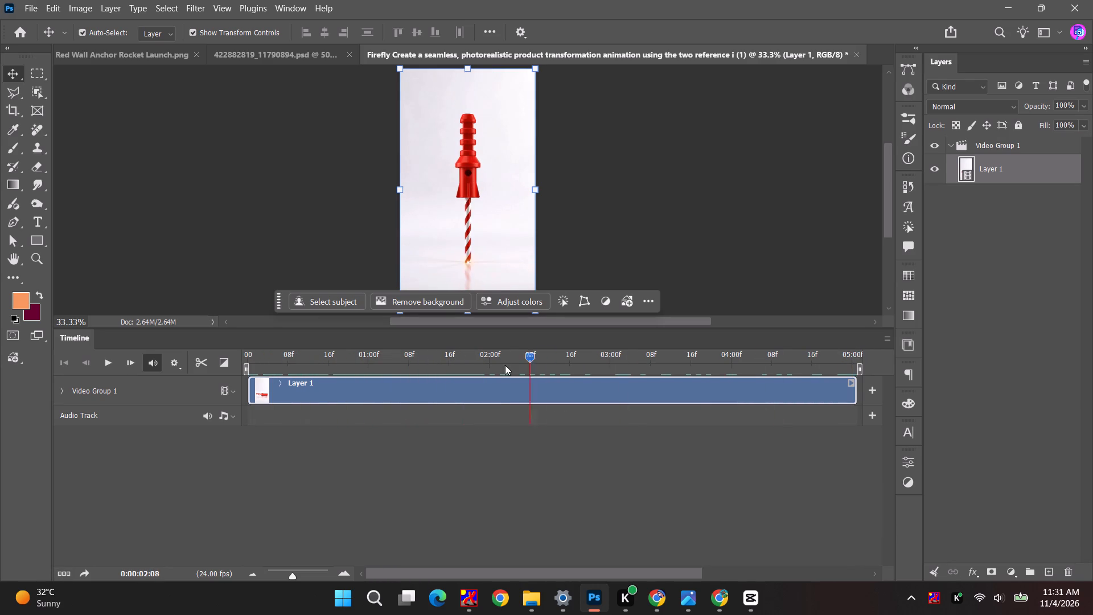
{"action": "left_click_drag", "start_coordinate": [505, 365], "coordinate": [246, 365]}
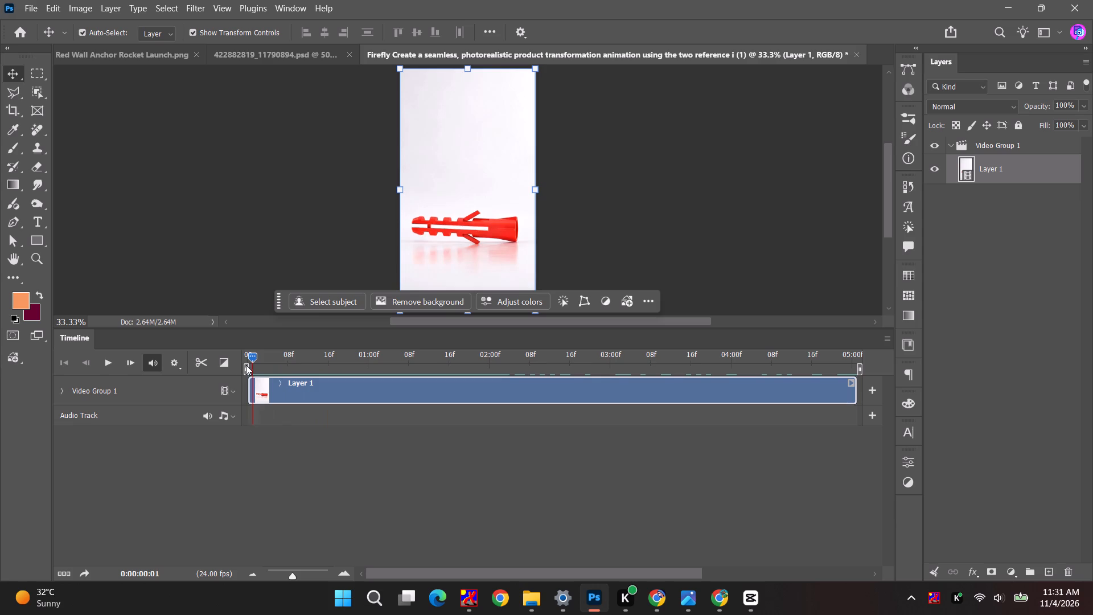
{"action": "left_click_drag", "start_coordinate": [246, 365], "coordinate": [595, 364]}
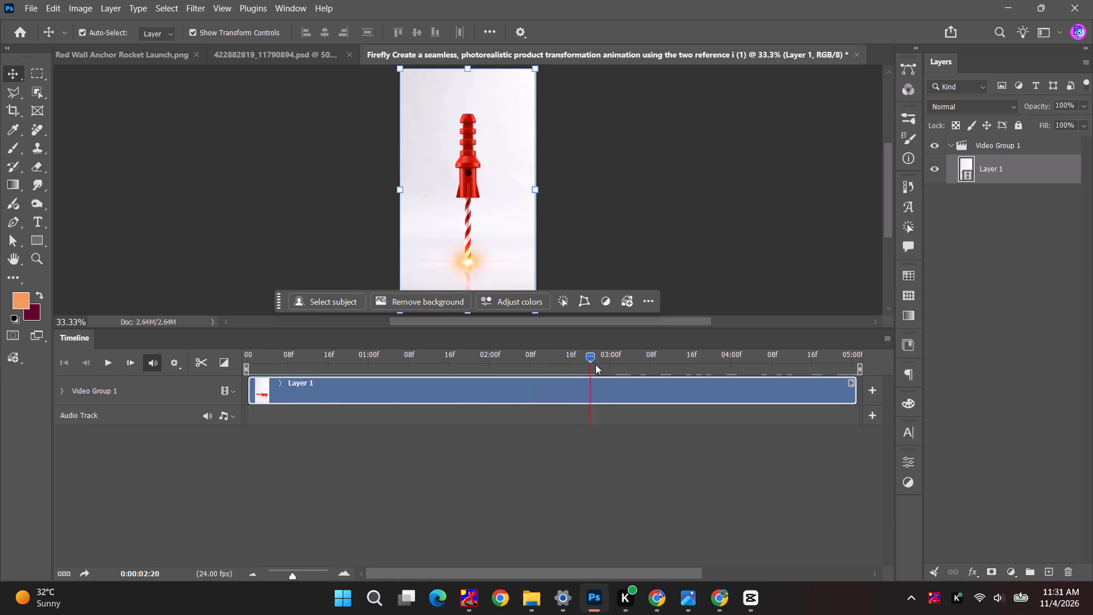
{"action": "left_click_drag", "start_coordinate": [595, 364], "coordinate": [766, 360]}
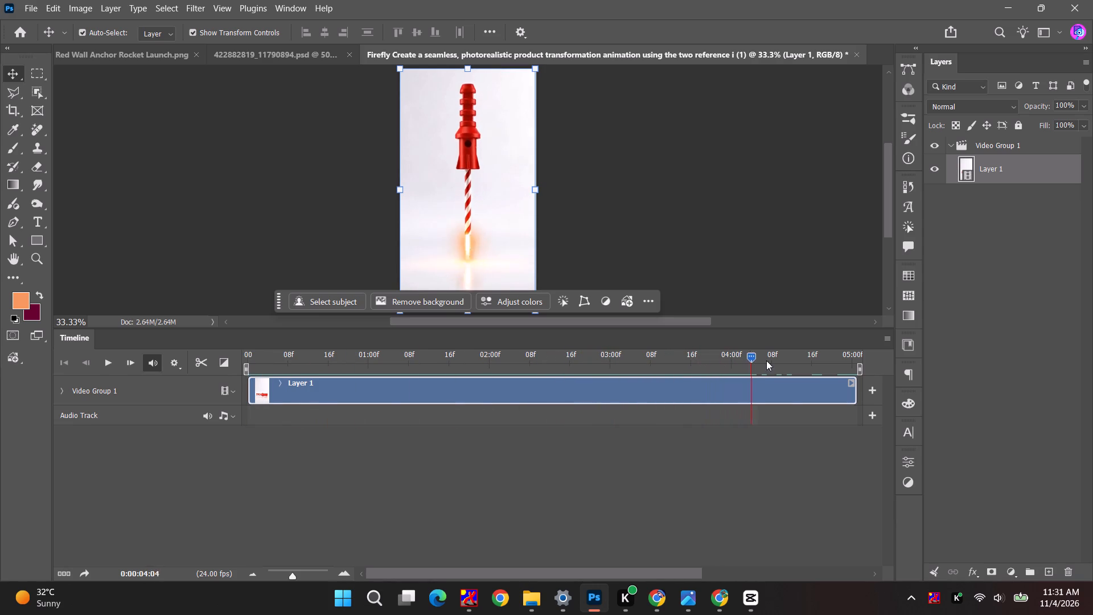
{"action": "left_click_drag", "start_coordinate": [766, 360], "coordinate": [839, 364]}
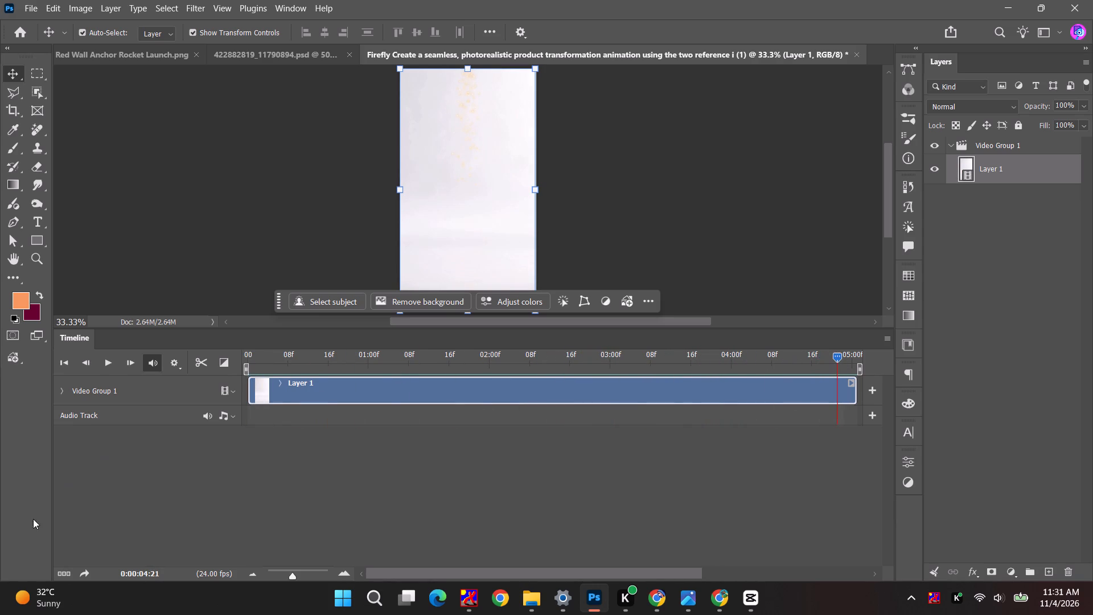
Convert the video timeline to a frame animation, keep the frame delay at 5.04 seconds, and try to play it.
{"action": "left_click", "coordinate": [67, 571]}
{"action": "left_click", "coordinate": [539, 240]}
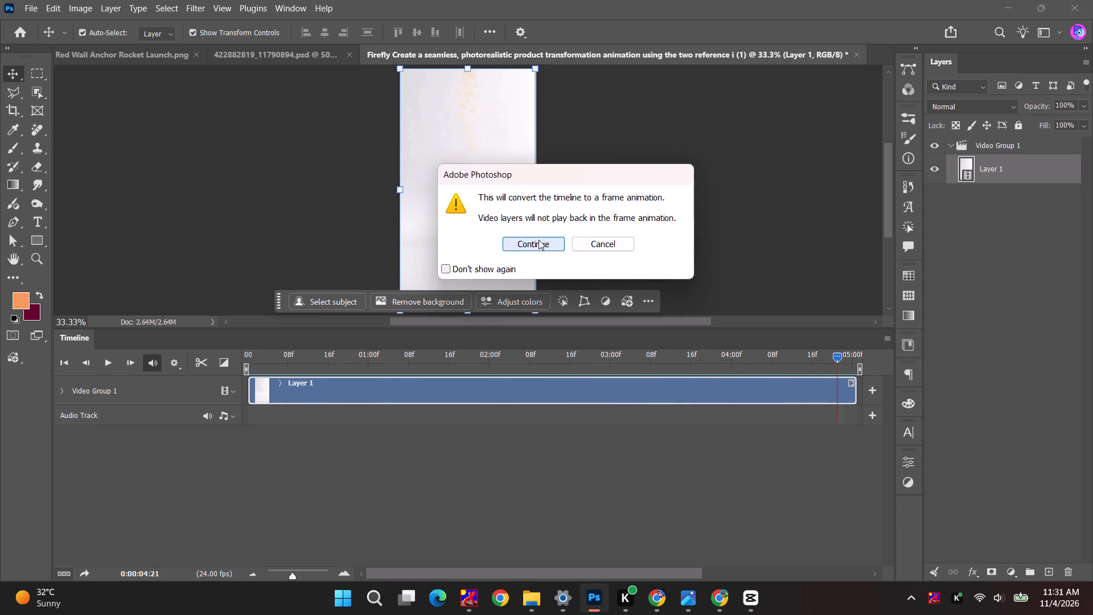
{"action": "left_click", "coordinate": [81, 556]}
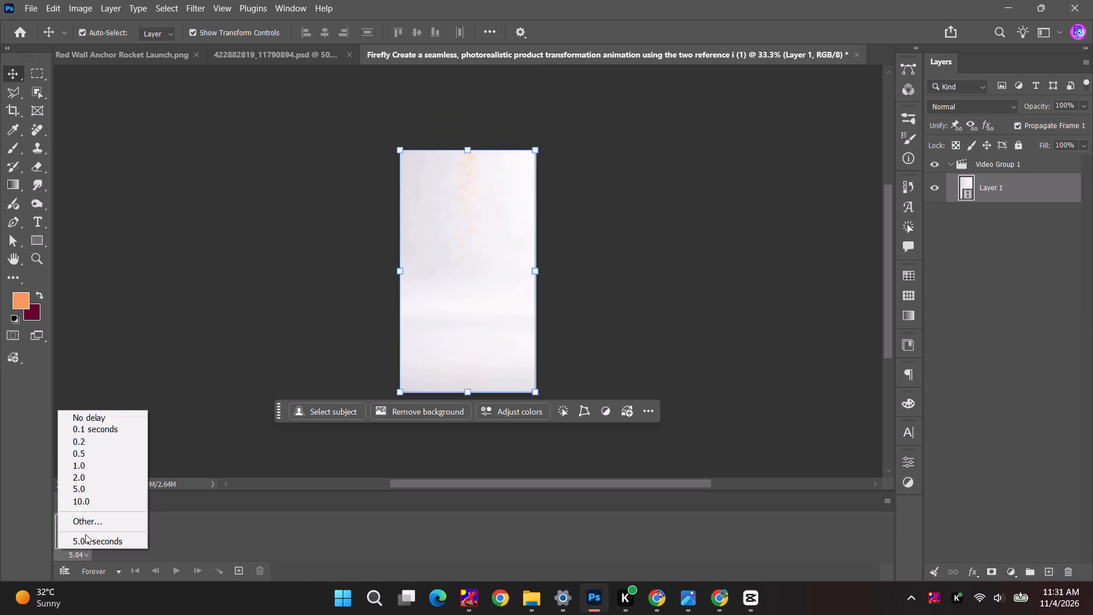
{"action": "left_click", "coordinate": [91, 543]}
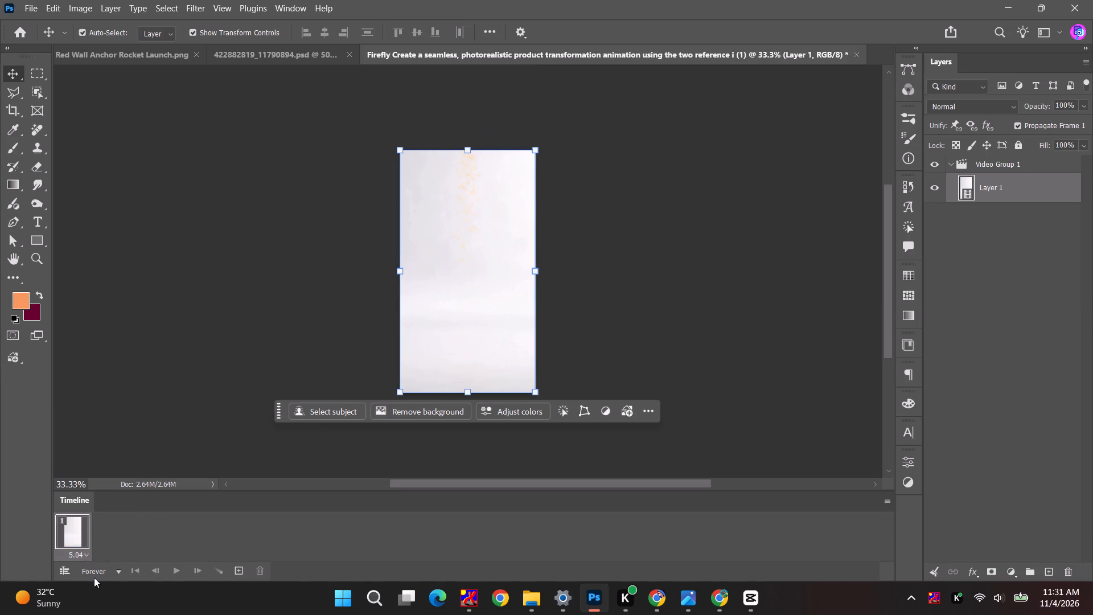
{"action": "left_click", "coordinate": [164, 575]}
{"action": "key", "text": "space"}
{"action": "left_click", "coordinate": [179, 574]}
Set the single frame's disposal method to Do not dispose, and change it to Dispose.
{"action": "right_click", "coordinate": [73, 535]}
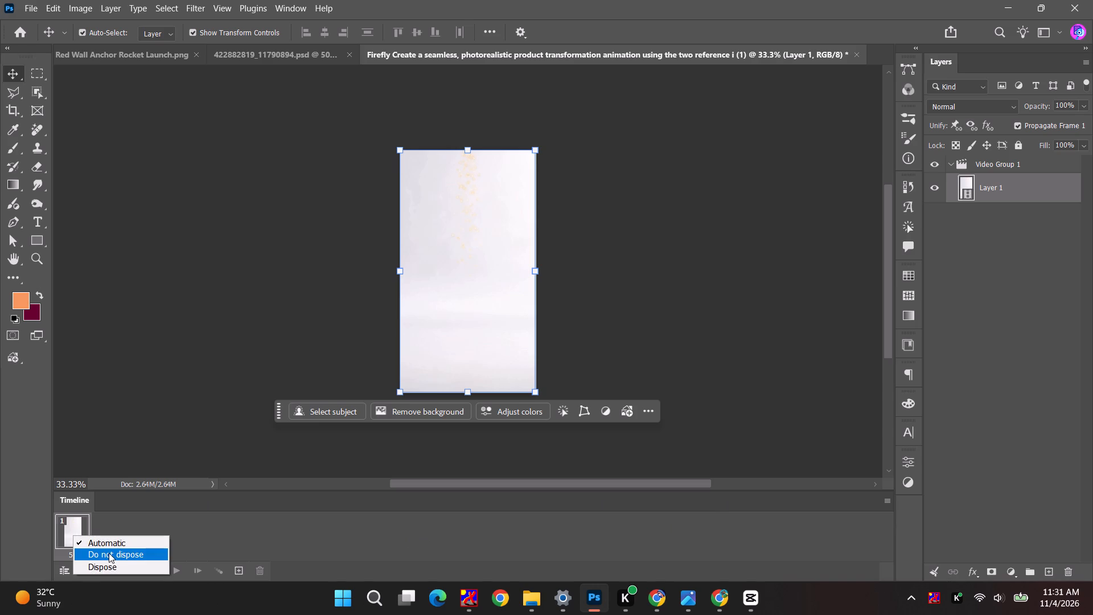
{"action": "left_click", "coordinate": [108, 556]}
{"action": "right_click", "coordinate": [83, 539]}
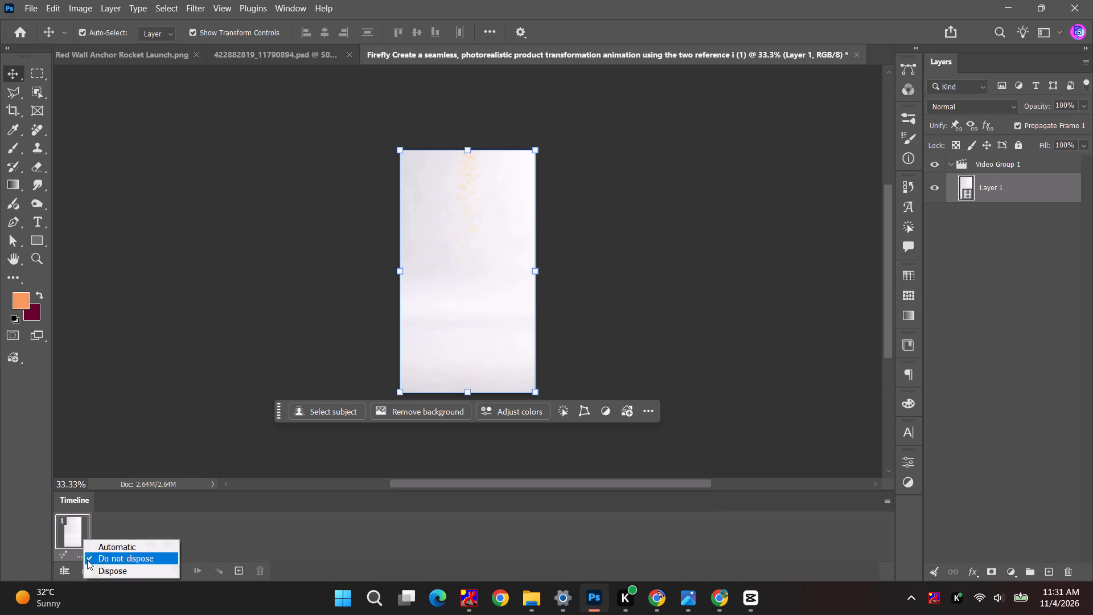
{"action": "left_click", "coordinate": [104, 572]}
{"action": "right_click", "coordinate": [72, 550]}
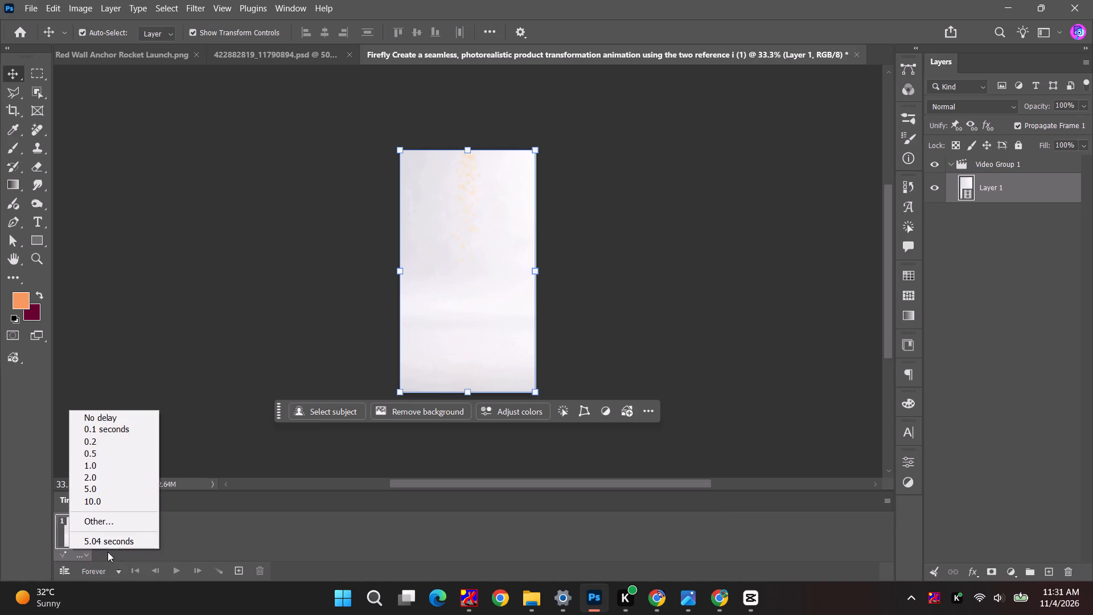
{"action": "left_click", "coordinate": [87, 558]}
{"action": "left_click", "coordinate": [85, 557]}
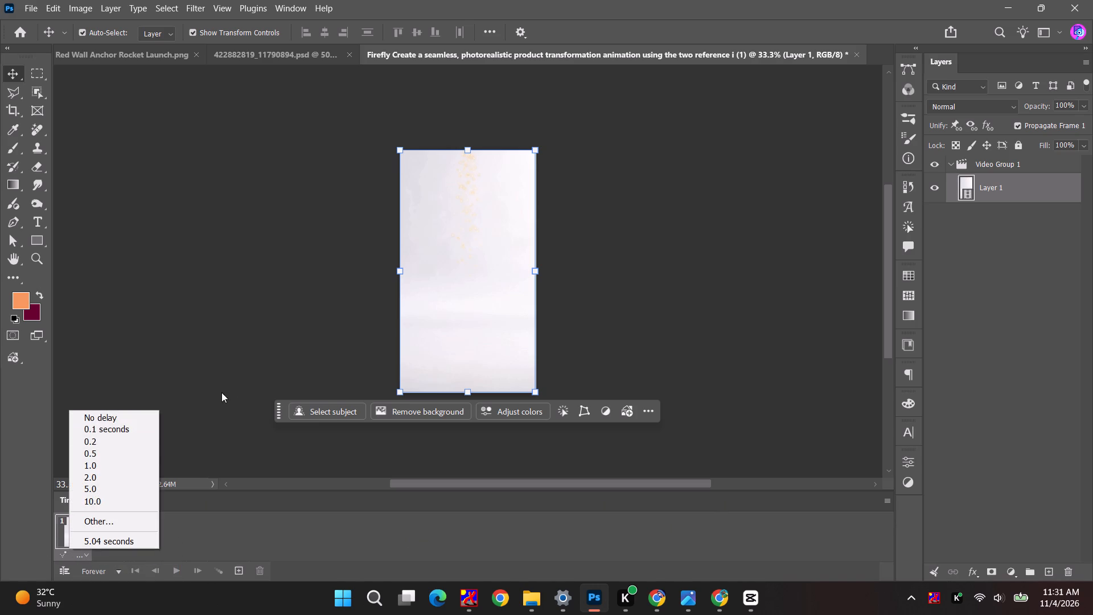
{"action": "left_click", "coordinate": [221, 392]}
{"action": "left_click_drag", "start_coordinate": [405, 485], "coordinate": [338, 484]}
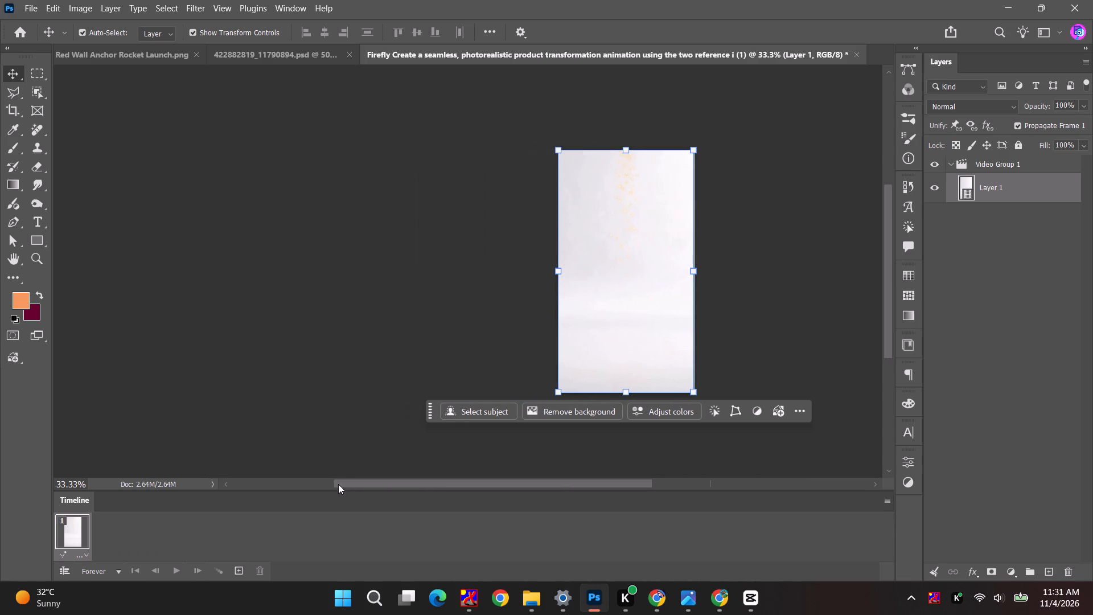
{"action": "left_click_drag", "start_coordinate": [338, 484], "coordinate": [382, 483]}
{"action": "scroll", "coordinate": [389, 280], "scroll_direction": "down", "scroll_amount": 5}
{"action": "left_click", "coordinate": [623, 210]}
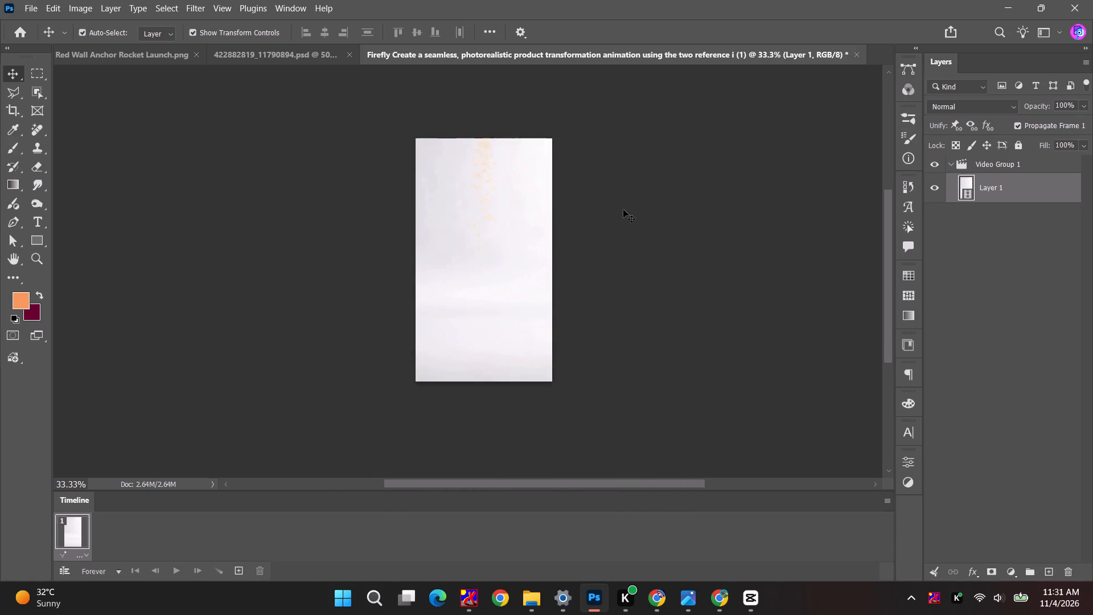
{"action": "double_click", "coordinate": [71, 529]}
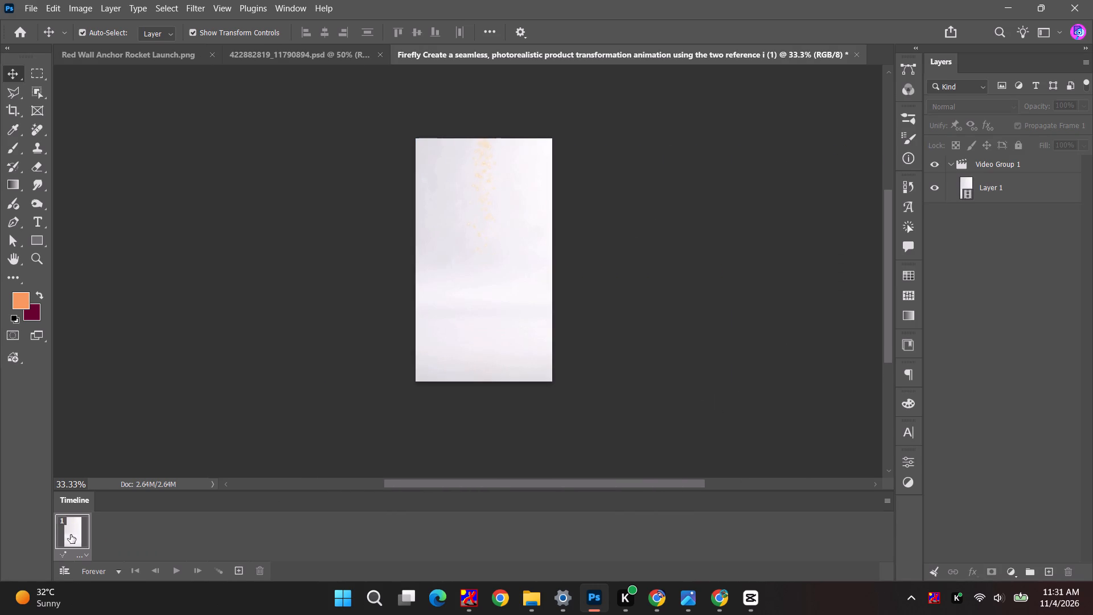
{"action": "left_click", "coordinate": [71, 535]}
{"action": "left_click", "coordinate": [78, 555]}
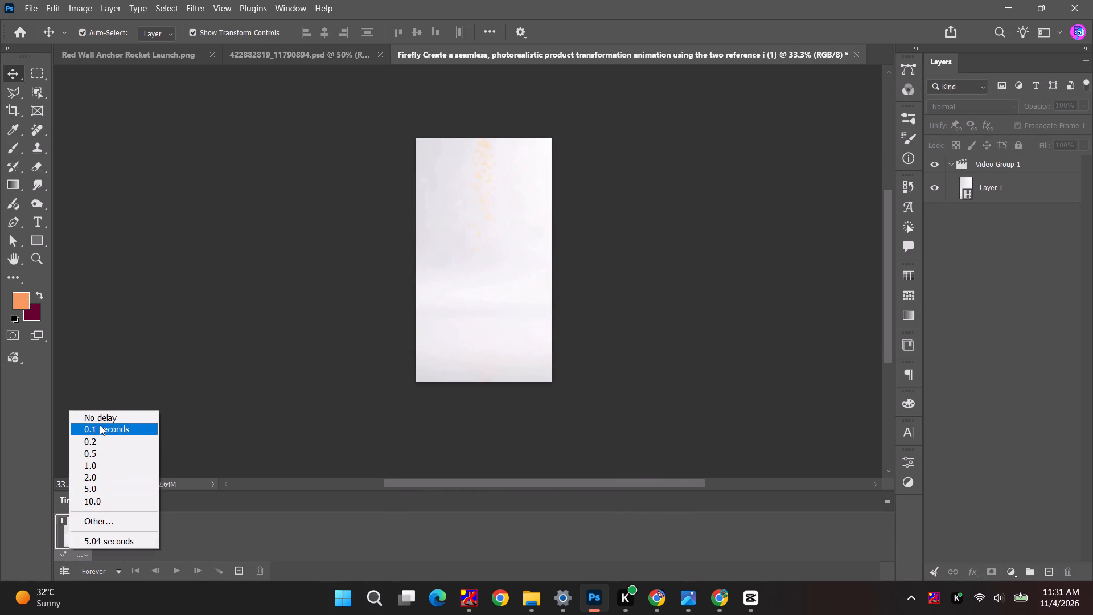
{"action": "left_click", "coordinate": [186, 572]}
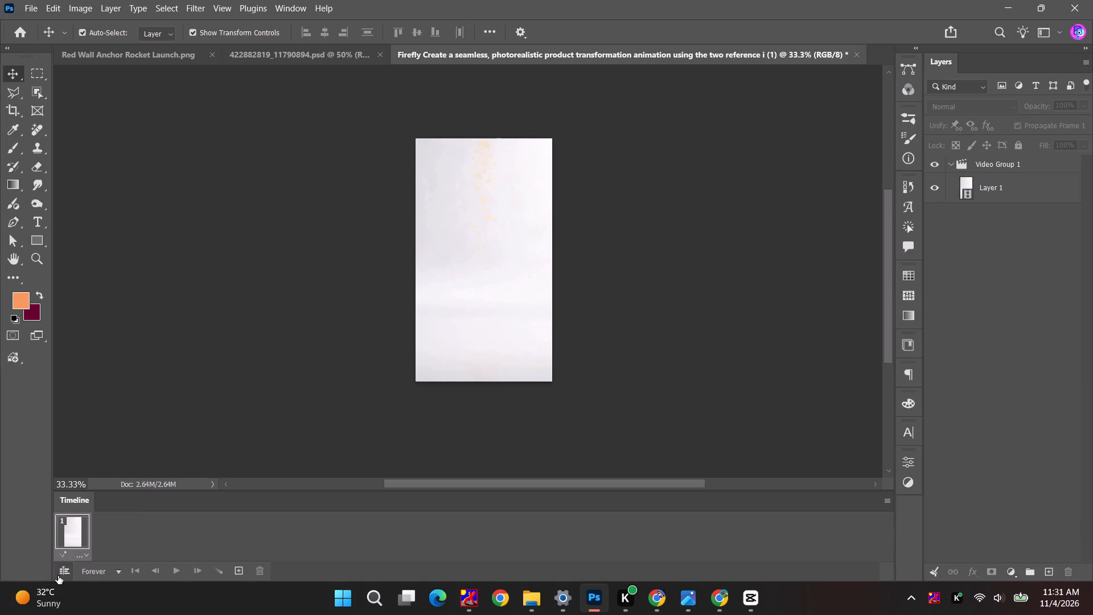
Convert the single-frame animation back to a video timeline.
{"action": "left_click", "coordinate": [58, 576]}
Play and scrub the clip to examine where the anchor changes into the rocket body, ending with the playhead at 0:00:01:16.
{"action": "key", "text": "space"}
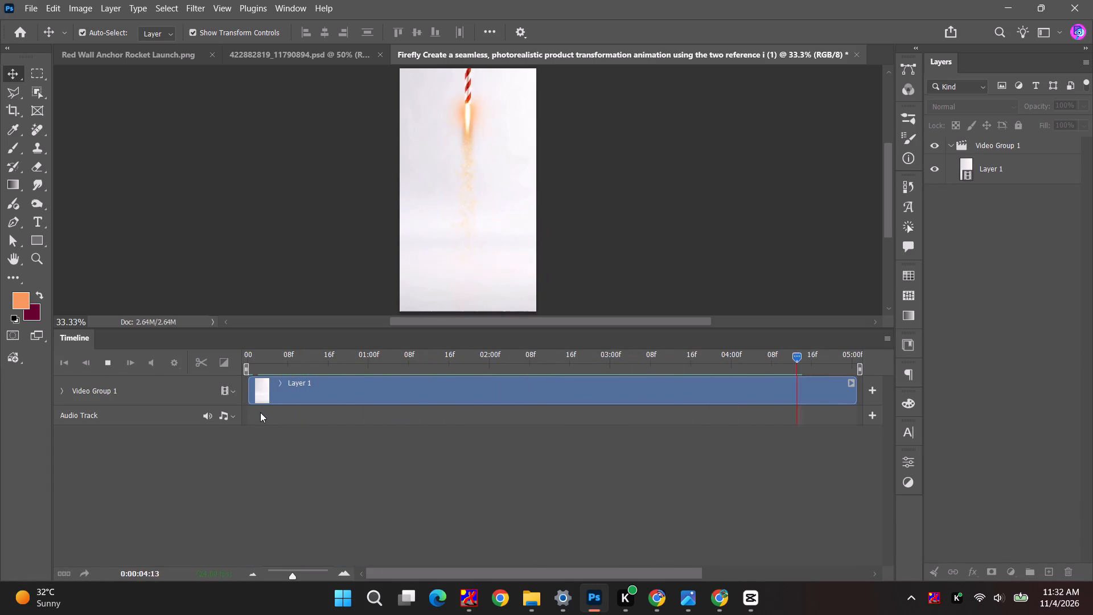
{"action": "left_click_drag", "start_coordinate": [849, 357], "coordinate": [746, 362]}
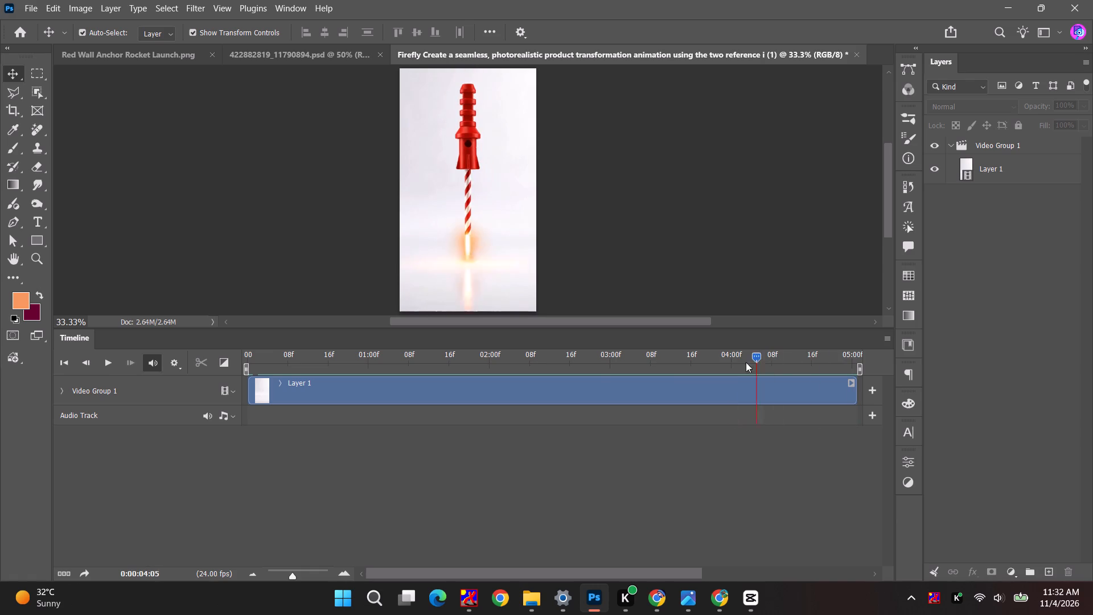
{"action": "left_click_drag", "start_coordinate": [746, 362], "coordinate": [491, 368]}
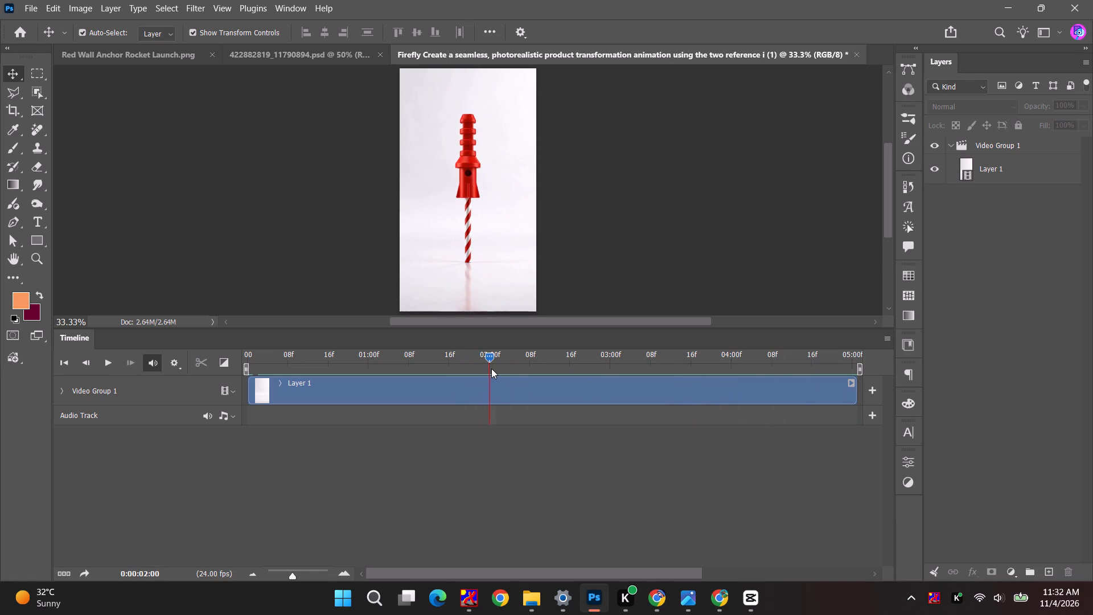
{"action": "left_click_drag", "start_coordinate": [491, 368], "coordinate": [492, 368]}
{"action": "scroll", "coordinate": [486, 243], "scroll_direction": "up", "scroll_amount": 2}
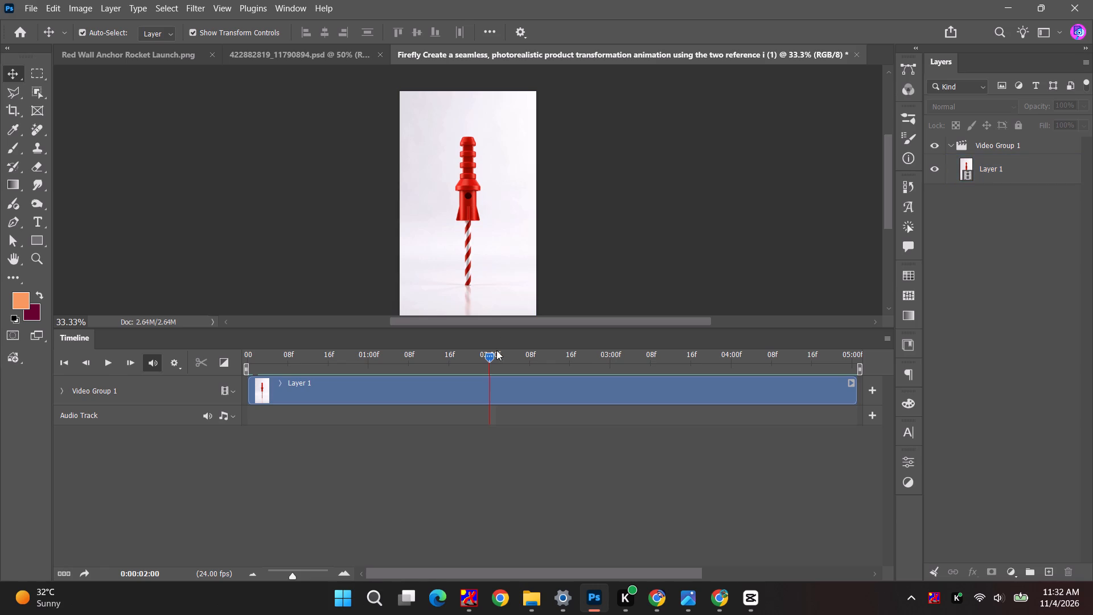
{"action": "left_click_drag", "start_coordinate": [488, 355], "coordinate": [637, 355]}
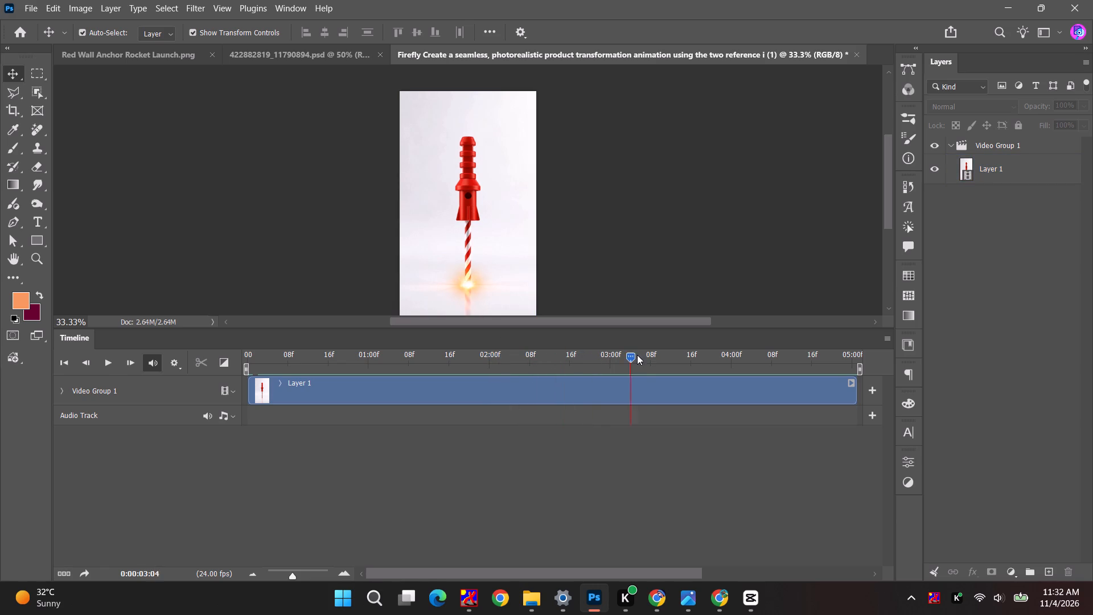
{"action": "left_click_drag", "start_coordinate": [637, 355], "coordinate": [750, 363]}
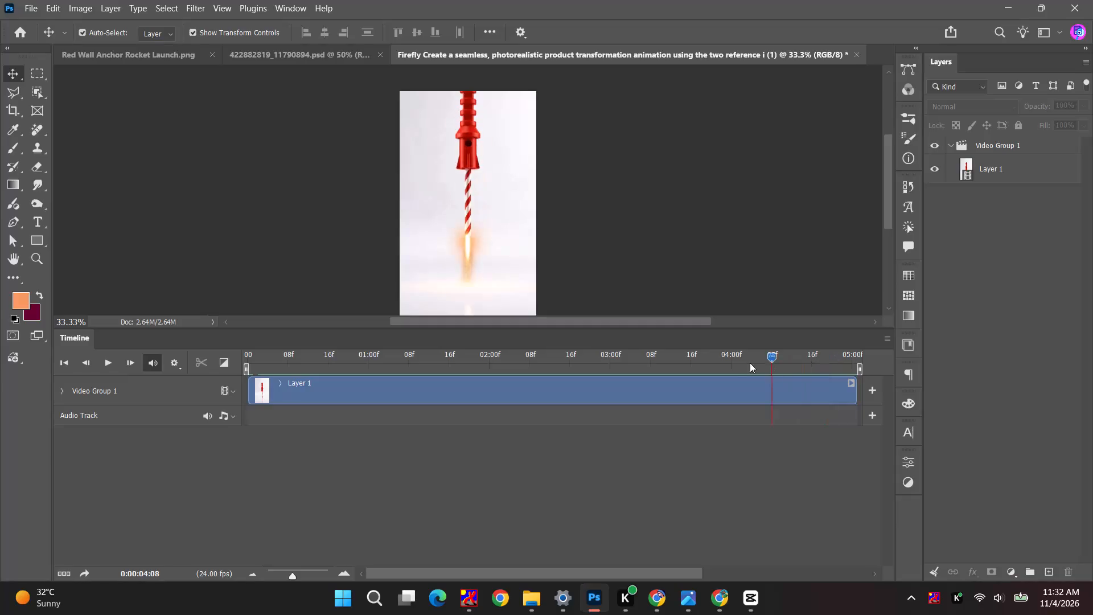
{"action": "left_click_drag", "start_coordinate": [750, 363], "coordinate": [515, 360]}
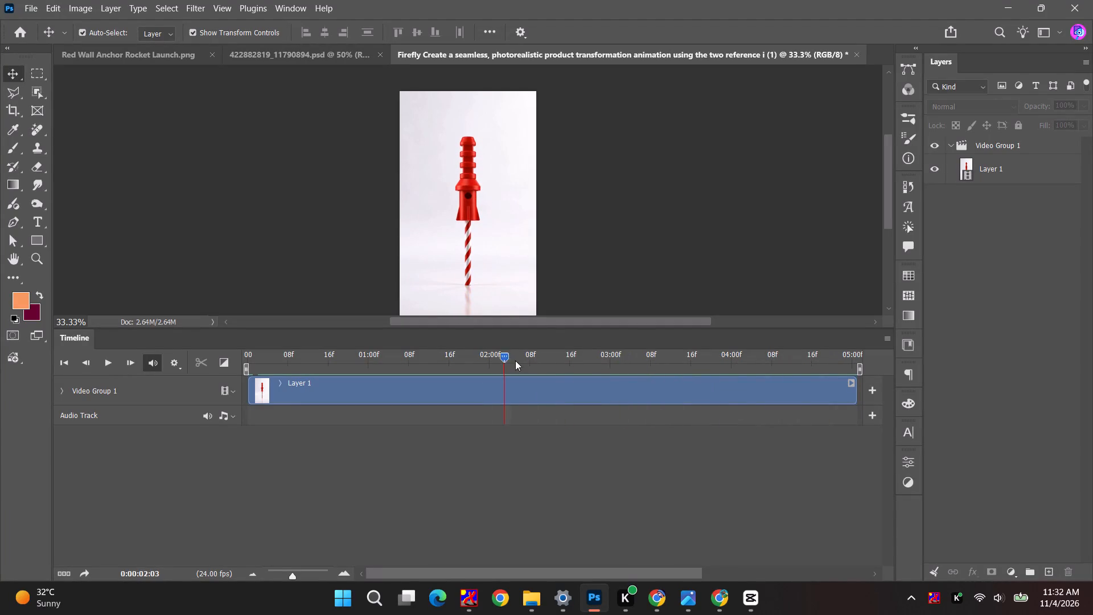
{"action": "left_click_drag", "start_coordinate": [515, 360], "coordinate": [771, 362]}
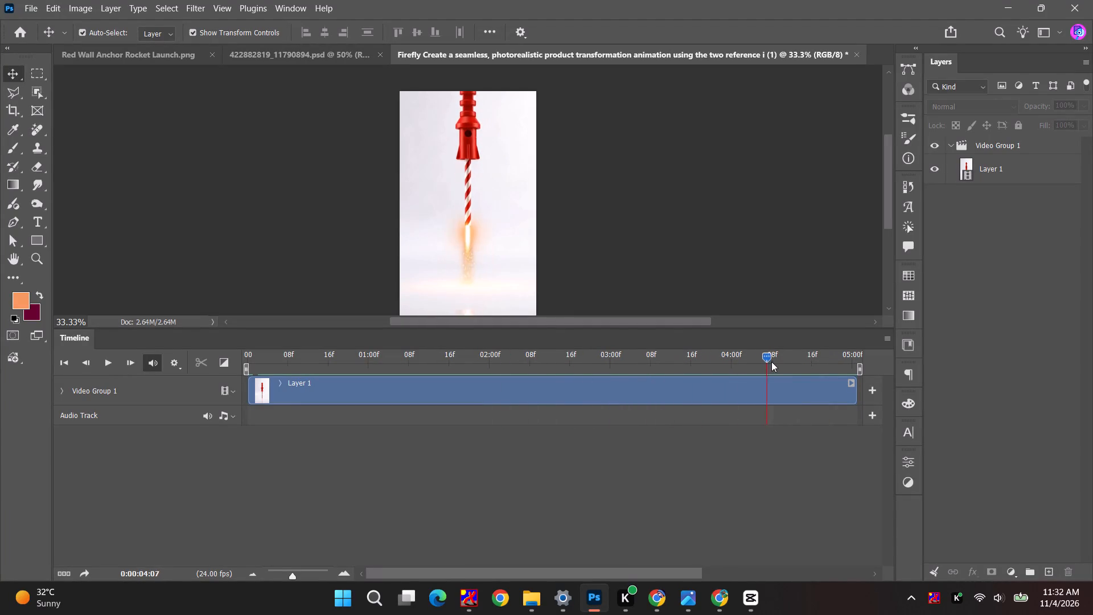
{"action": "left_click_drag", "start_coordinate": [771, 362], "coordinate": [447, 354]}
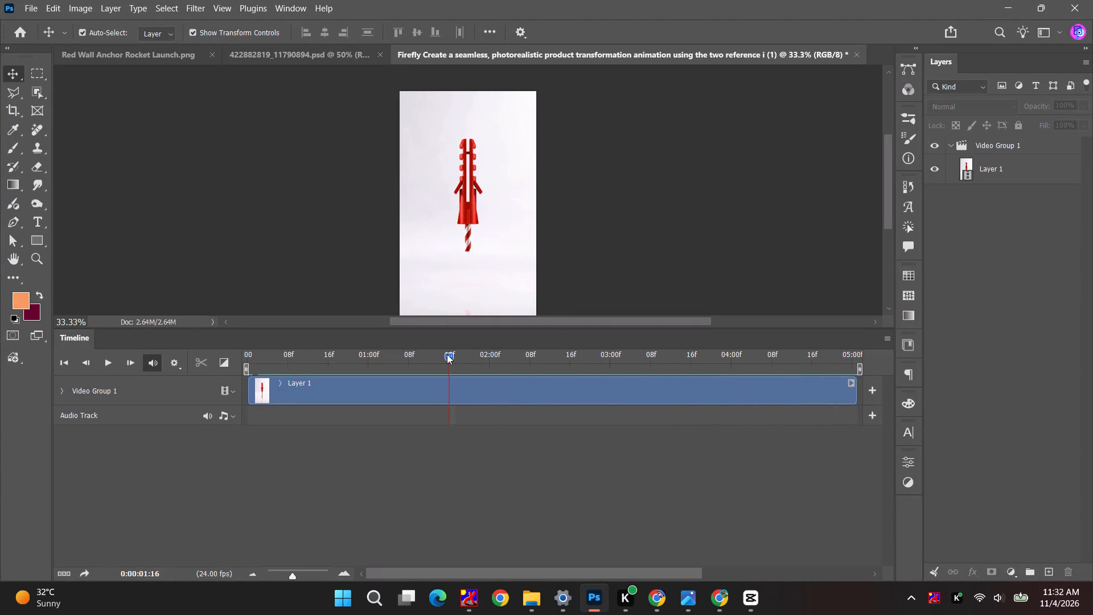
{"action": "left_click_drag", "start_coordinate": [447, 354], "coordinate": [501, 353]}
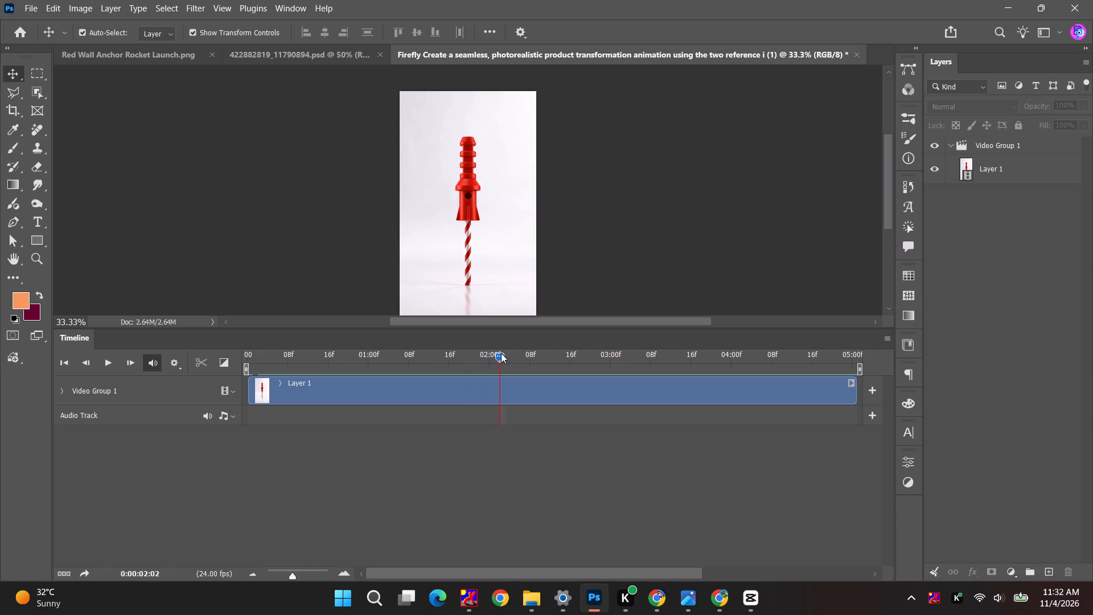
{"action": "left_click_drag", "start_coordinate": [501, 353], "coordinate": [495, 367]}
{"action": "left_click_drag", "start_coordinate": [495, 367], "coordinate": [453, 364]}
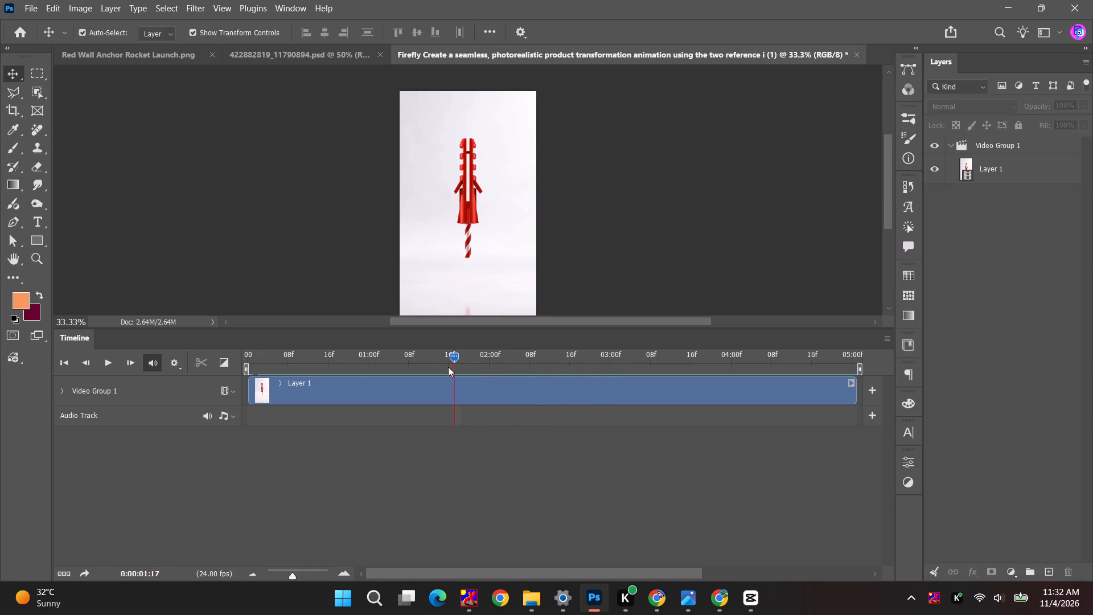
{"action": "left_click", "coordinate": [454, 357]}
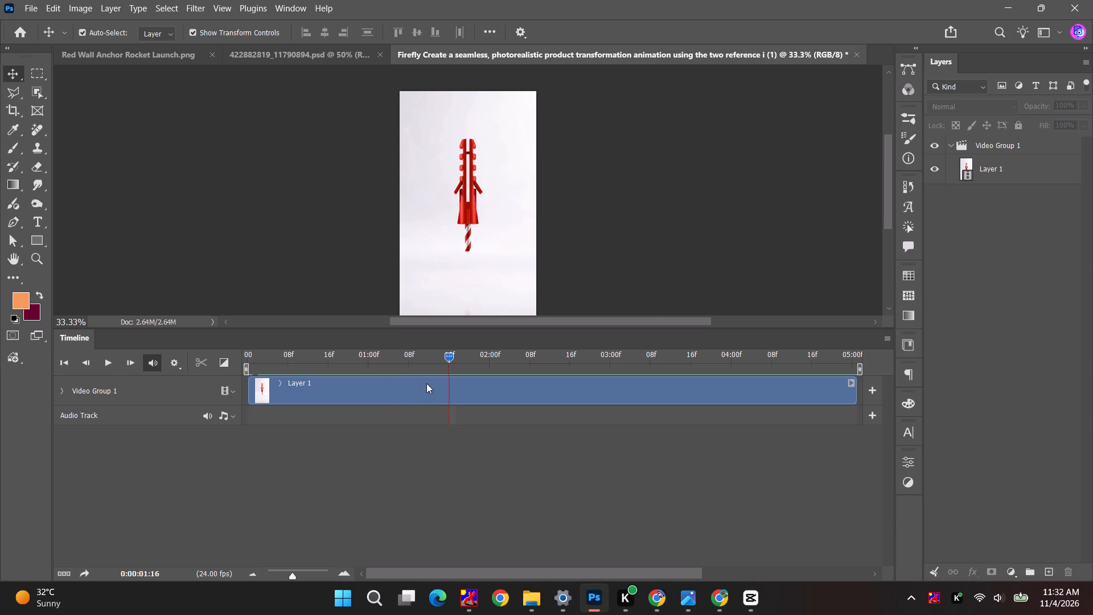
Split the Layer 1 video clip at 0:00:01:18, where the anchor begins changing into the rocket body.
{"action": "left_click", "coordinate": [457, 387]}
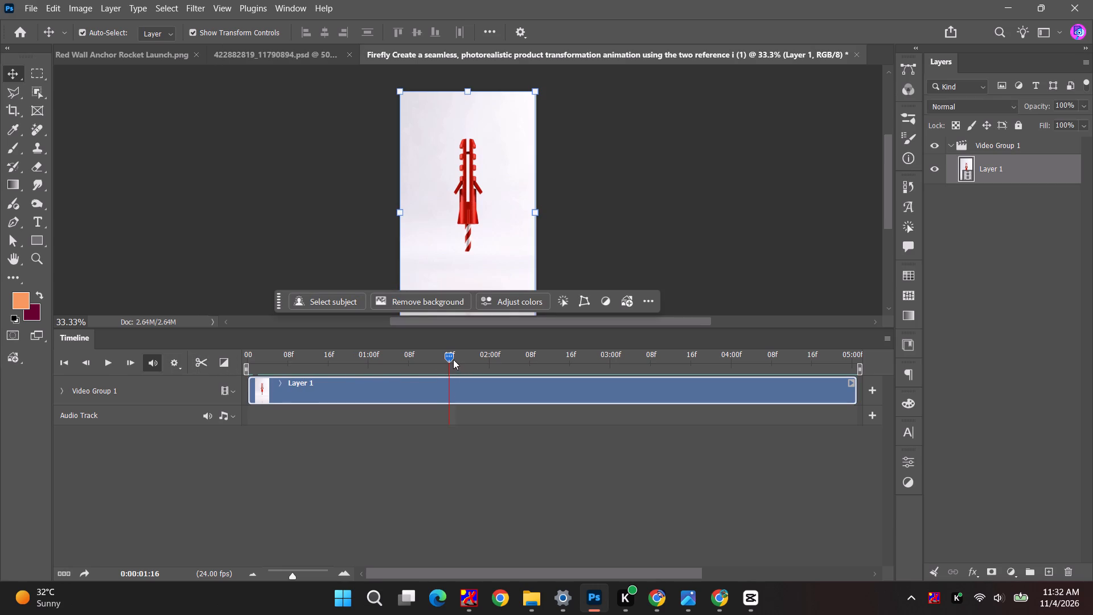
{"action": "left_click_drag", "start_coordinate": [449, 356], "coordinate": [469, 356]}
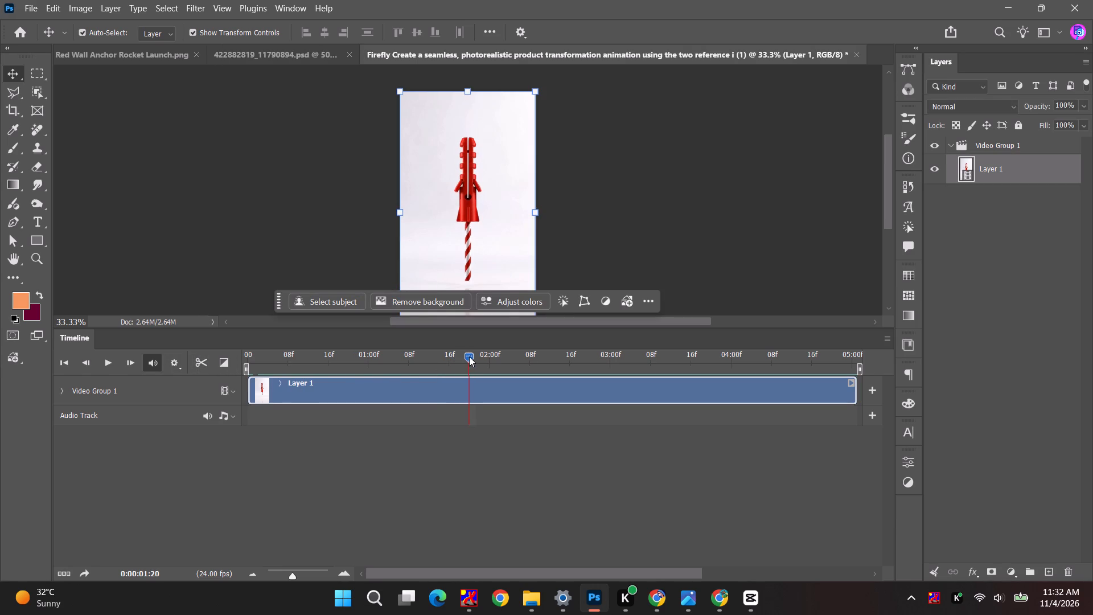
{"action": "left_click_drag", "start_coordinate": [469, 356], "coordinate": [461, 356]}
{"action": "left_click", "coordinate": [204, 359]}
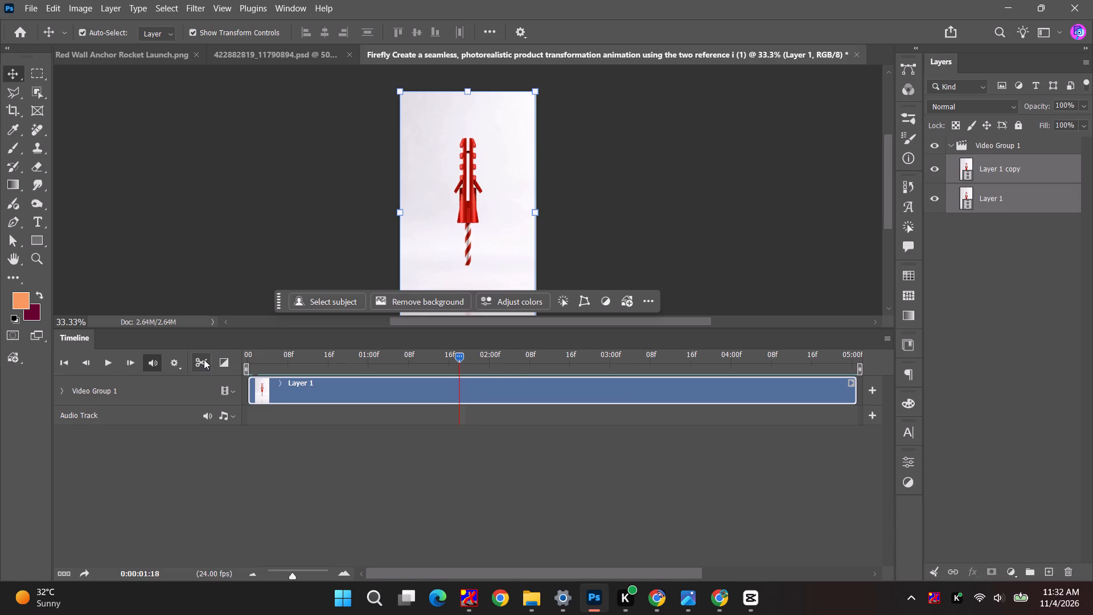
Split the Layer 1 copy clip at 0:00:04:12, where the rocket body leaves the top of the frame.
{"action": "left_click_drag", "start_coordinate": [462, 357], "coordinate": [523, 357]}
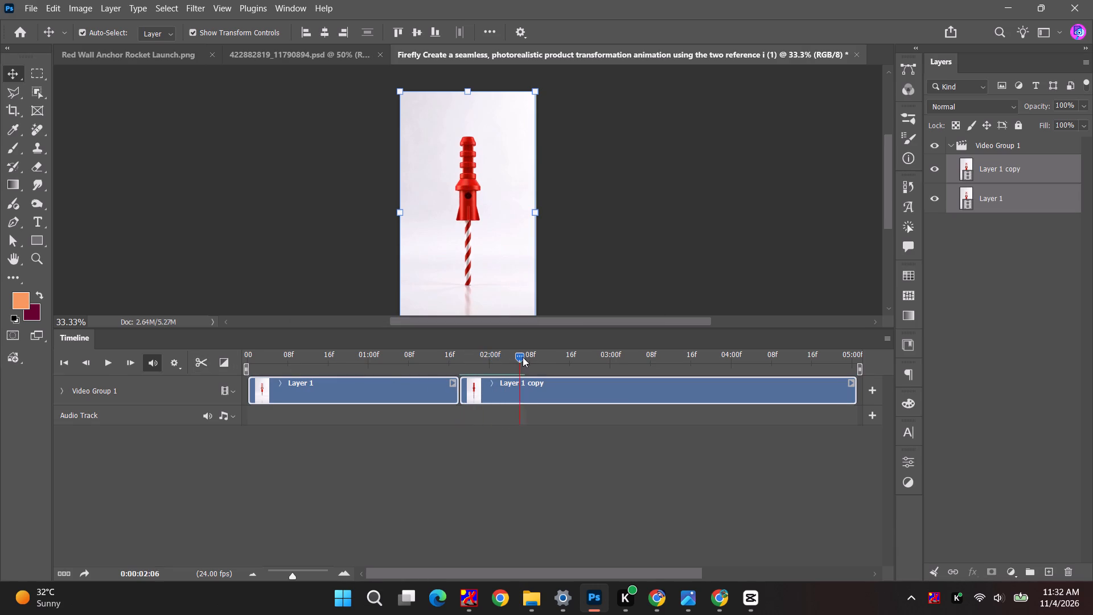
{"action": "left_click_drag", "start_coordinate": [523, 357], "coordinate": [622, 357]}
{"action": "right_click_drag", "start_coordinate": [607, 357], "coordinate": [622, 357]}
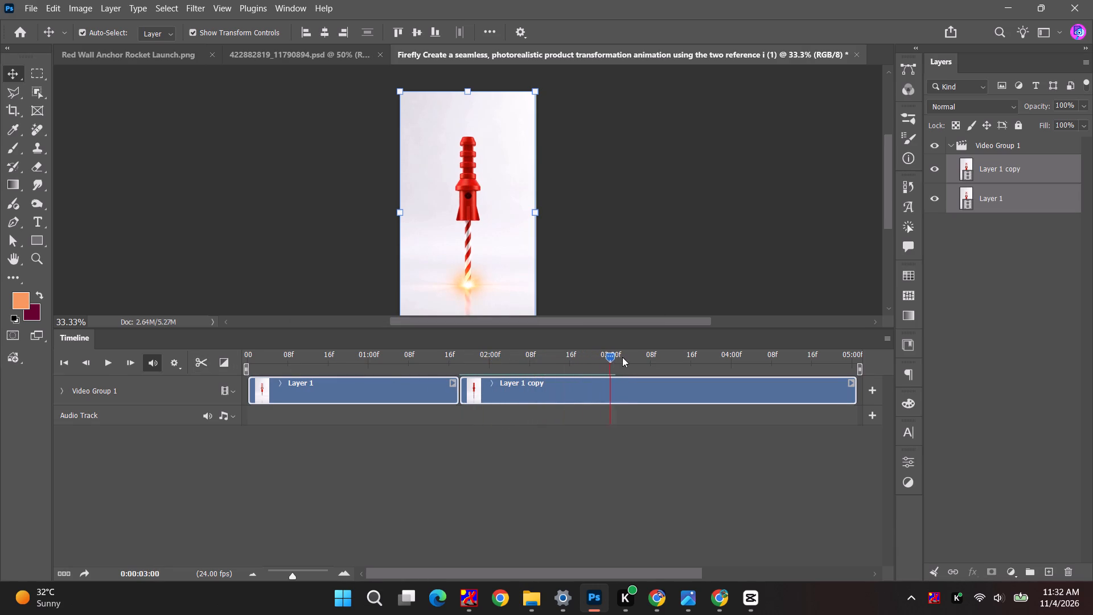
{"action": "right_click_drag", "start_coordinate": [622, 357], "coordinate": [639, 357]}
{"action": "left_click_drag", "start_coordinate": [622, 357], "coordinate": [705, 356]}
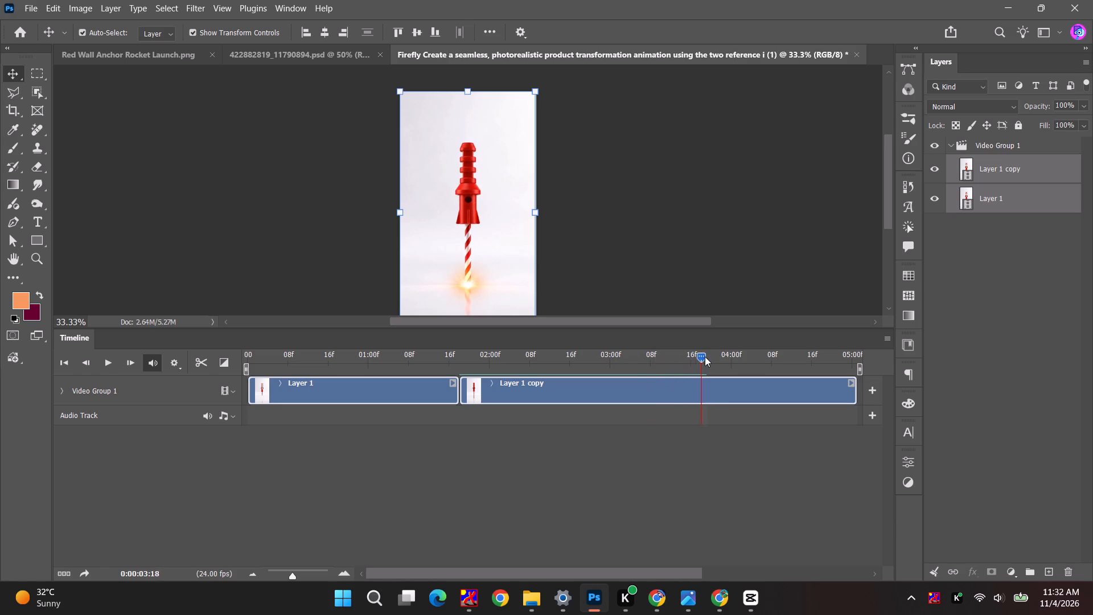
{"action": "left_click_drag", "start_coordinate": [705, 356], "coordinate": [766, 355]}
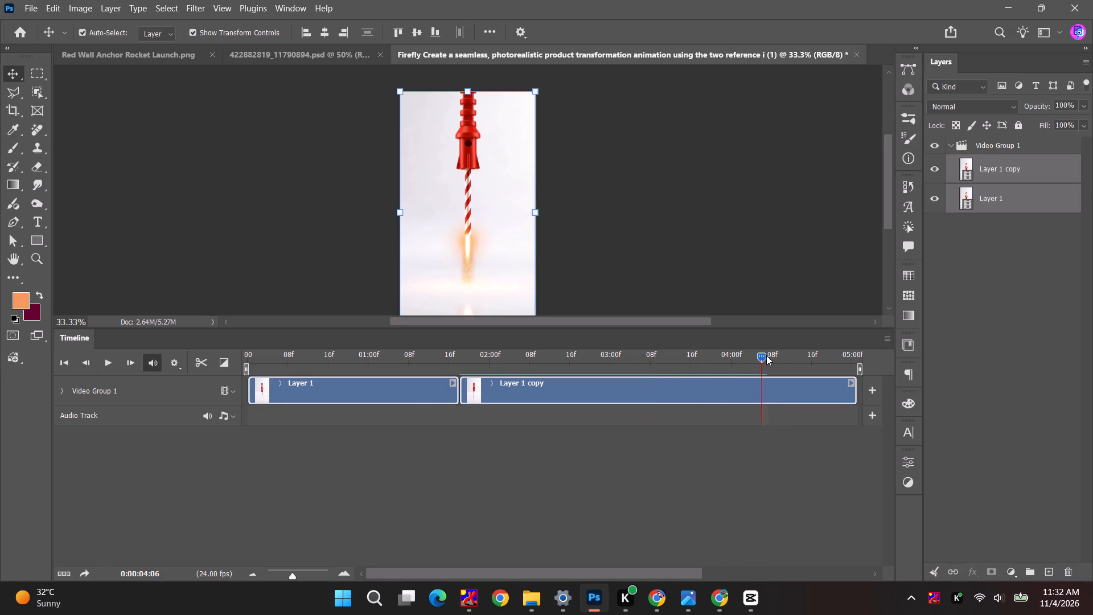
{"action": "left_click_drag", "start_coordinate": [766, 355], "coordinate": [789, 355]}
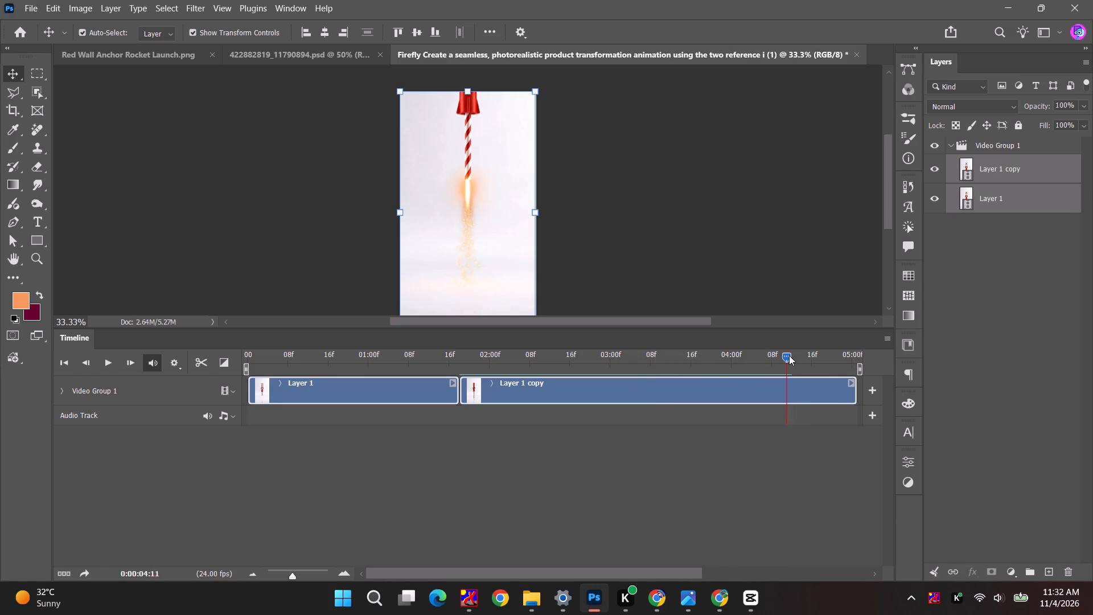
{"action": "left_click_drag", "start_coordinate": [789, 355], "coordinate": [791, 355]}
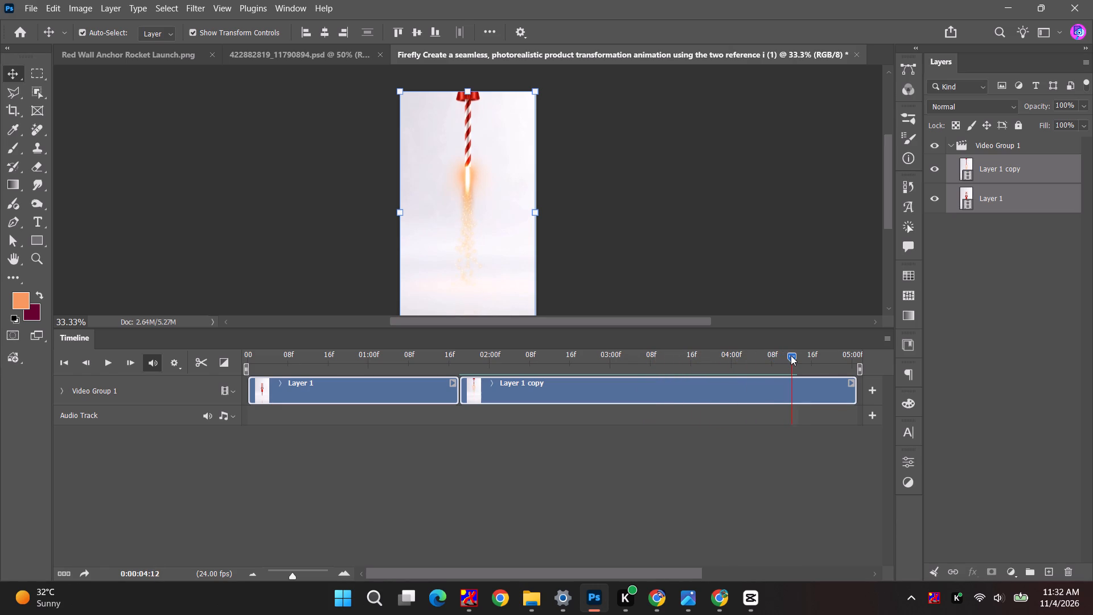
{"action": "key", "text": "ctrl+b"}
{"action": "left_click", "coordinate": [774, 389]}
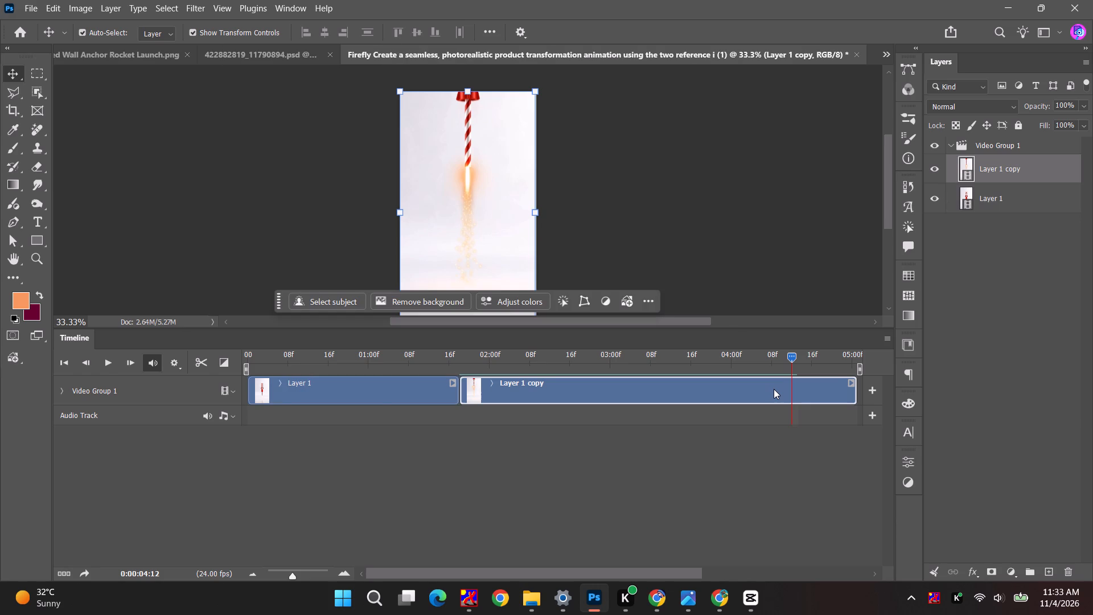
{"action": "left_click", "coordinate": [198, 362]}
Scrub through the middle clip, Layer 1 copy, to examine the rocket body's position from standing still to lift-off.
{"action": "left_click", "coordinate": [628, 389]}
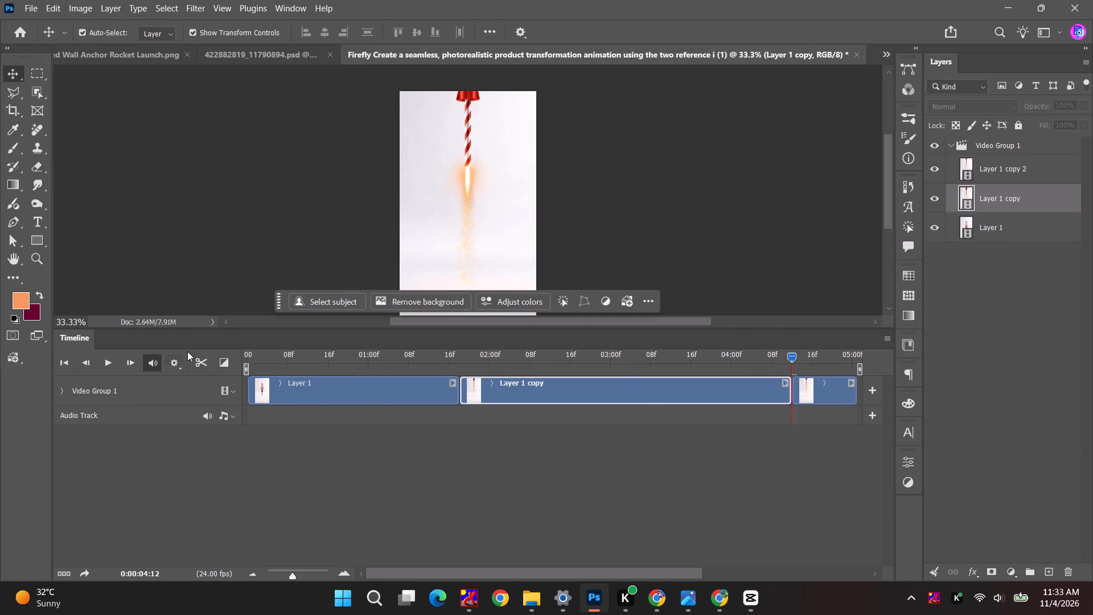
{"action": "left_click", "coordinate": [177, 364]}
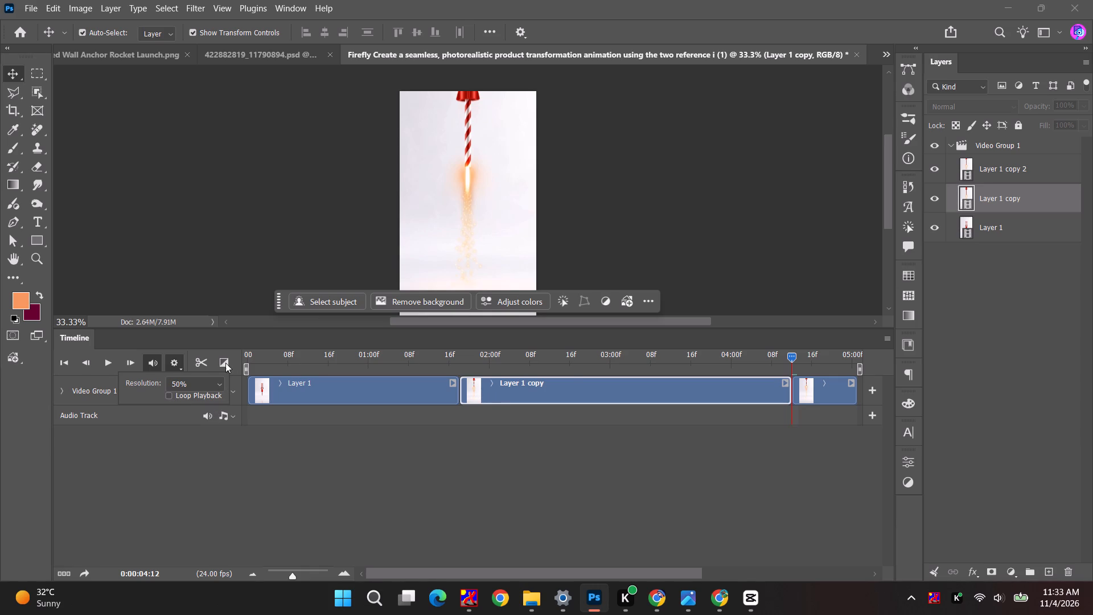
{"action": "left_click_drag", "start_coordinate": [792, 354], "coordinate": [487, 358]}
{"action": "right_click_drag", "start_coordinate": [792, 354], "coordinate": [762, 355]}
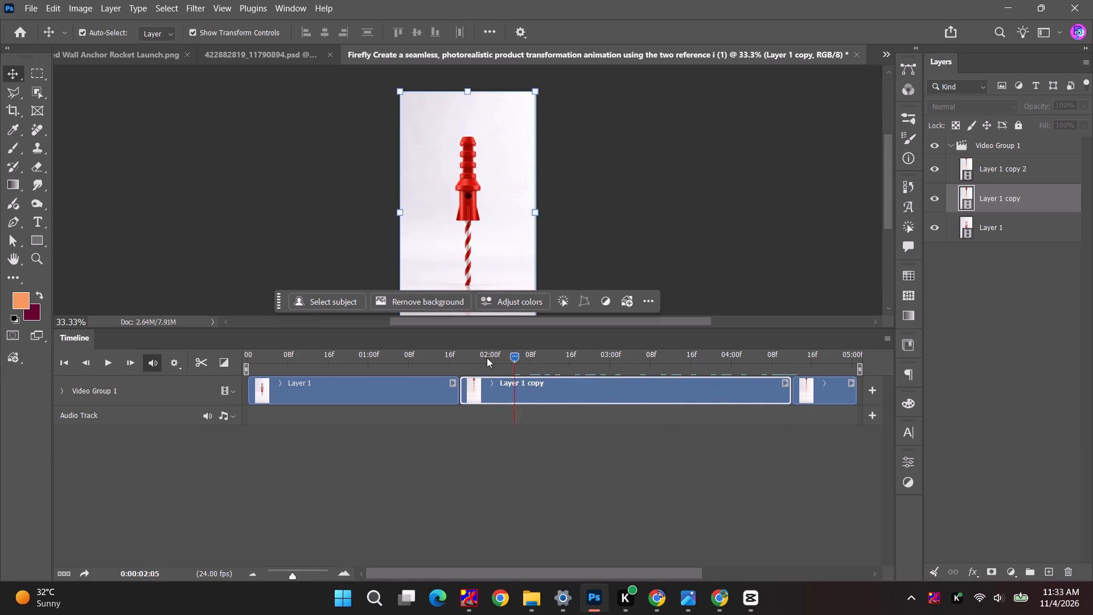
{"action": "left_click_drag", "start_coordinate": [487, 358], "coordinate": [500, 360]}
{"action": "left_click_drag", "start_coordinate": [500, 360], "coordinate": [715, 361]}
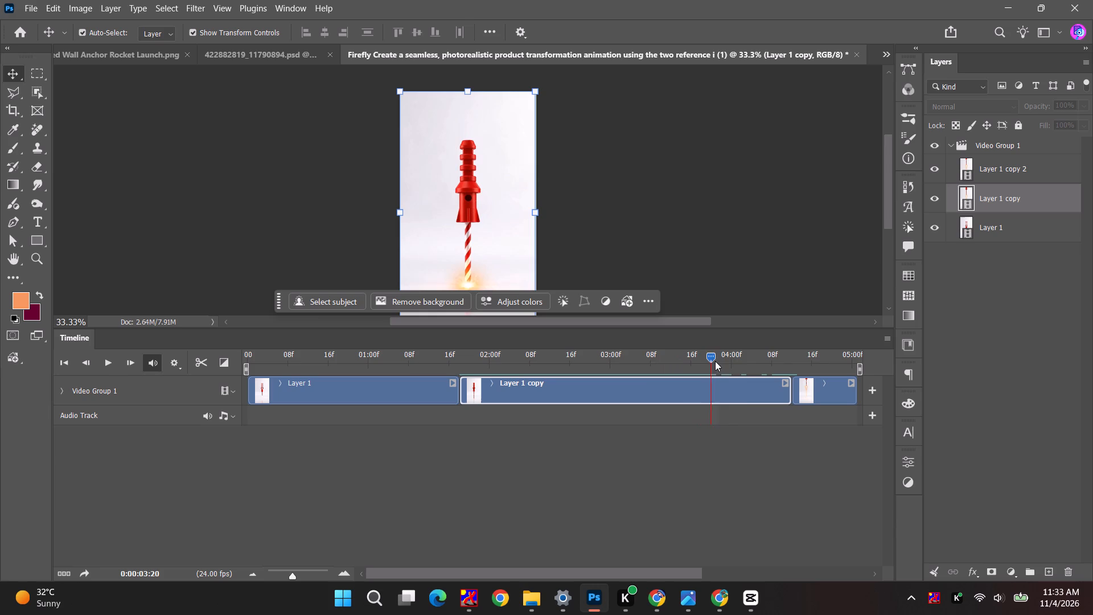
{"action": "left_click_drag", "start_coordinate": [715, 361], "coordinate": [786, 361]}
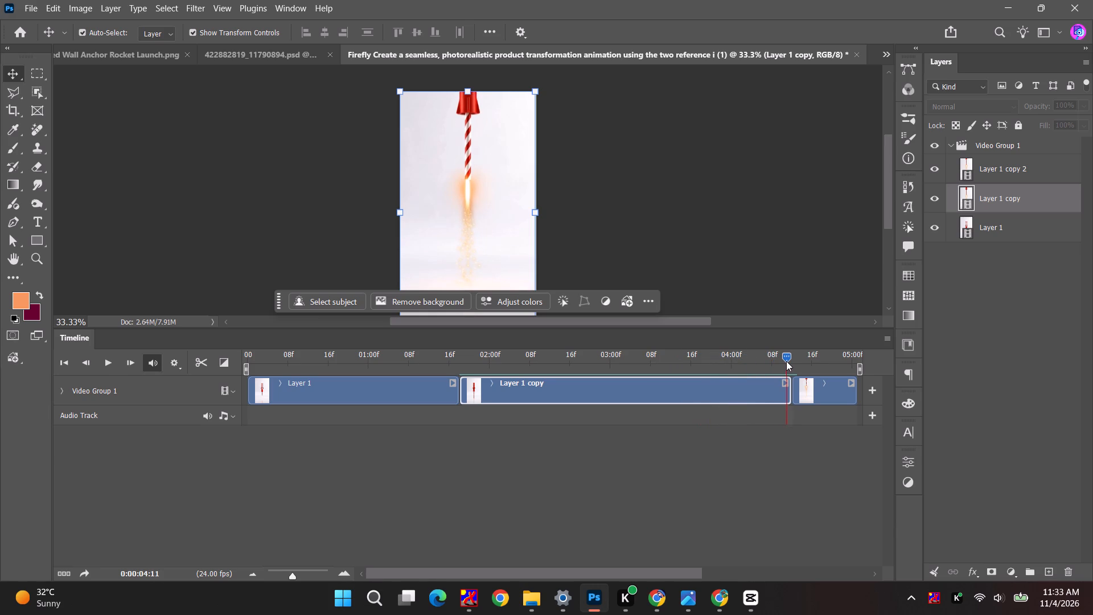
{"action": "left_click_drag", "start_coordinate": [786, 361], "coordinate": [701, 359]}
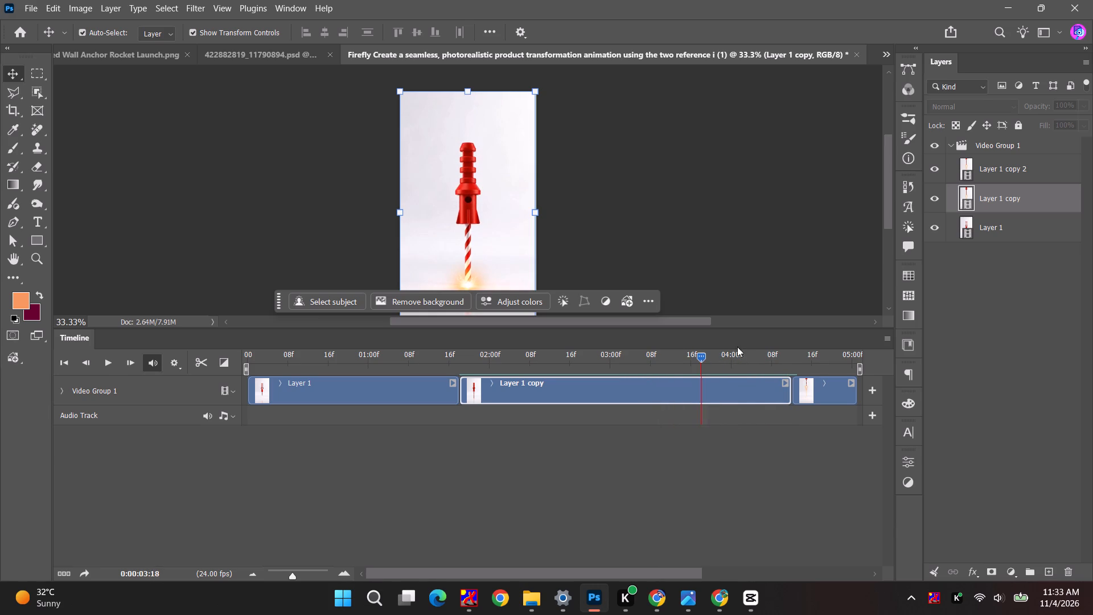
{"action": "right_click", "coordinate": [1016, 191]}
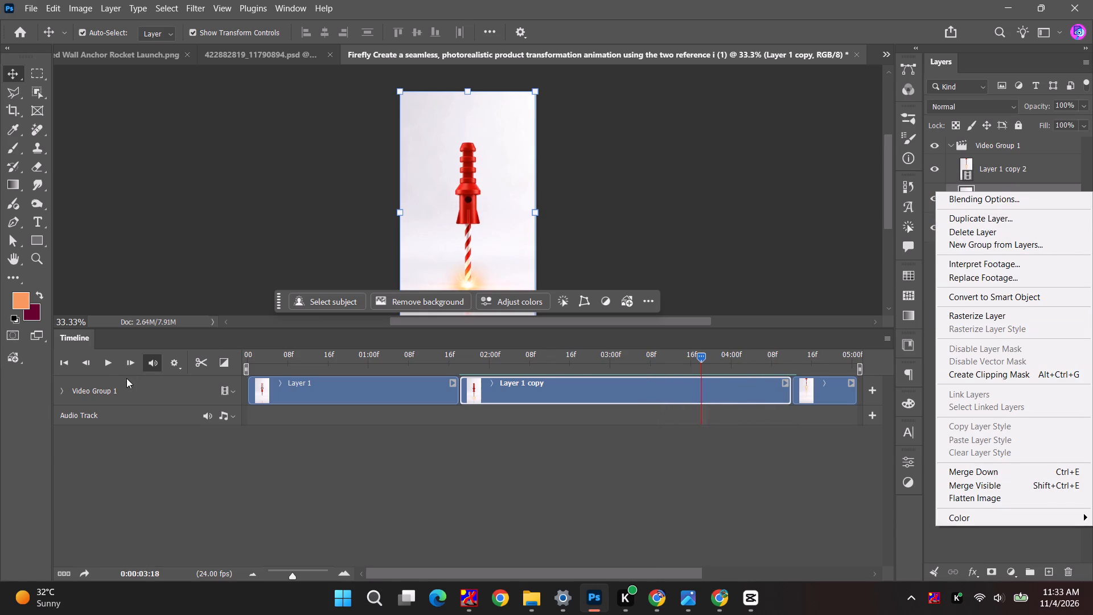
{"action": "left_click", "coordinate": [63, 391]}
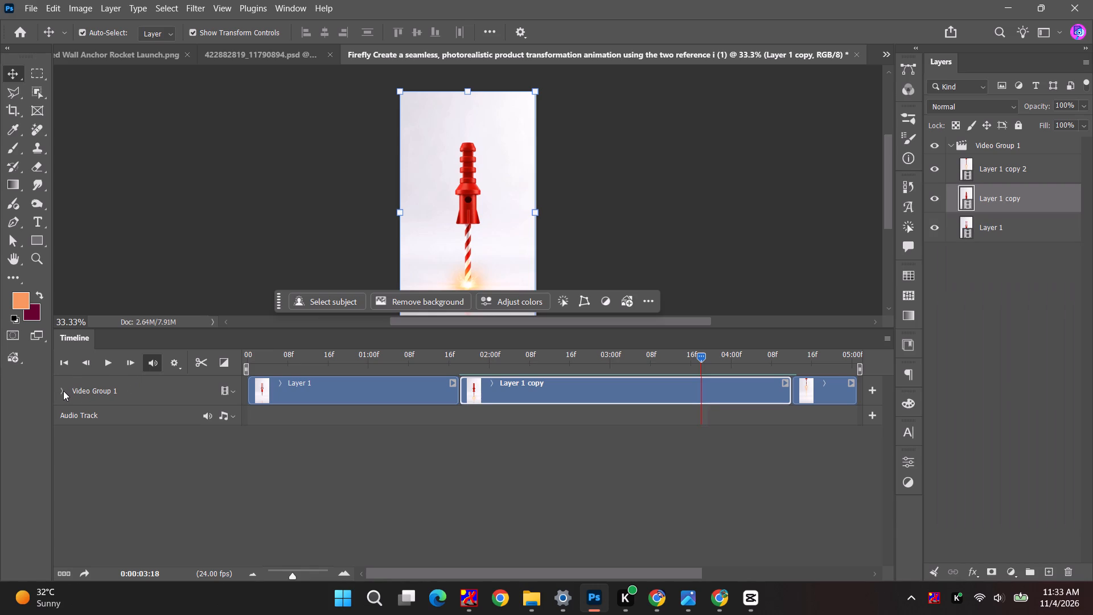
{"action": "left_click", "coordinate": [63, 391]}
{"action": "left_click", "coordinate": [63, 391]}
Copy the anchor cutout layer from Red Wall Anchor Rocket Launch.png into the Firefly clip document.
{"action": "left_click", "coordinate": [111, 52]}
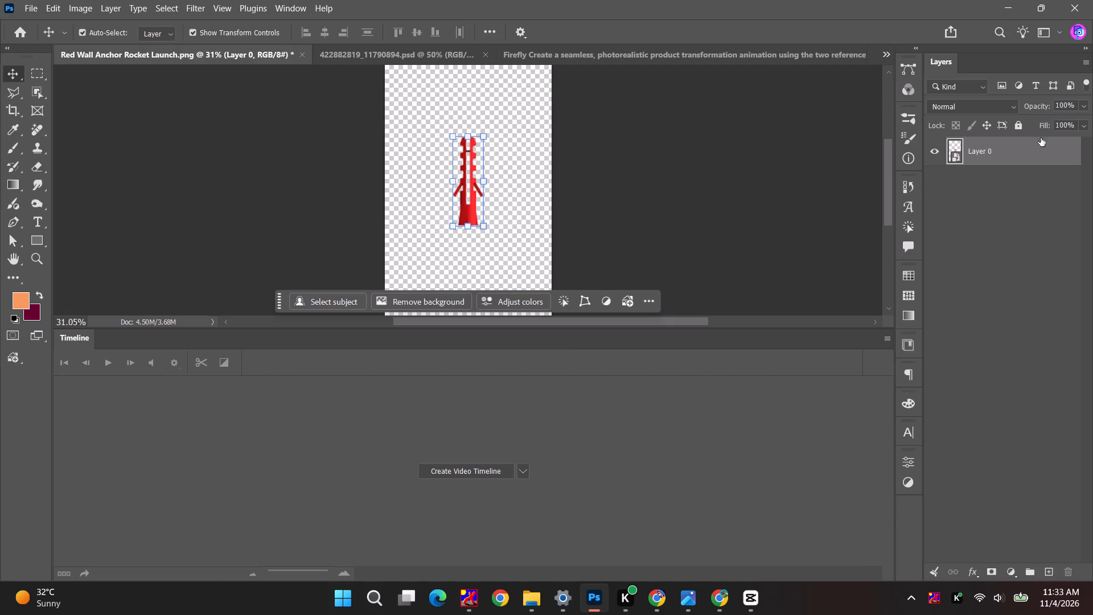
{"action": "left_click_drag", "start_coordinate": [1016, 153], "coordinate": [475, 225]}
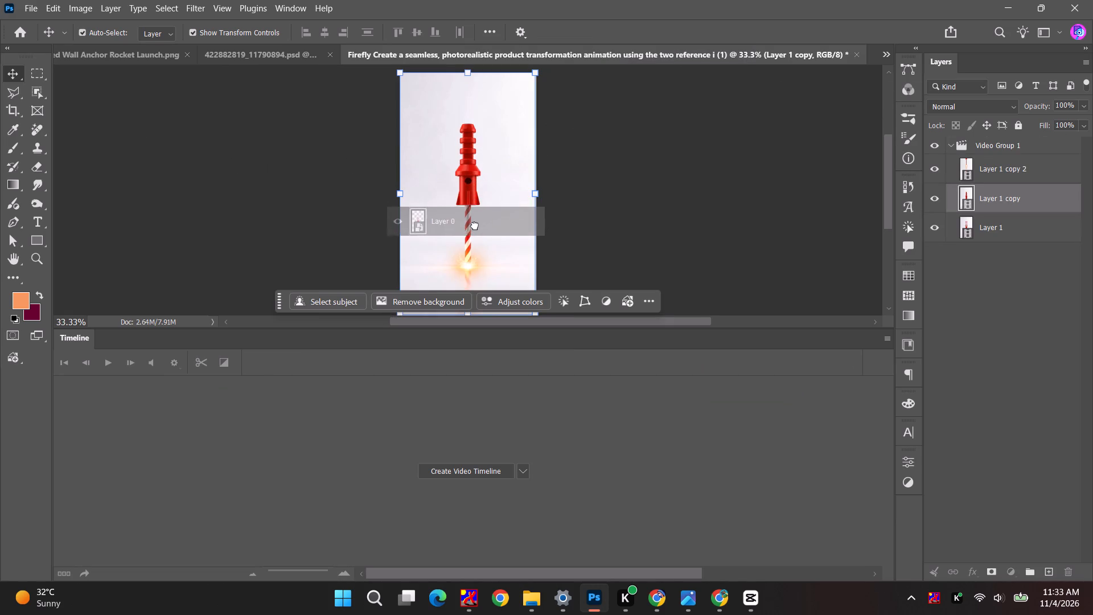
{"action": "left_click_drag", "start_coordinate": [475, 225], "coordinate": [549, 206]}
{"action": "key", "text": "Escape"}
{"action": "left_click", "coordinate": [988, 149]}
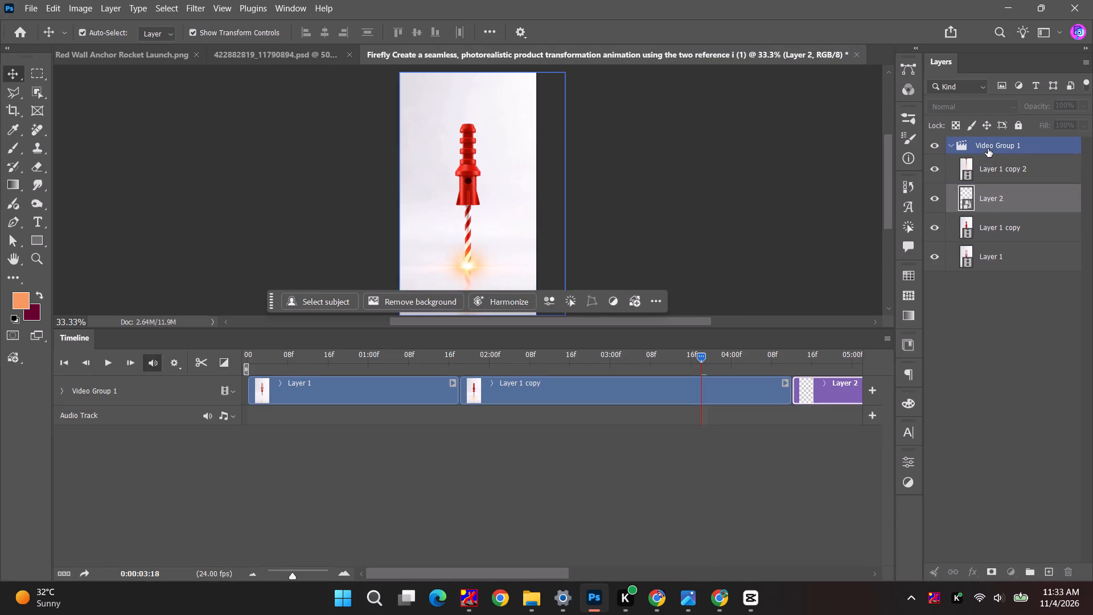
Place the fll cutout image from the Downloads folder into the Firefly clip document at its default size.
{"action": "left_click", "coordinate": [1047, 576]}
{"action": "key", "text": "alt+Tab"}
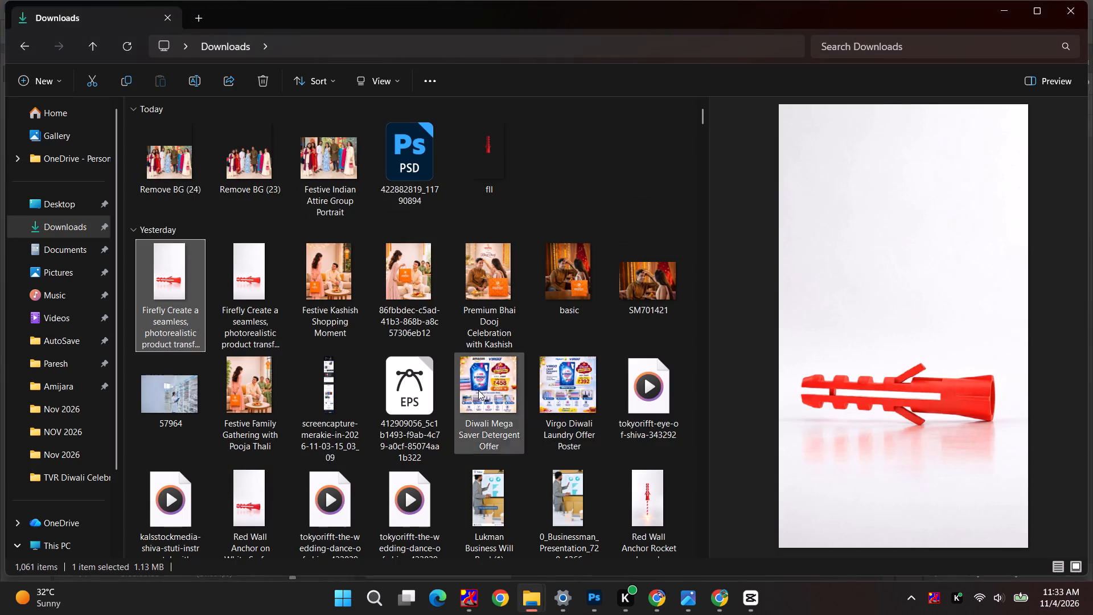
{"action": "key", "text": "alt+Tab"}
{"action": "key", "text": "alt+Tab"}
{"action": "left_click_drag", "start_coordinate": [483, 149], "coordinate": [484, 195]}
{"action": "key", "text": "alt+Tab"}
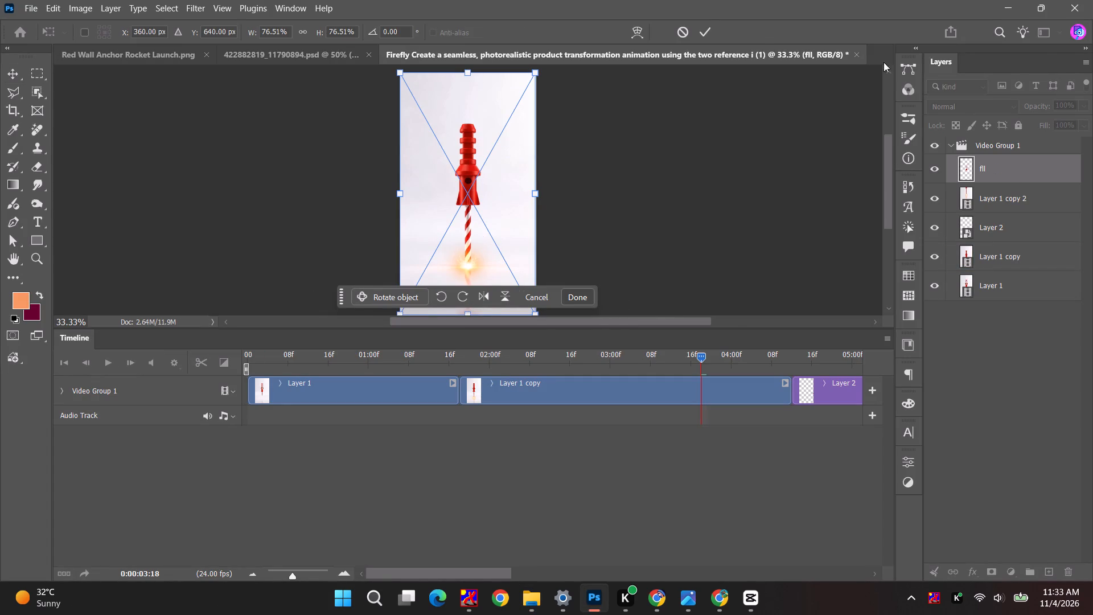
{"action": "left_click", "coordinate": [700, 28]}
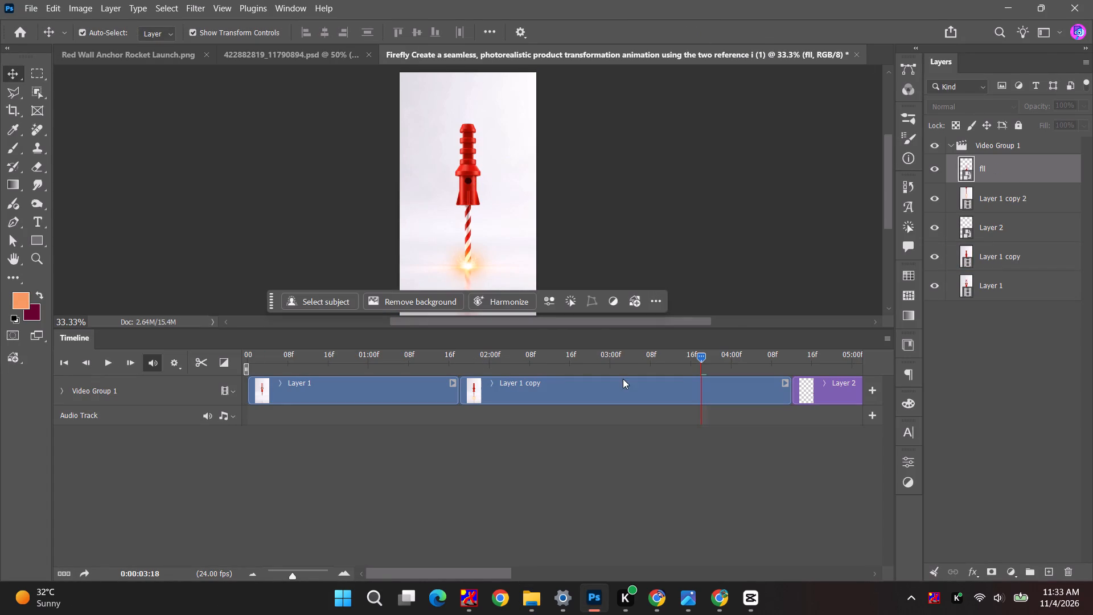
Move the fll layer out of Video Group 1 onto its own track above it, and expand that track's animation properties.
{"action": "left_click_drag", "start_coordinate": [700, 361], "coordinate": [656, 359]}
{"action": "scroll", "coordinate": [469, 368], "scroll_direction": "up", "scroll_amount": 3}
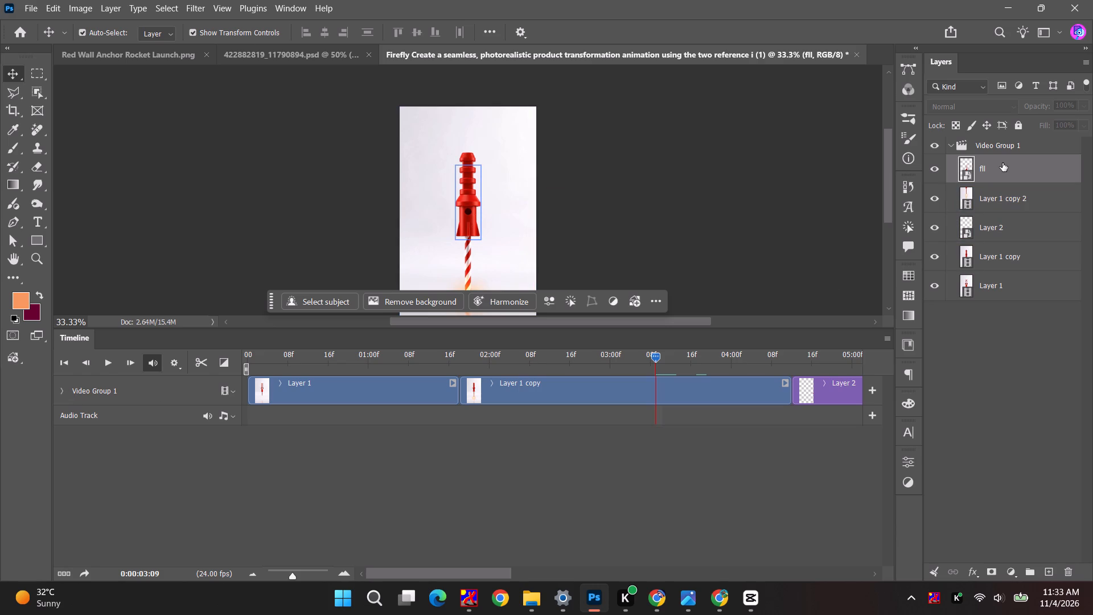
{"action": "left_click_drag", "start_coordinate": [1002, 163], "coordinate": [1002, 136]}
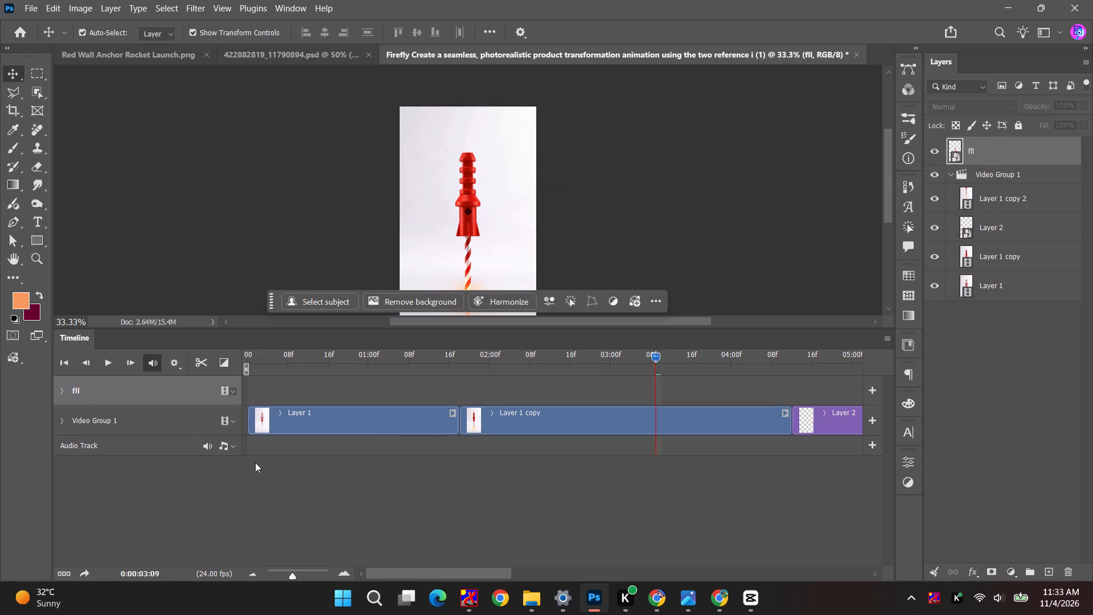
{"action": "left_click", "coordinate": [56, 393]}
{"action": "left_click", "coordinate": [60, 393]}
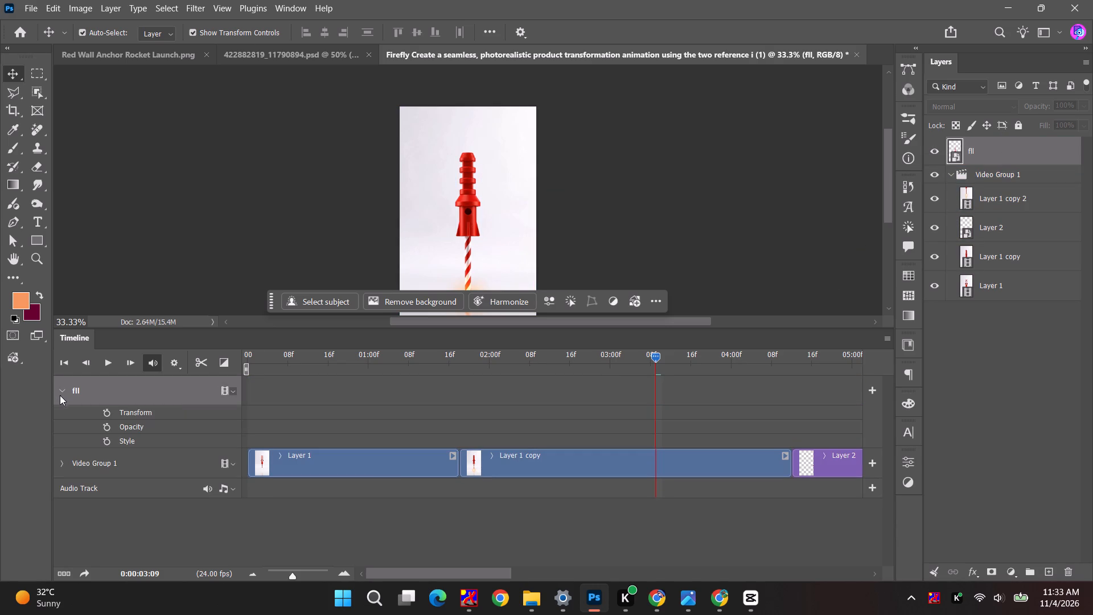
Move the Layer 2 anchor clip from Video Group 1 onto the fll track, starting at about 0:00:02:00 over the Layer 1 copy clip.
{"action": "left_click_drag", "start_coordinate": [655, 352], "coordinate": [638, 352]}
{"action": "left_click_drag", "start_coordinate": [638, 352], "coordinate": [500, 357]}
{"action": "scroll", "coordinate": [548, 428], "scroll_direction": "up", "scroll_amount": 4}
{"action": "scroll", "coordinate": [548, 428], "scroll_direction": "down", "scroll_amount": 3}
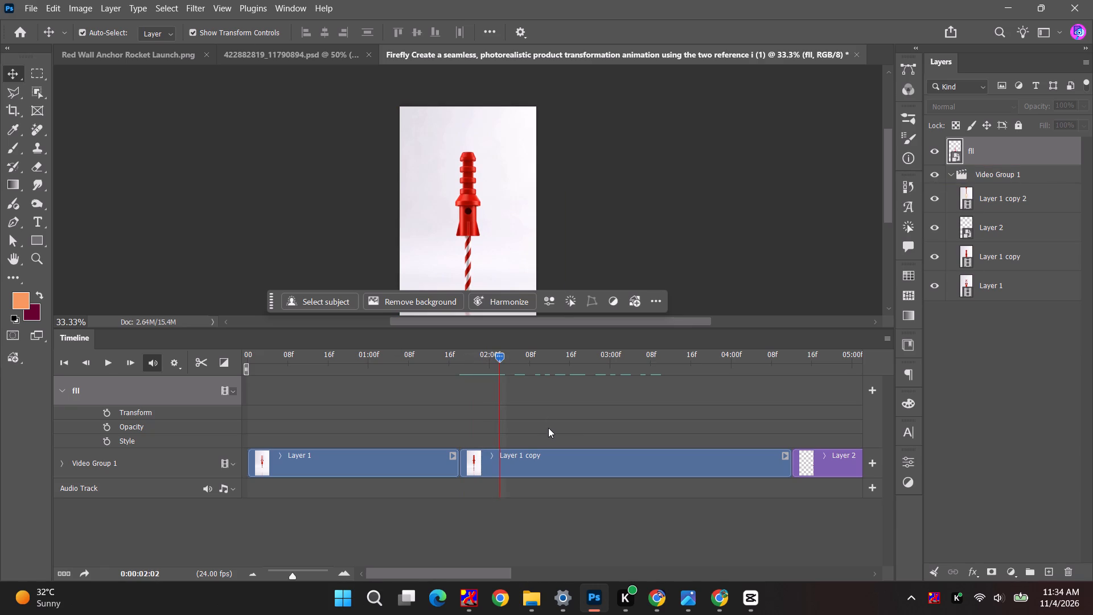
{"action": "scroll", "coordinate": [757, 400], "scroll_direction": "down", "scroll_amount": 1}
{"action": "scroll", "coordinate": [534, 448], "scroll_direction": "down", "scroll_amount": 2, "text": "ctrl"}
{"action": "left_click", "coordinate": [827, 459]}
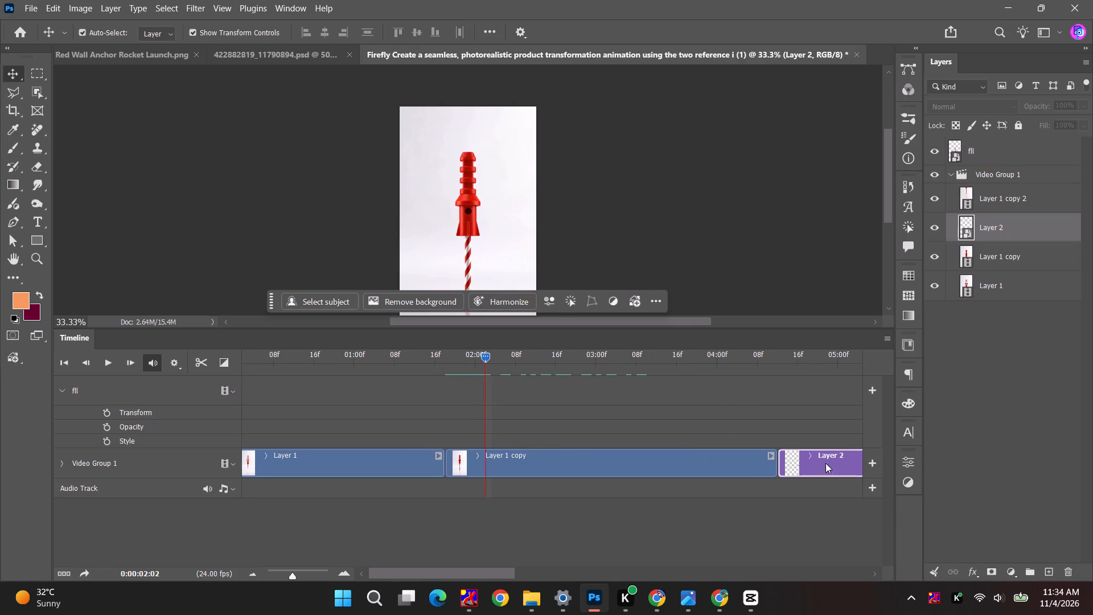
{"action": "left_click_drag", "start_coordinate": [827, 458], "coordinate": [487, 420]}
{"action": "left_click_drag", "start_coordinate": [820, 463], "coordinate": [481, 385]}
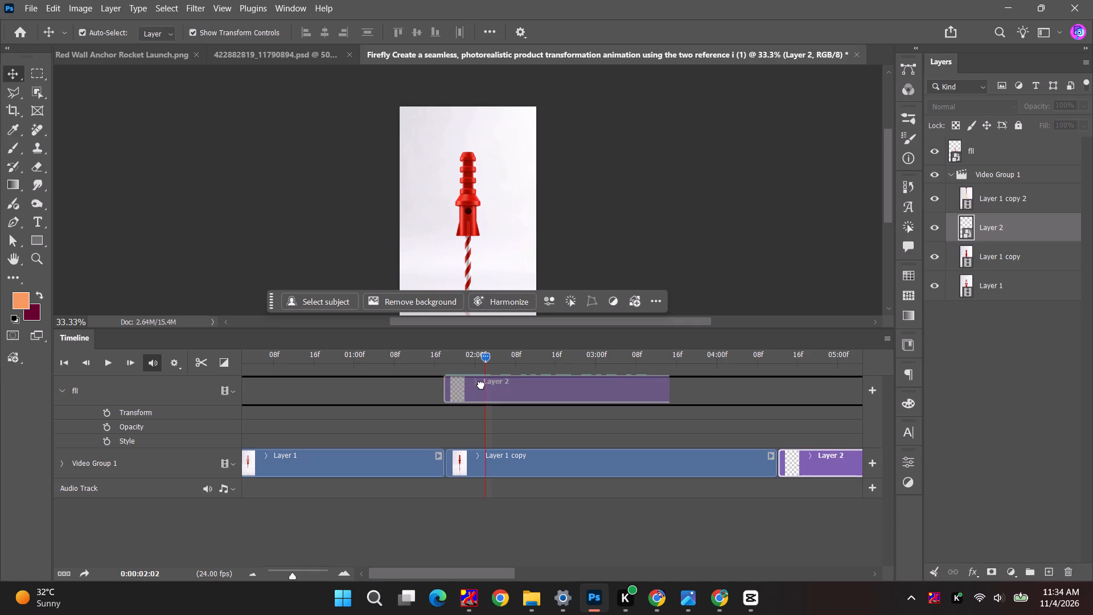
{"action": "left_click_drag", "start_coordinate": [481, 385], "coordinate": [481, 386]}
{"action": "left_click_drag", "start_coordinate": [804, 392], "coordinate": [489, 393]}
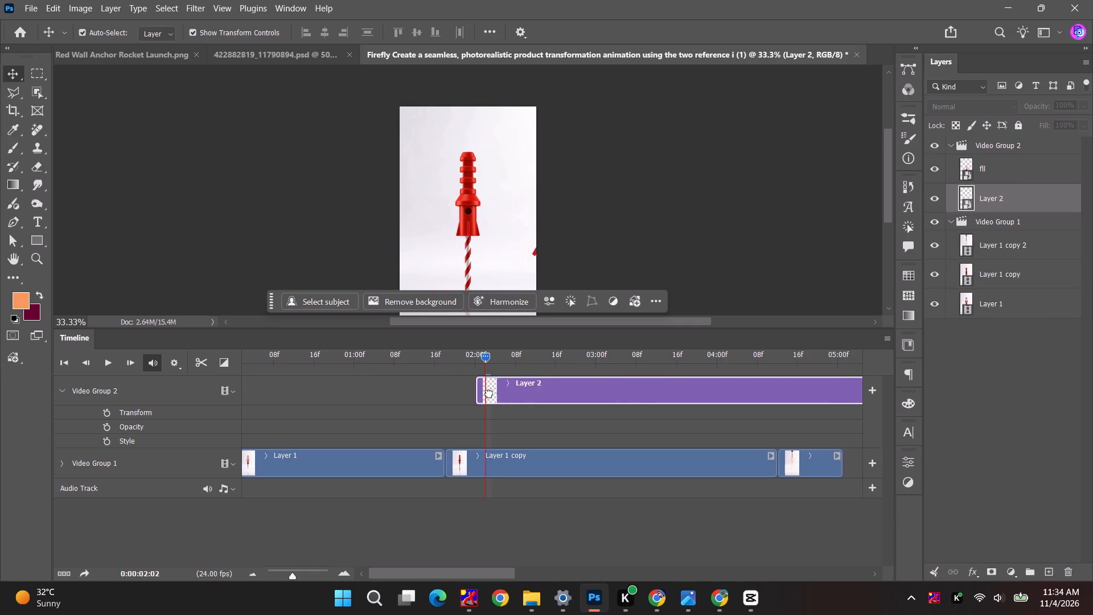
Fit the Layer 2 clip to the Layer 1 copy clip, matching its start and trimming its end at about 0:00:04:12.
{"action": "left_click_drag", "start_coordinate": [489, 393], "coordinate": [468, 396]}
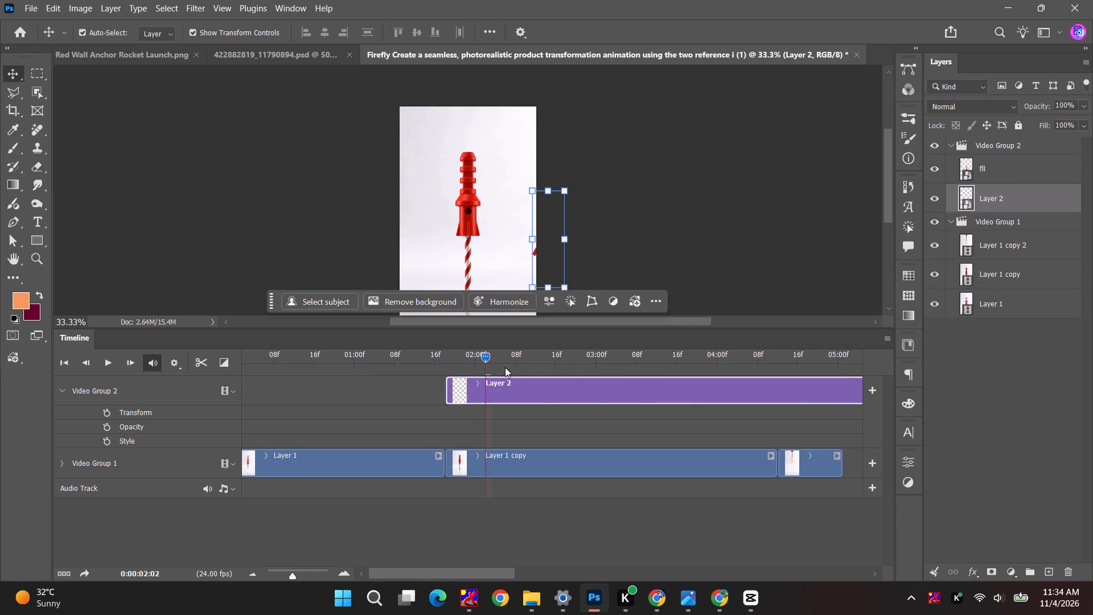
{"action": "left_click_drag", "start_coordinate": [485, 358], "coordinate": [780, 360]}
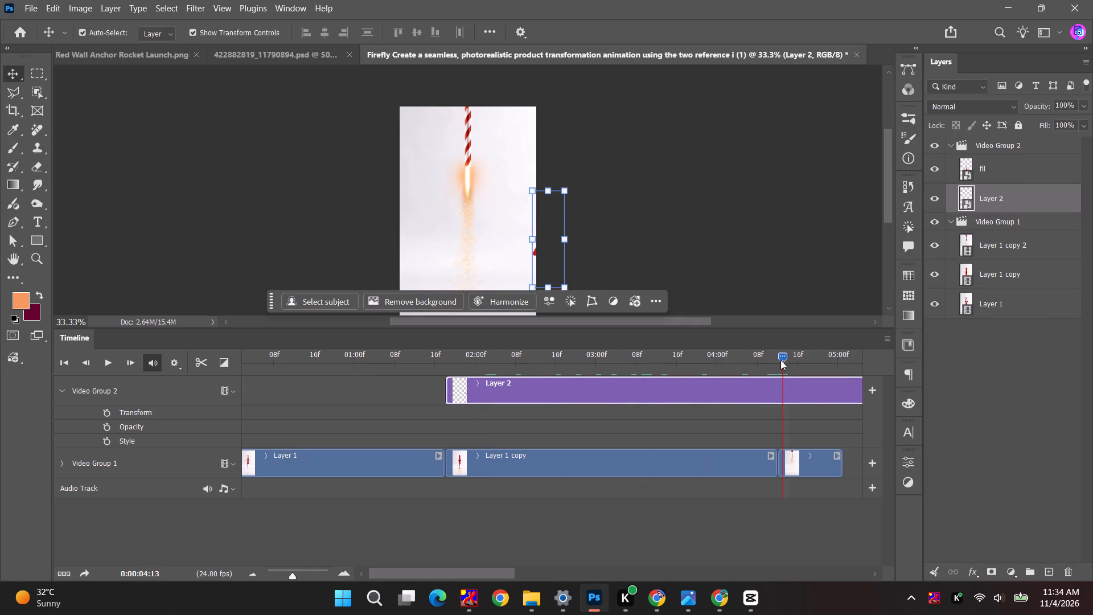
{"action": "left_click_drag", "start_coordinate": [780, 360], "coordinate": [778, 360]}
{"action": "scroll", "coordinate": [636, 426], "scroll_direction": "down", "scroll_amount": 11, "text": "ctrl"}
{"action": "scroll", "coordinate": [699, 408], "scroll_direction": "down", "scroll_amount": 5, "text": "ctrl"}
{"action": "scroll", "coordinate": [762, 387], "scroll_direction": "down", "scroll_amount": 17, "text": "ctrl"}
{"action": "left_click", "coordinate": [815, 389]}
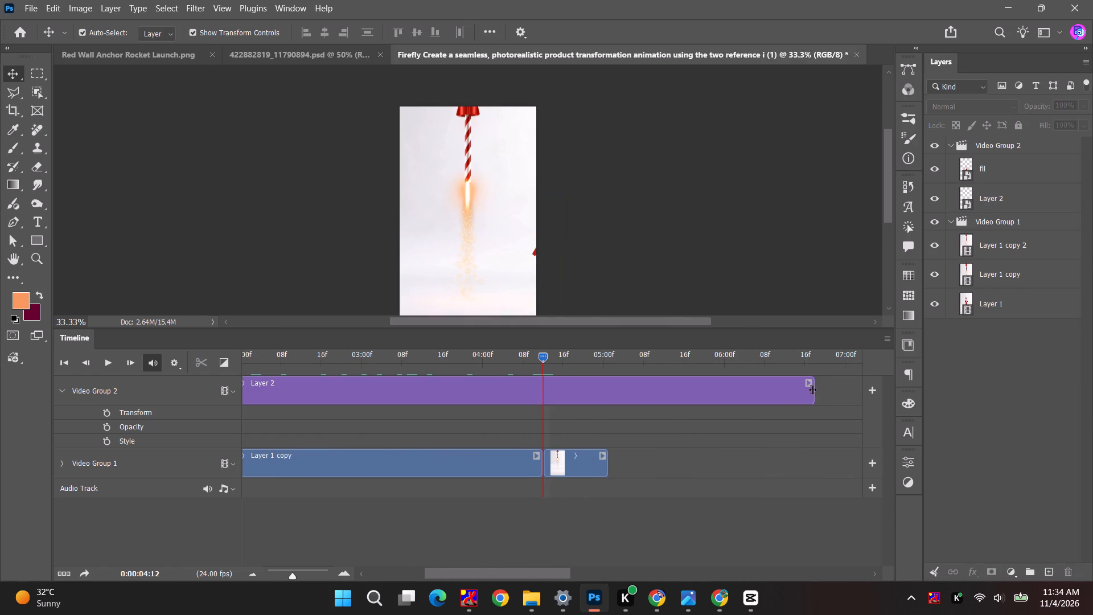
{"action": "left_click_drag", "start_coordinate": [812, 389], "coordinate": [541, 393]}
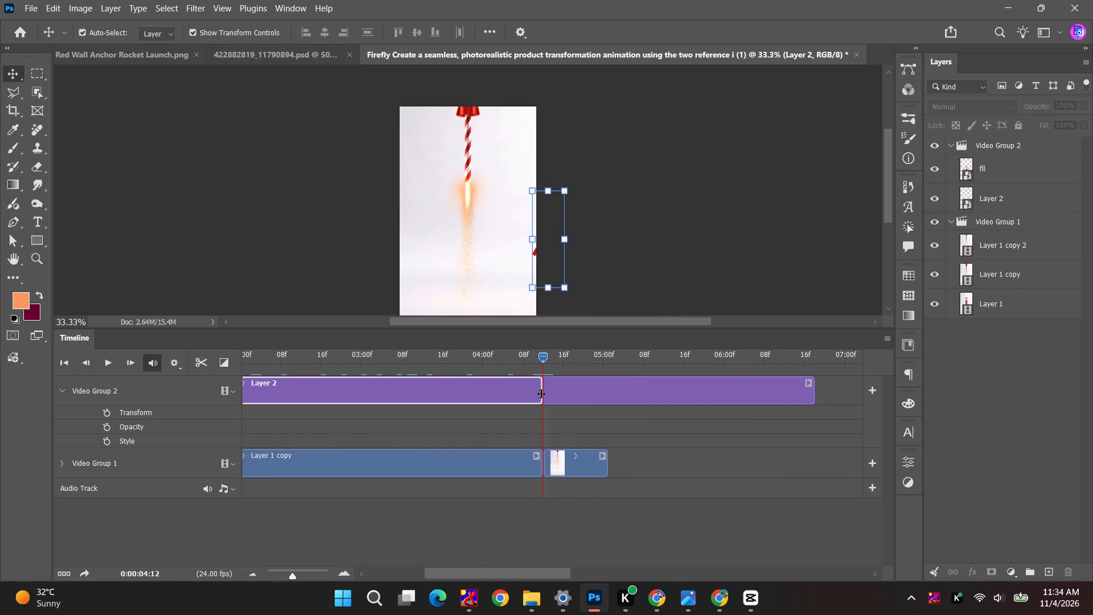
At 0:00:02:06, move the Layer 2 anchor cutout onto the rocket body, centred at about X 362.5 px, Y 437.5 px.
{"action": "left_click_drag", "start_coordinate": [544, 356], "coordinate": [269, 367]}
{"action": "left_click", "coordinate": [319, 32]}
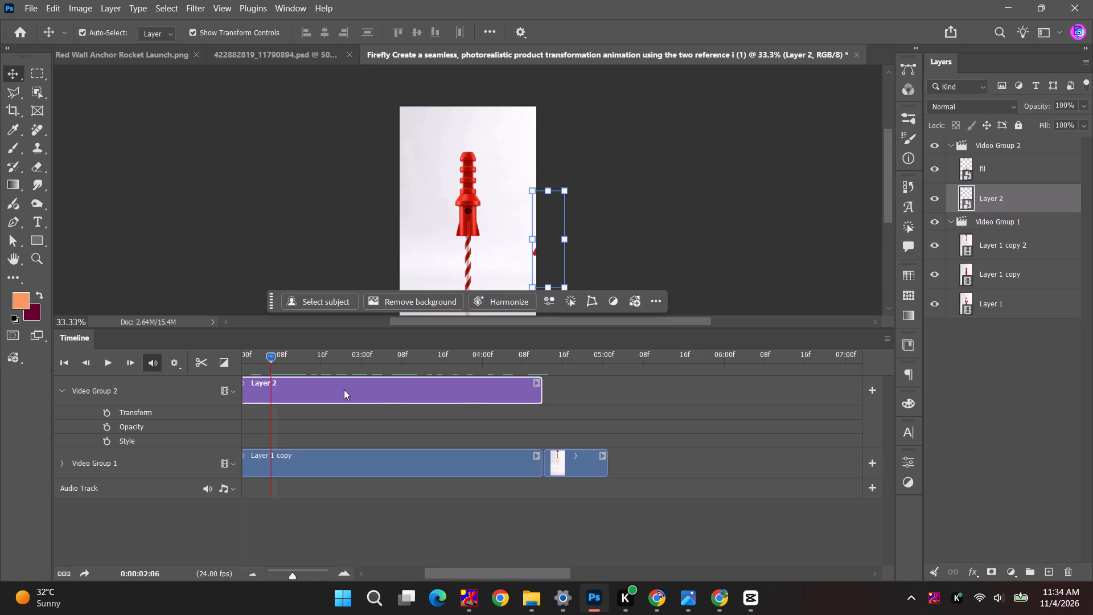
{"action": "left_click", "coordinate": [1003, 174]}
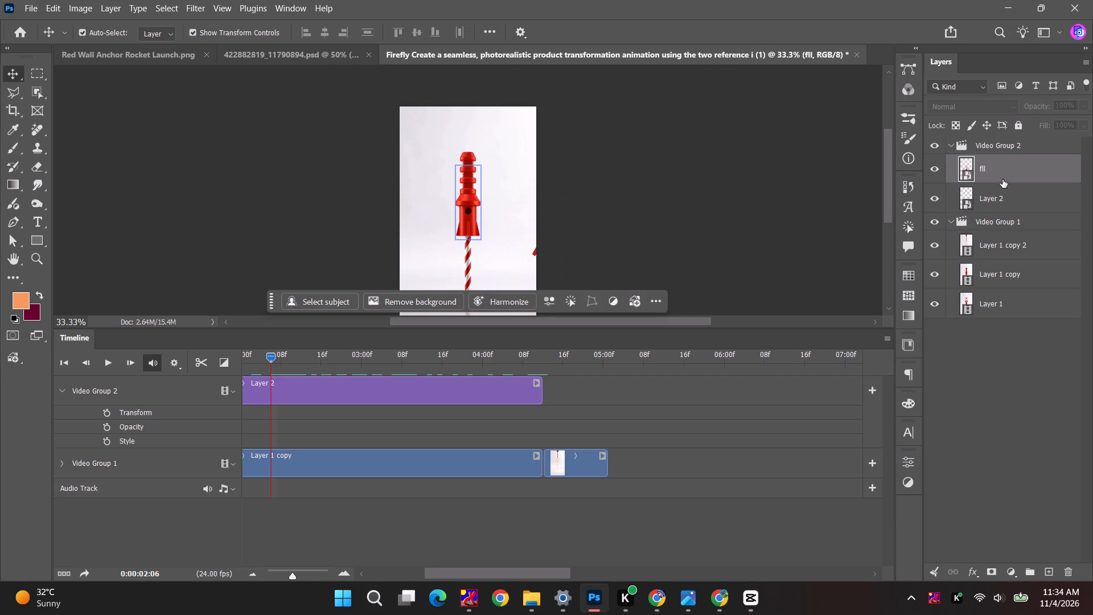
{"action": "left_click", "coordinate": [1008, 206]}
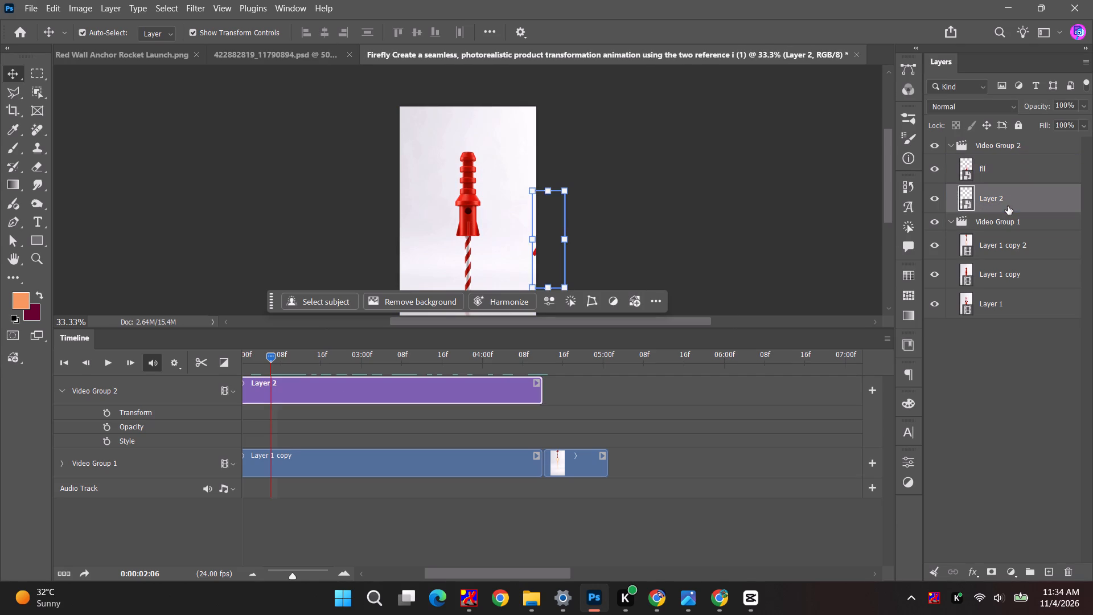
{"action": "key", "text": "ctrl+t"}
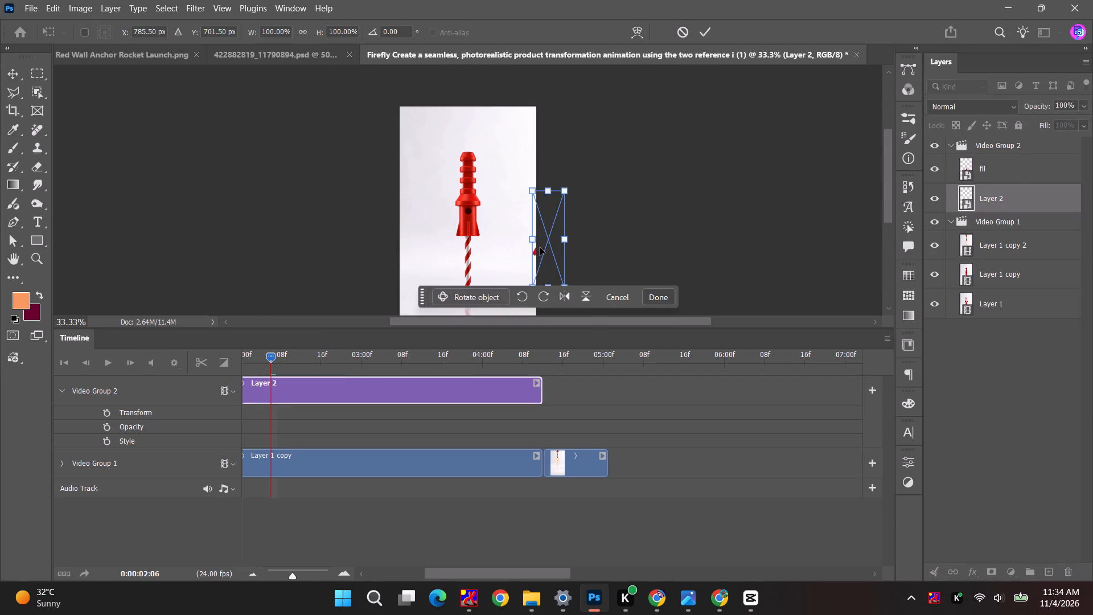
{"action": "left_click_drag", "start_coordinate": [544, 239], "coordinate": [464, 189]}
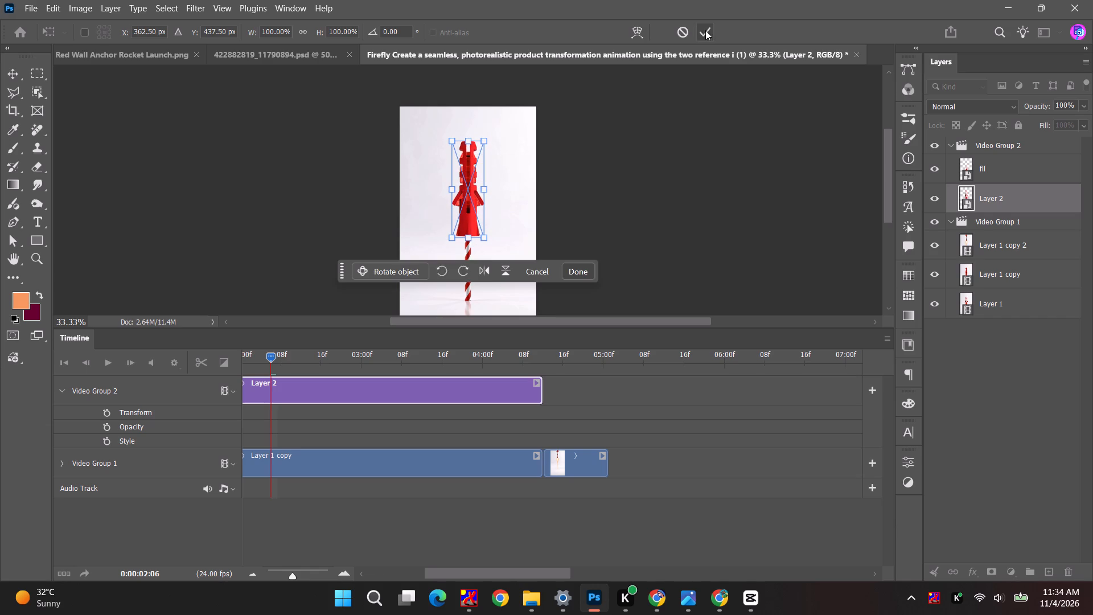
{"action": "left_click", "coordinate": [705, 31]}
Scrub through the Layer 1 copy section to examine how the anchor overlay lines up with the rocket body.
{"action": "left_click_drag", "start_coordinate": [272, 354], "coordinate": [230, 358]}
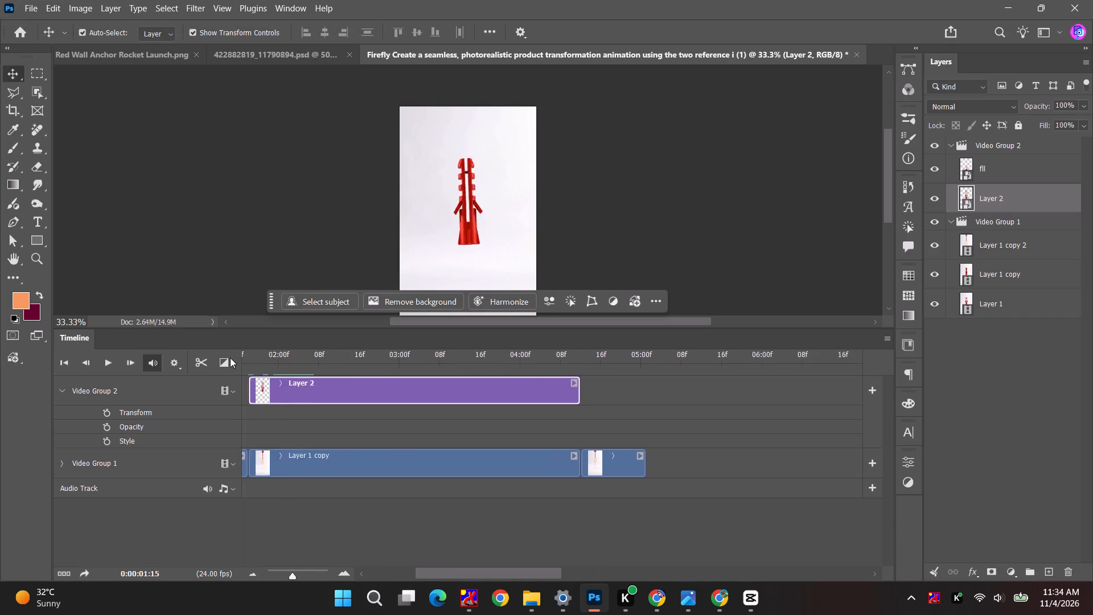
{"action": "left_click_drag", "start_coordinate": [230, 358], "coordinate": [364, 351]}
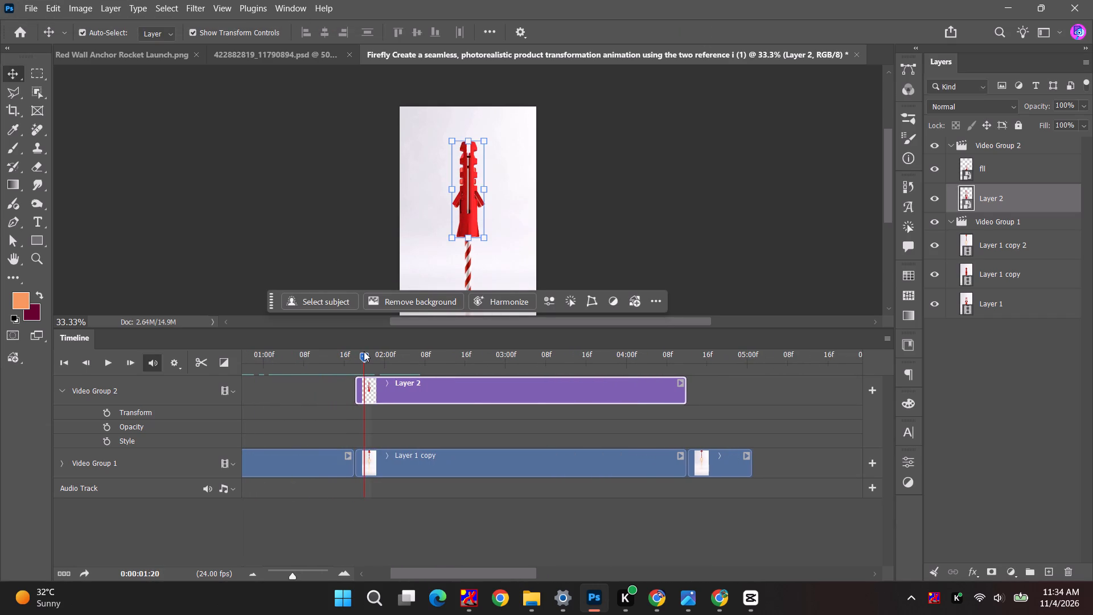
{"action": "left_click_drag", "start_coordinate": [364, 351], "coordinate": [395, 351]}
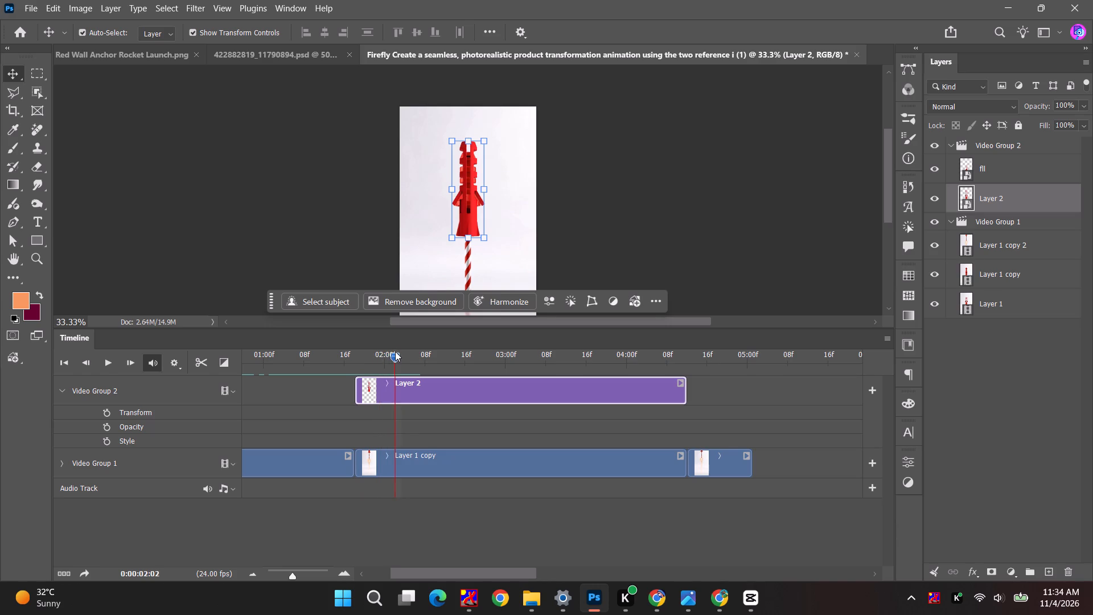
{"action": "left_click_drag", "start_coordinate": [395, 351], "coordinate": [379, 354]}
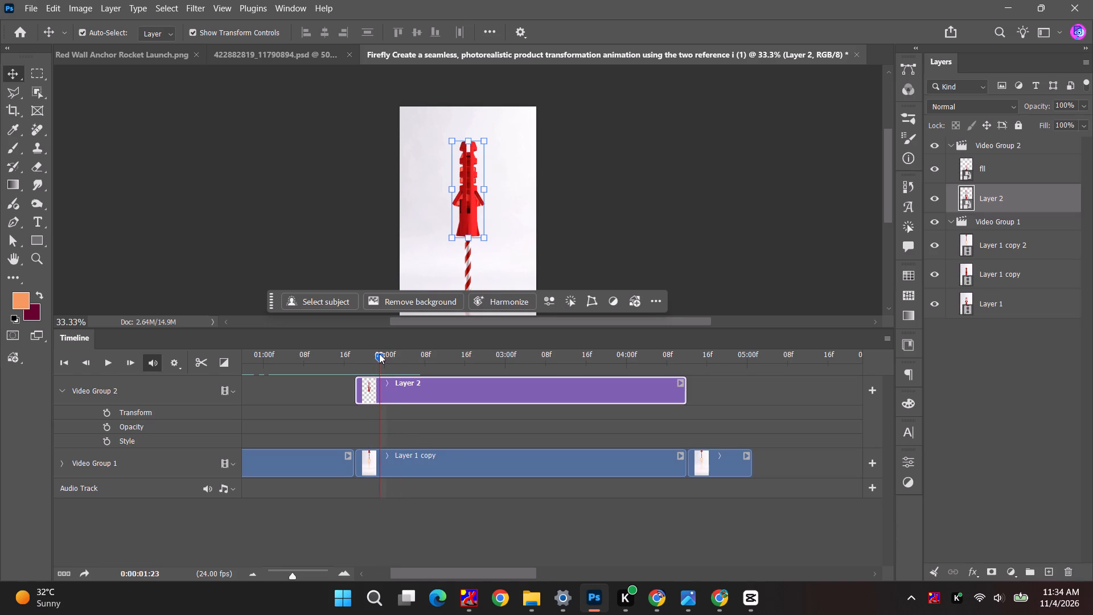
{"action": "left_click_drag", "start_coordinate": [379, 354], "coordinate": [560, 352]}
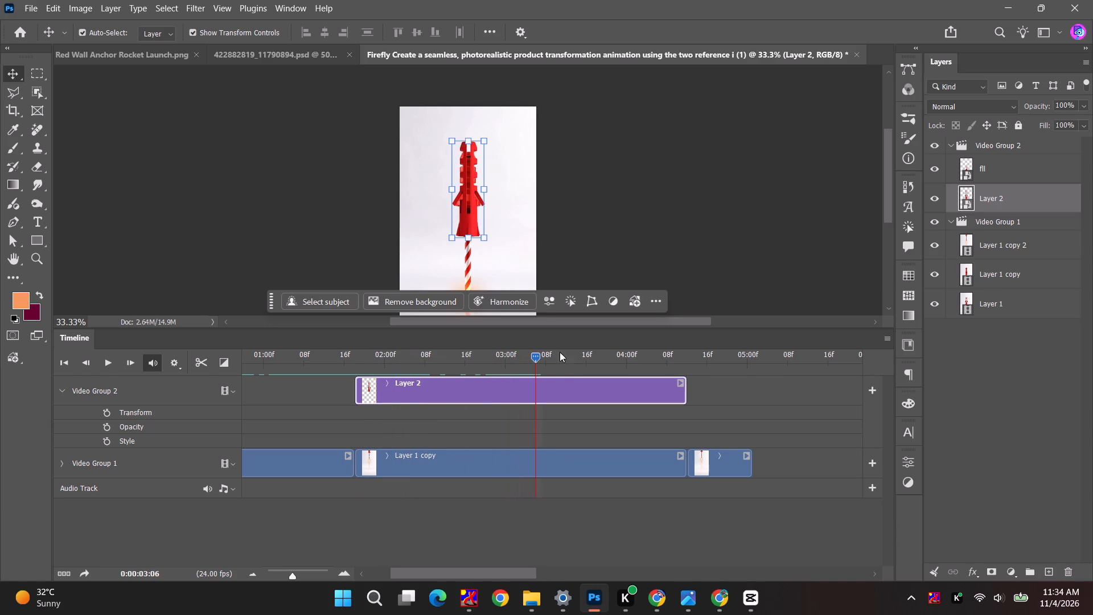
{"action": "left_click_drag", "start_coordinate": [560, 352], "coordinate": [519, 355]}
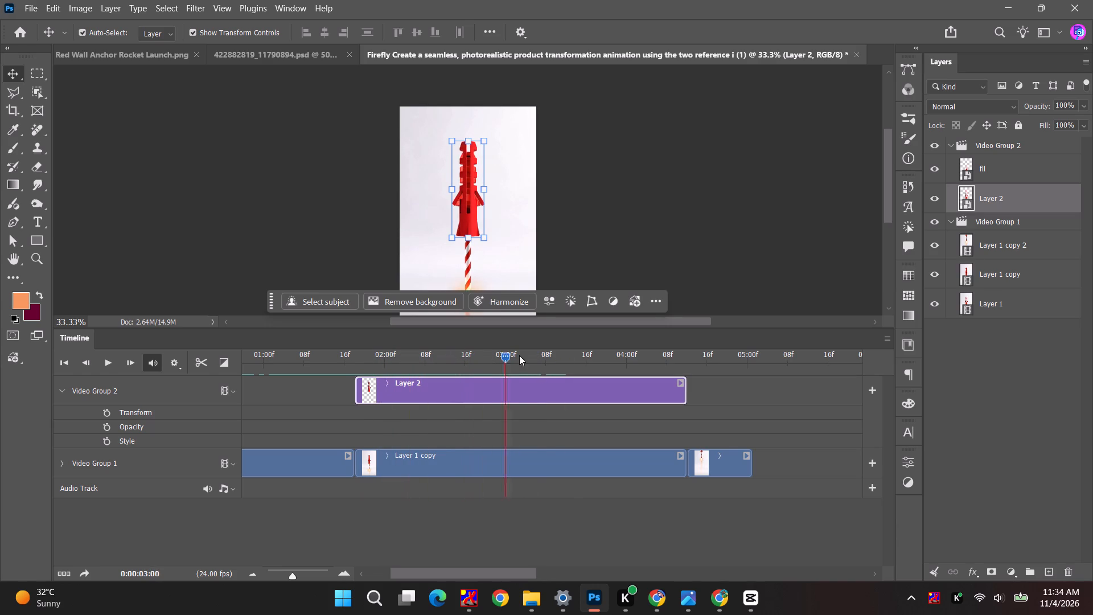
{"action": "left_click_drag", "start_coordinate": [519, 355], "coordinate": [658, 359]}
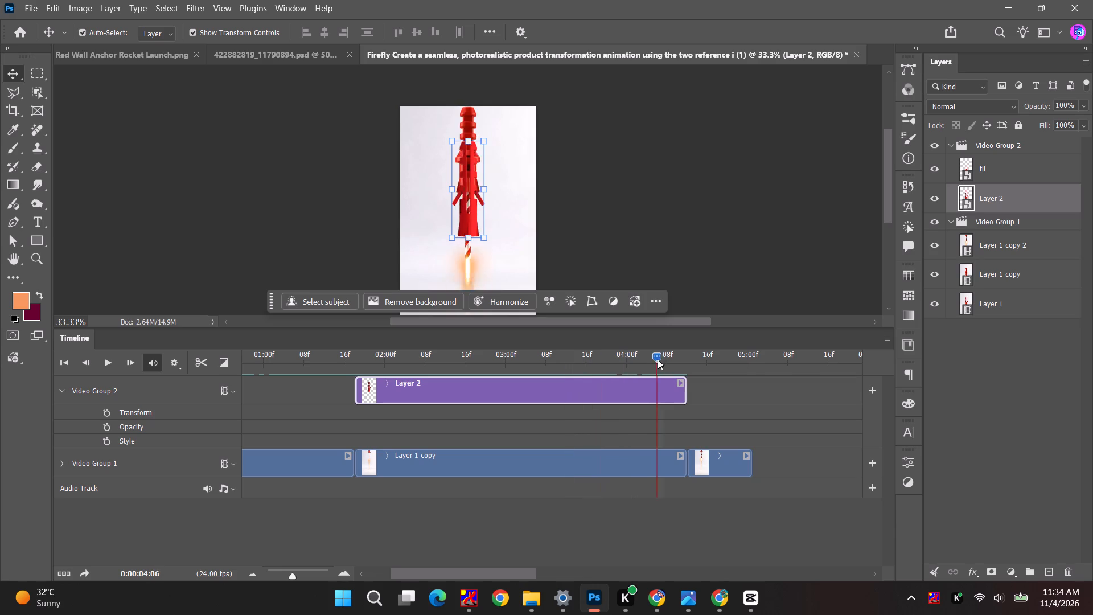
{"action": "left_click_drag", "start_coordinate": [658, 359], "coordinate": [680, 357]}
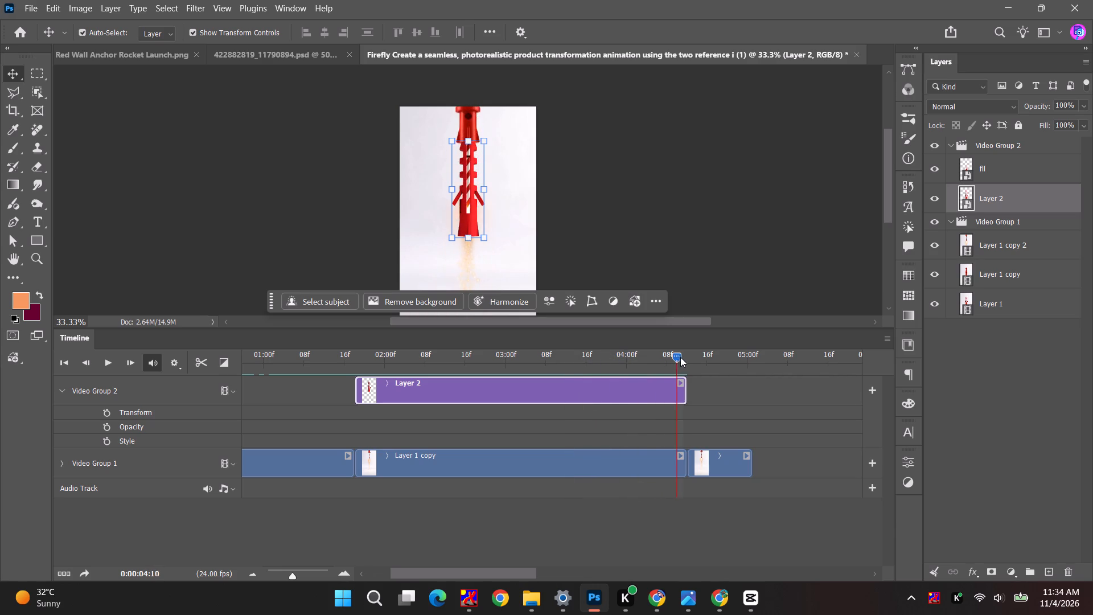
{"action": "left_click_drag", "start_coordinate": [680, 357], "coordinate": [629, 362]}
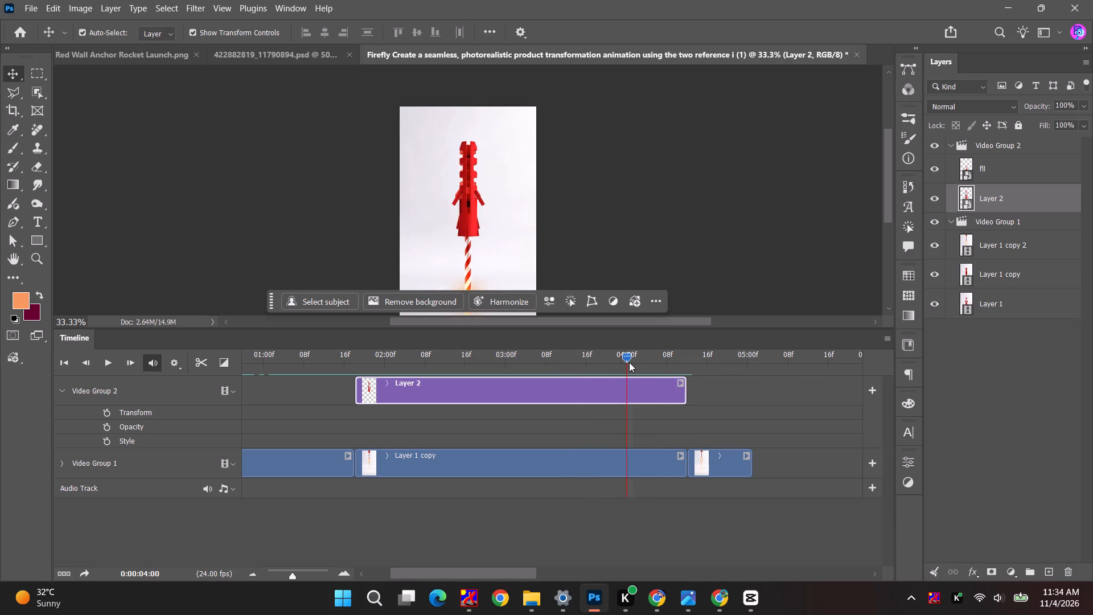
{"action": "left_click_drag", "start_coordinate": [629, 362], "coordinate": [614, 362]}
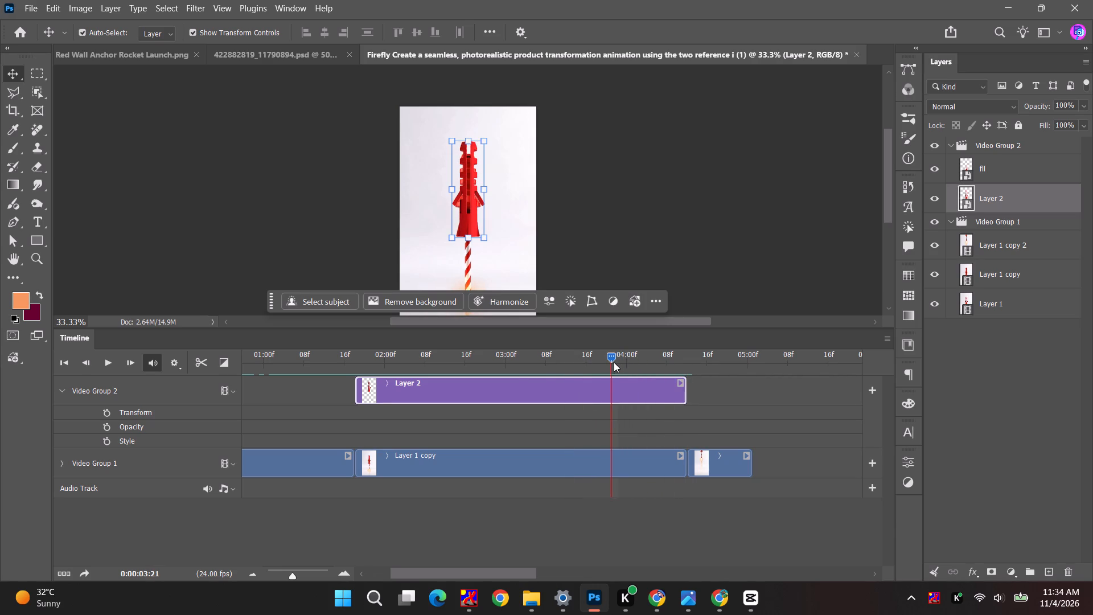
{"action": "left_click_drag", "start_coordinate": [609, 359], "coordinate": [408, 367]}
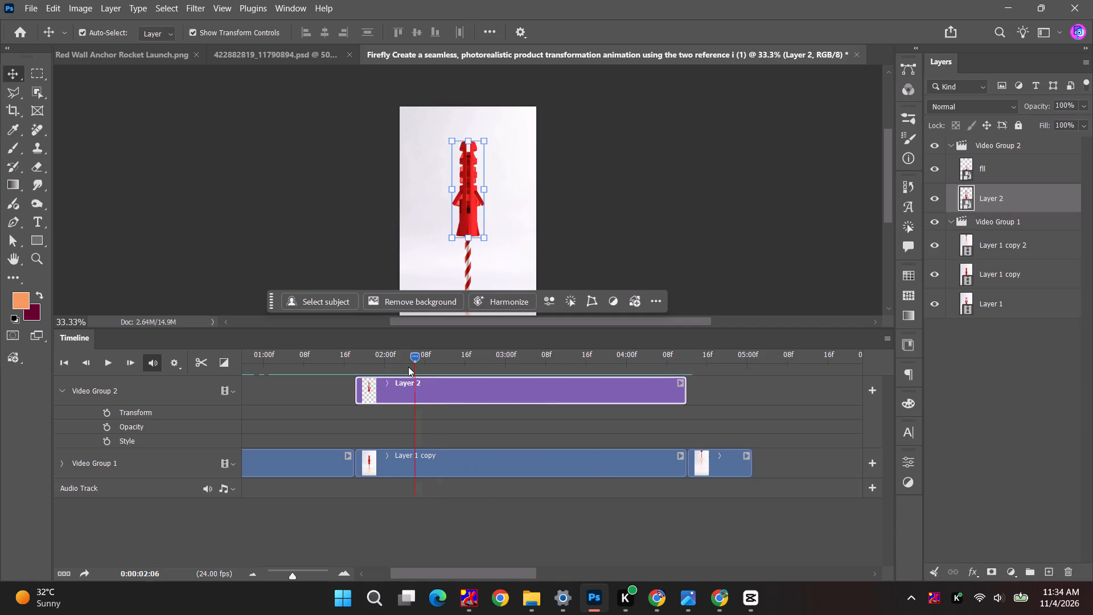
Enable Transform keyframing on Video Group 2 with a first keyframe at 0:00:01:18, where the Layer 2 clip starts.
{"action": "left_click_drag", "start_coordinate": [408, 367], "coordinate": [354, 364]}
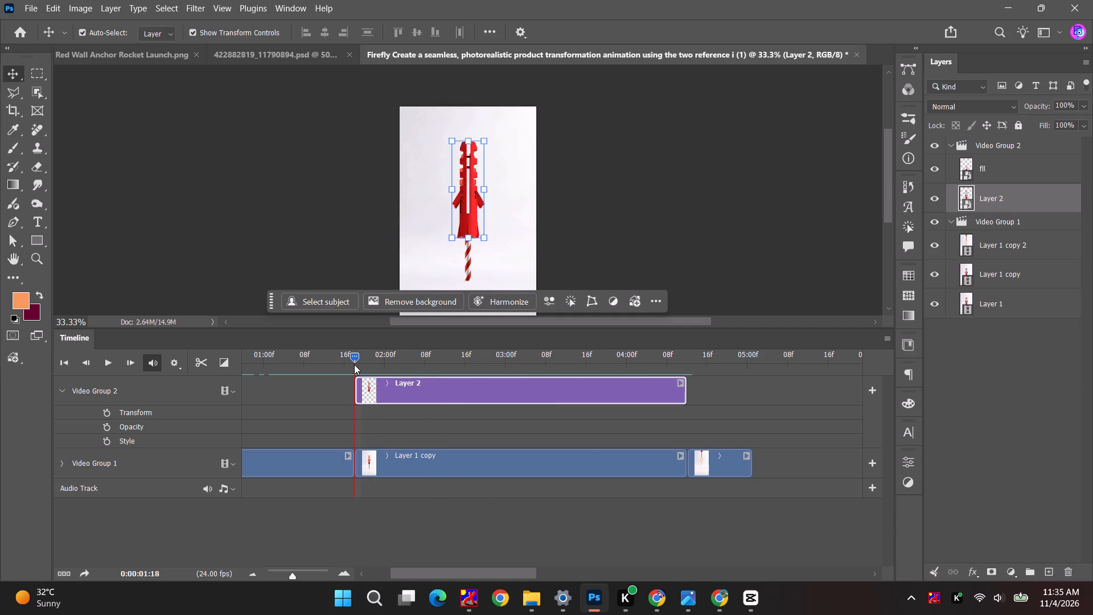
{"action": "left_click", "coordinate": [108, 415]}
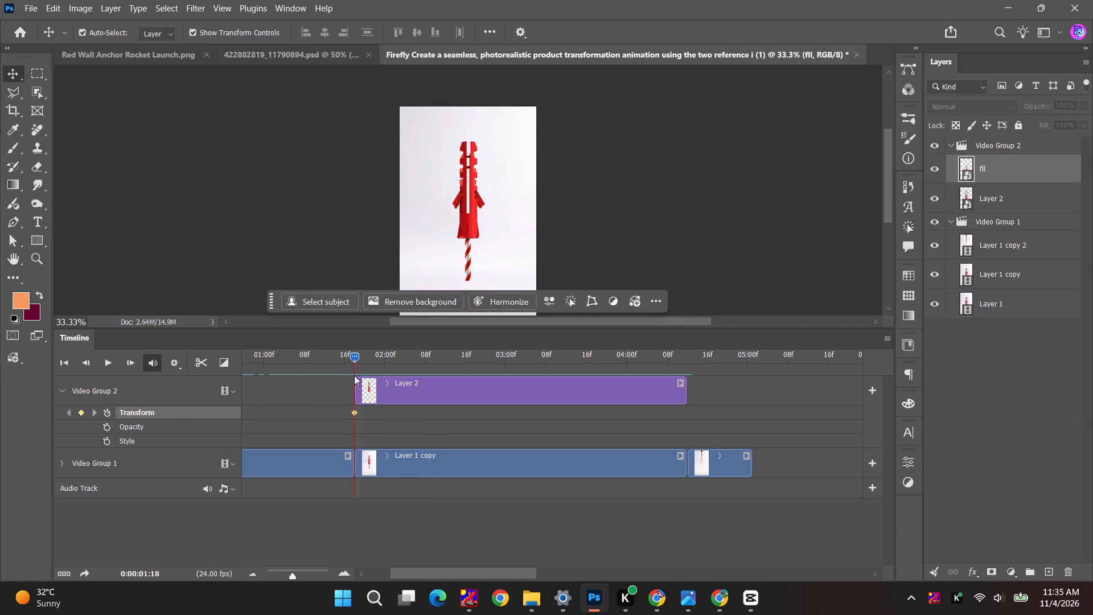
At 0:00:04:11, move the Layer 2 anchor up over the rocket body leaving the frame's top and add a Transform keyframe.
{"action": "left_click_drag", "start_coordinate": [355, 356], "coordinate": [632, 360]}
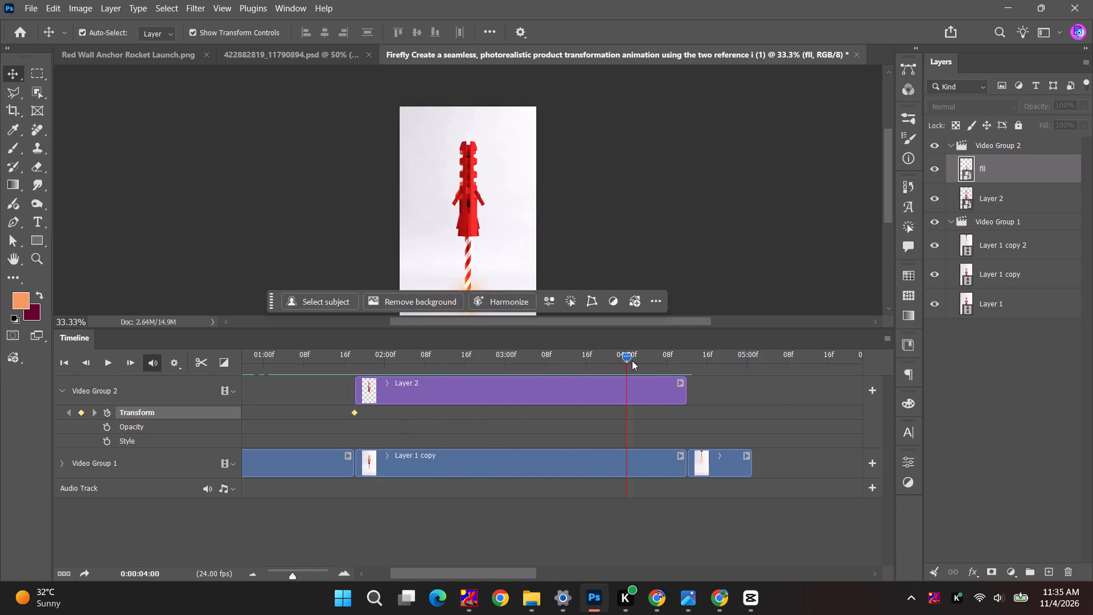
{"action": "left_click_drag", "start_coordinate": [632, 360], "coordinate": [684, 361]}
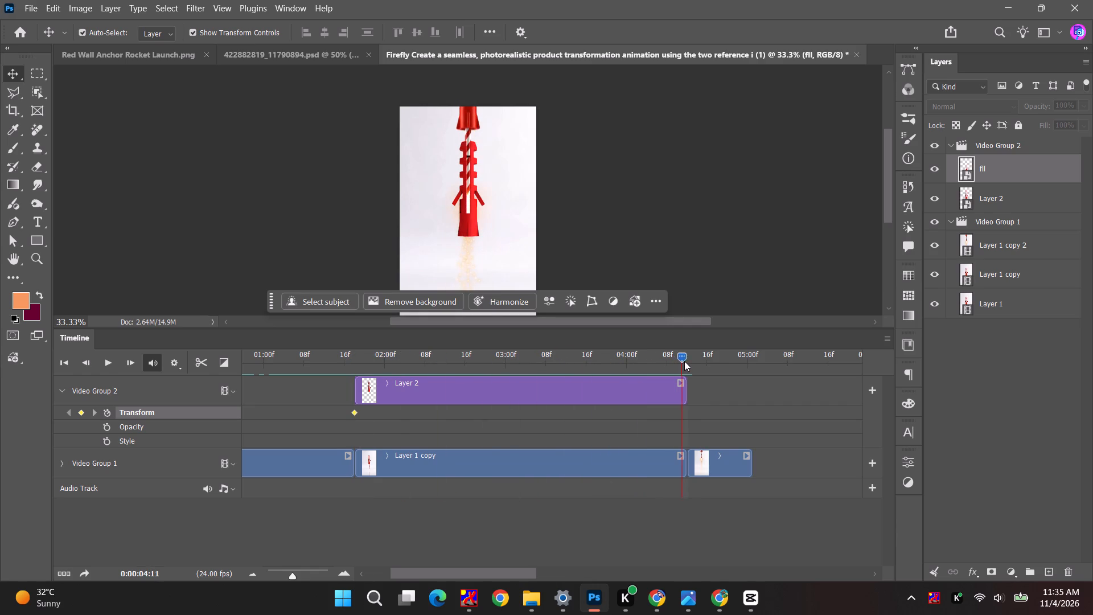
{"action": "left_click_drag", "start_coordinate": [684, 361], "coordinate": [677, 362]}
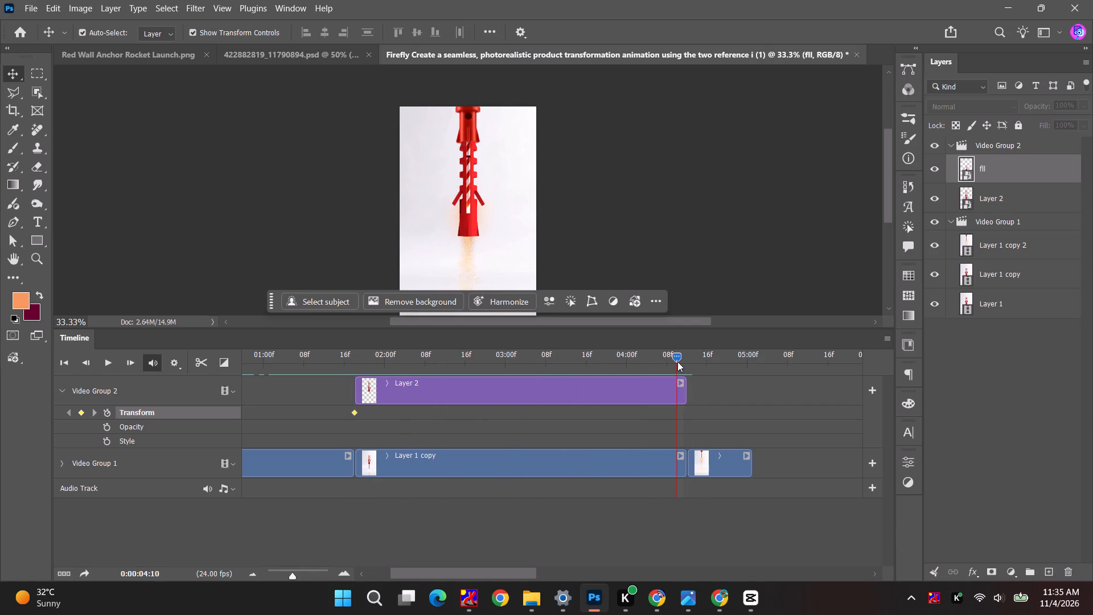
{"action": "left_click_drag", "start_coordinate": [677, 362], "coordinate": [680, 362]}
{"action": "left_click", "coordinate": [475, 227]}
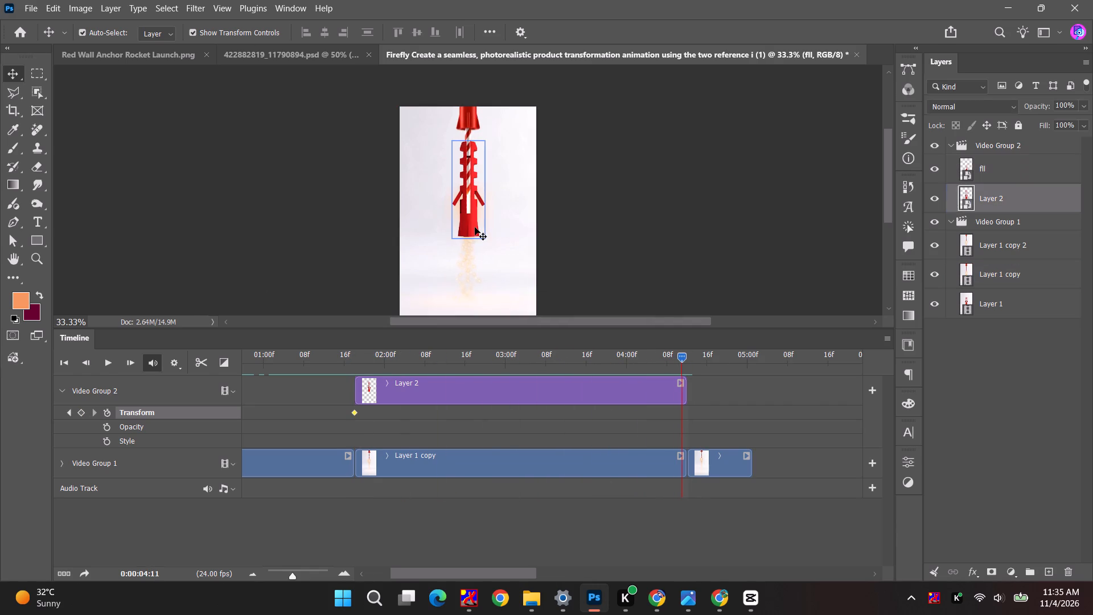
{"action": "left_click_drag", "start_coordinate": [475, 227], "coordinate": [474, 120]}
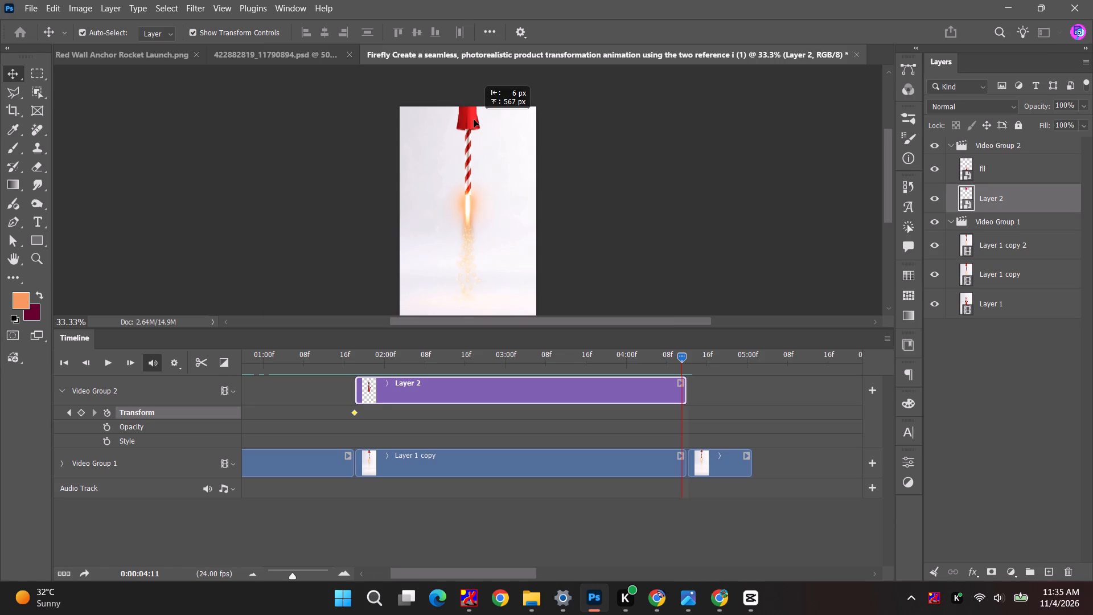
{"action": "left_click_drag", "start_coordinate": [474, 120], "coordinate": [474, 122]}
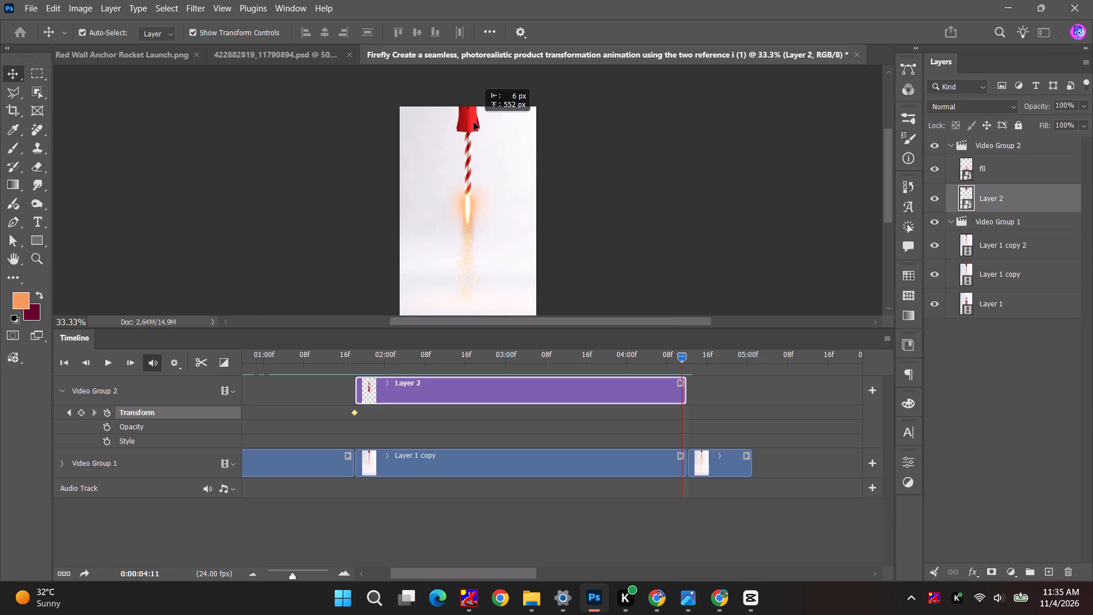
{"action": "left_click_drag", "start_coordinate": [474, 122], "coordinate": [474, 121]}
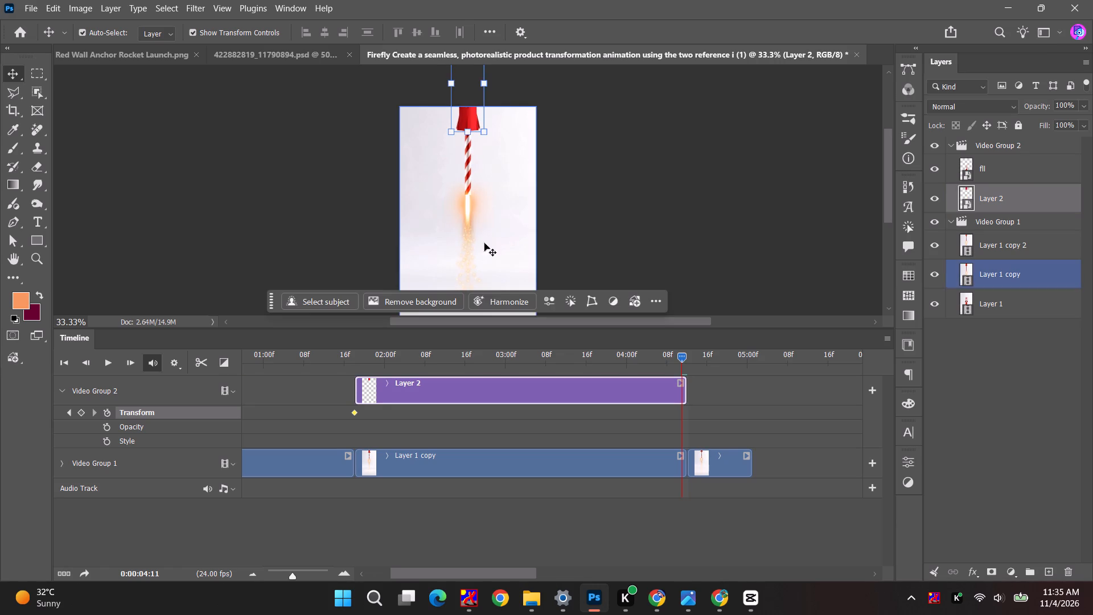
{"action": "left_click", "coordinate": [84, 413]}
At the 0:00:01:18 keyframe, move the Layer 2 anchor back down over the rocket body and select that keyframe.
{"action": "left_click_drag", "start_coordinate": [683, 357], "coordinate": [675, 357]}
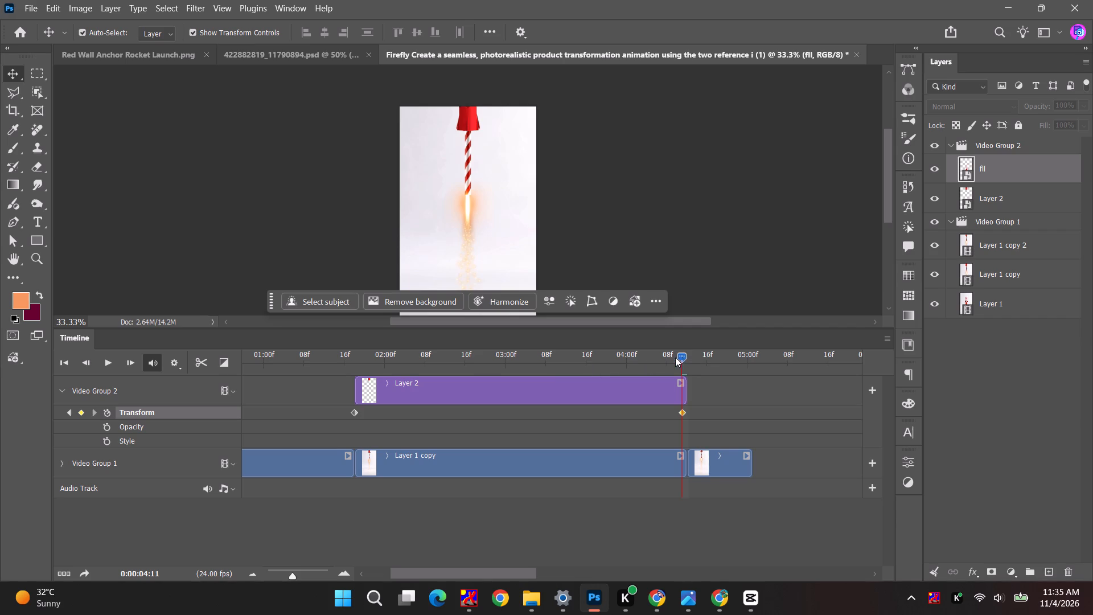
{"action": "left_click_drag", "start_coordinate": [675, 357], "coordinate": [356, 371]}
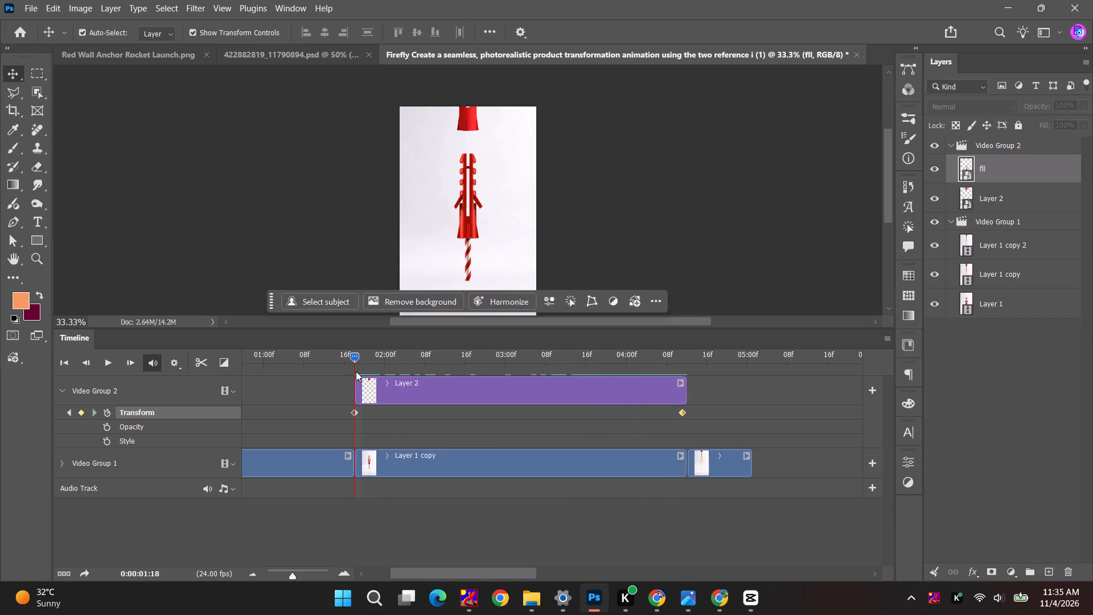
{"action": "left_click_drag", "start_coordinate": [356, 371], "coordinate": [354, 371]}
{"action": "left_click_drag", "start_coordinate": [472, 119], "coordinate": [466, 216]}
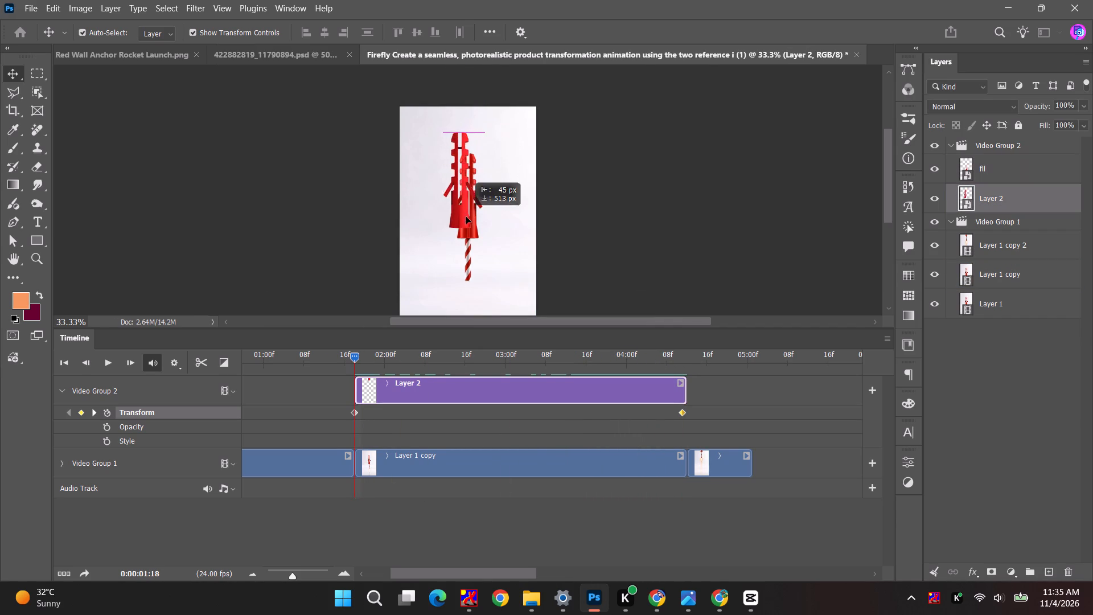
{"action": "left_click_drag", "start_coordinate": [466, 216], "coordinate": [471, 228]}
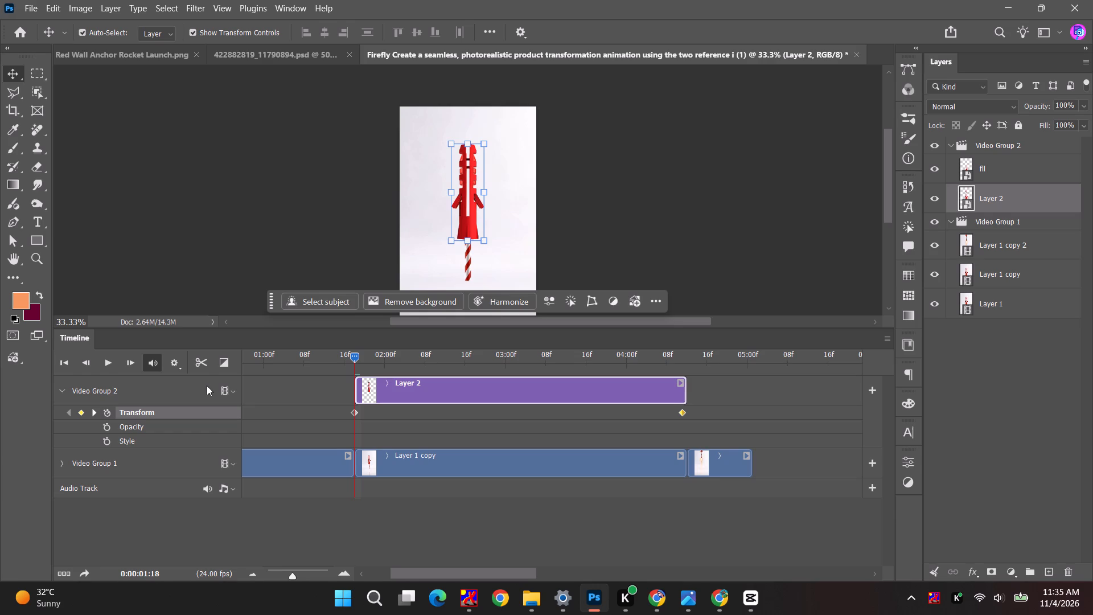
{"action": "left_click", "coordinate": [354, 413]}
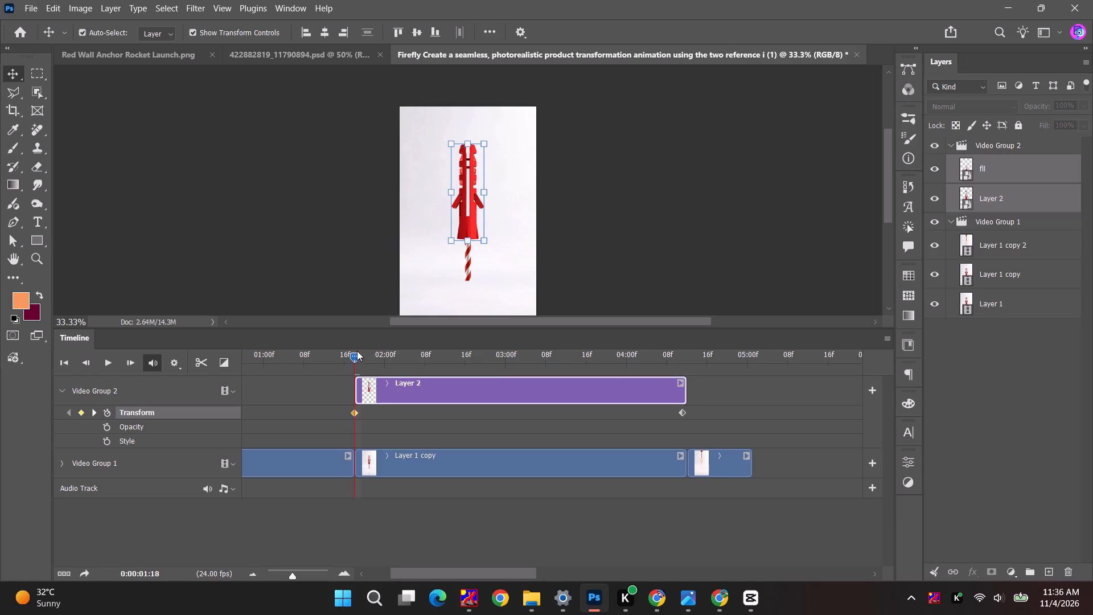
Clear Video Group 2's existing Transform keyframes and re-enable Transform keyframing with a single keyframe at 0:00:04:11.
{"action": "left_click_drag", "start_coordinate": [354, 357], "coordinate": [396, 354]}
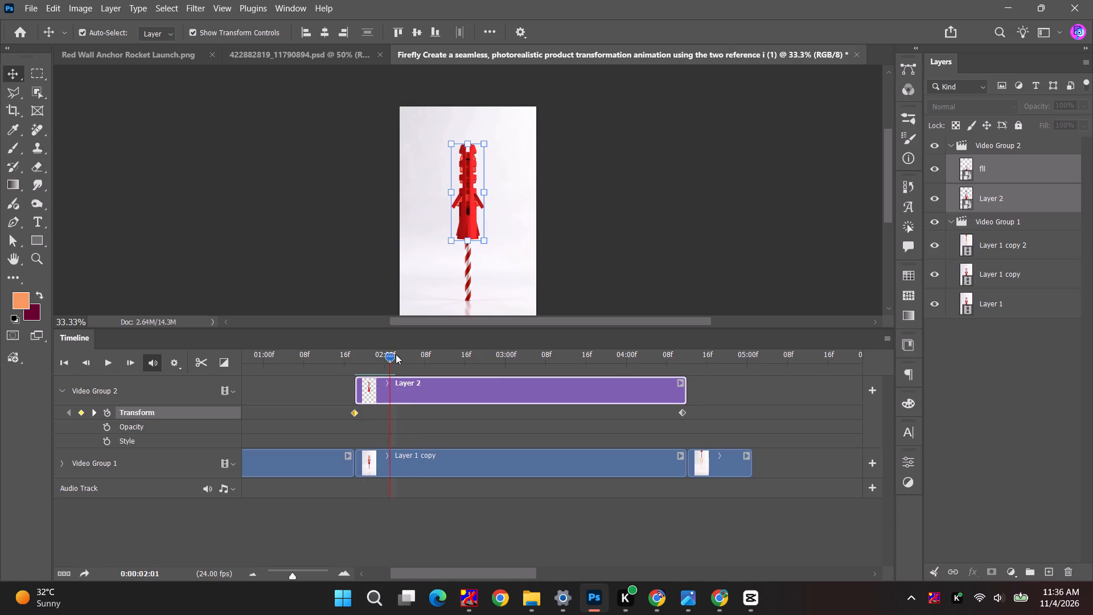
{"action": "left_click_drag", "start_coordinate": [396, 354], "coordinate": [673, 354]}
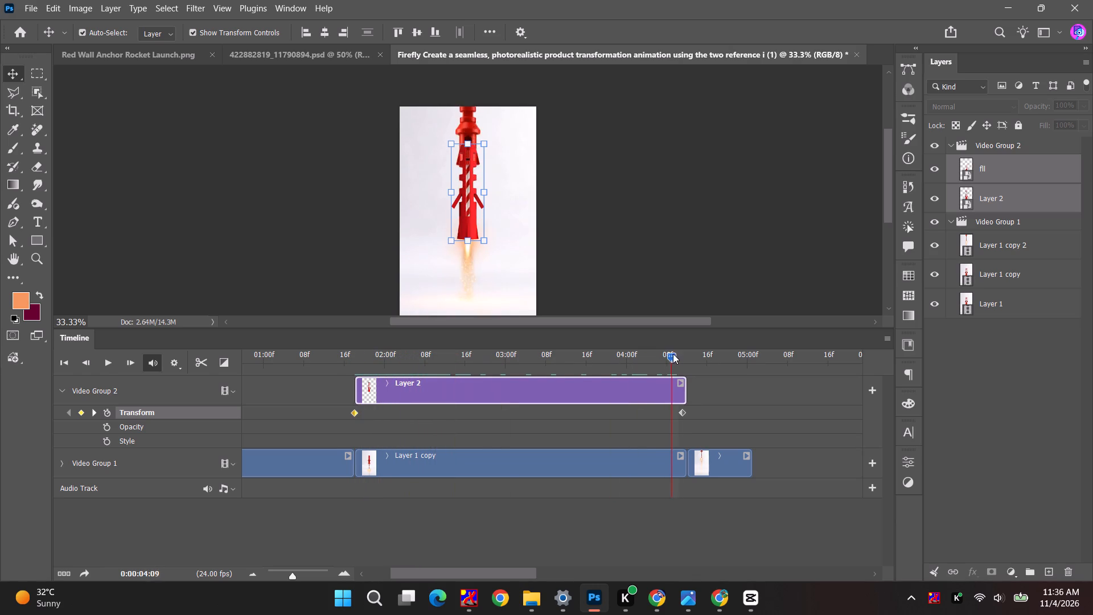
{"action": "left_click_drag", "start_coordinate": [673, 354], "coordinate": [680, 354]}
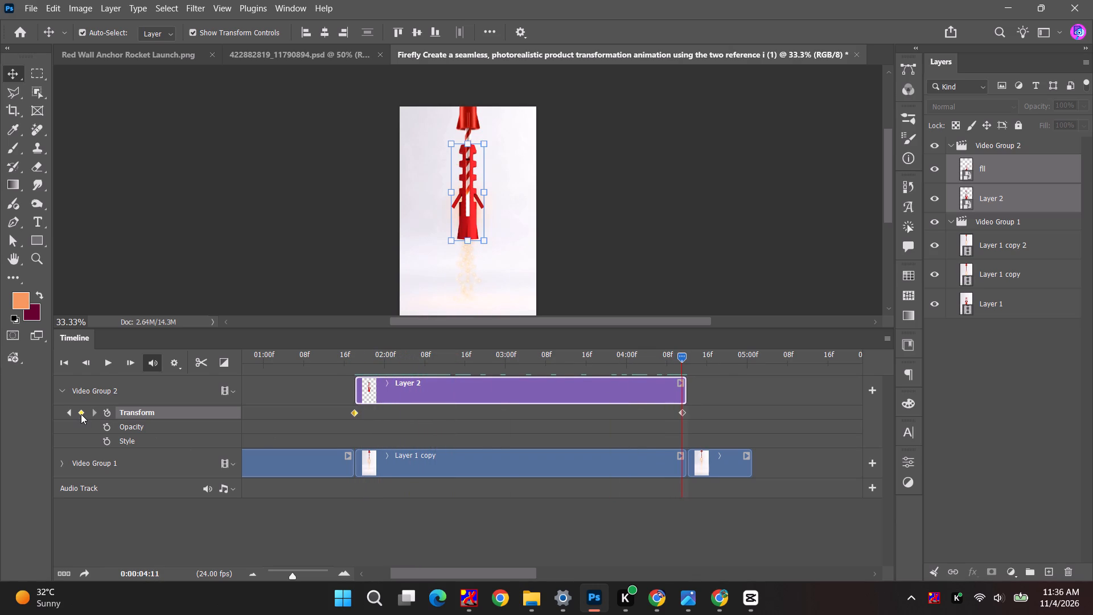
{"action": "left_click", "coordinate": [81, 414]}
{"action": "left_click", "coordinate": [81, 414]}
{"action": "left_click", "coordinate": [107, 413]}
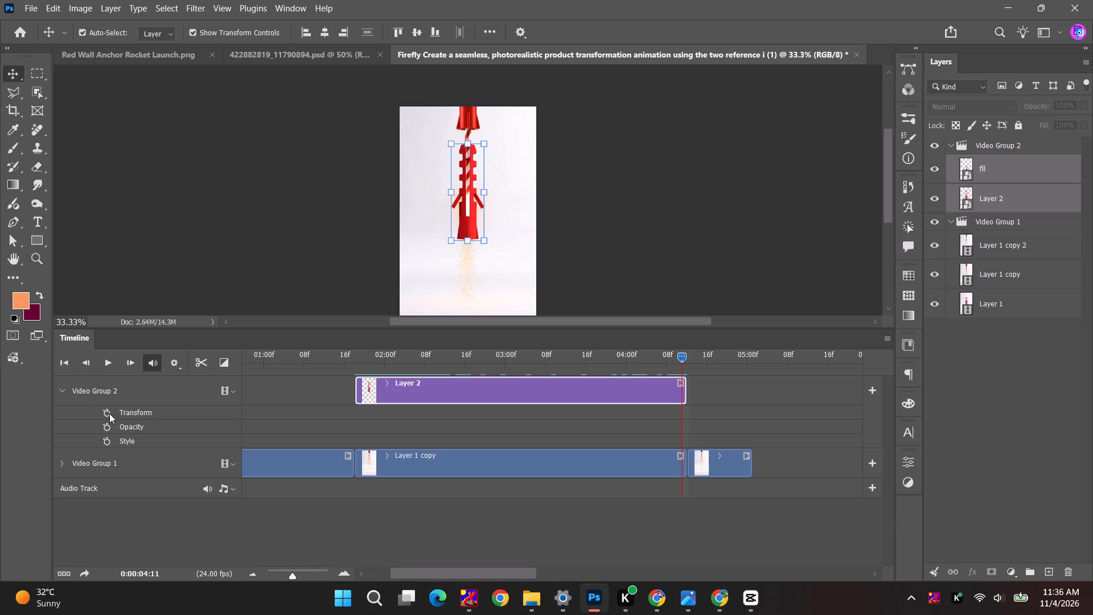
{"action": "left_click", "coordinate": [108, 413]}
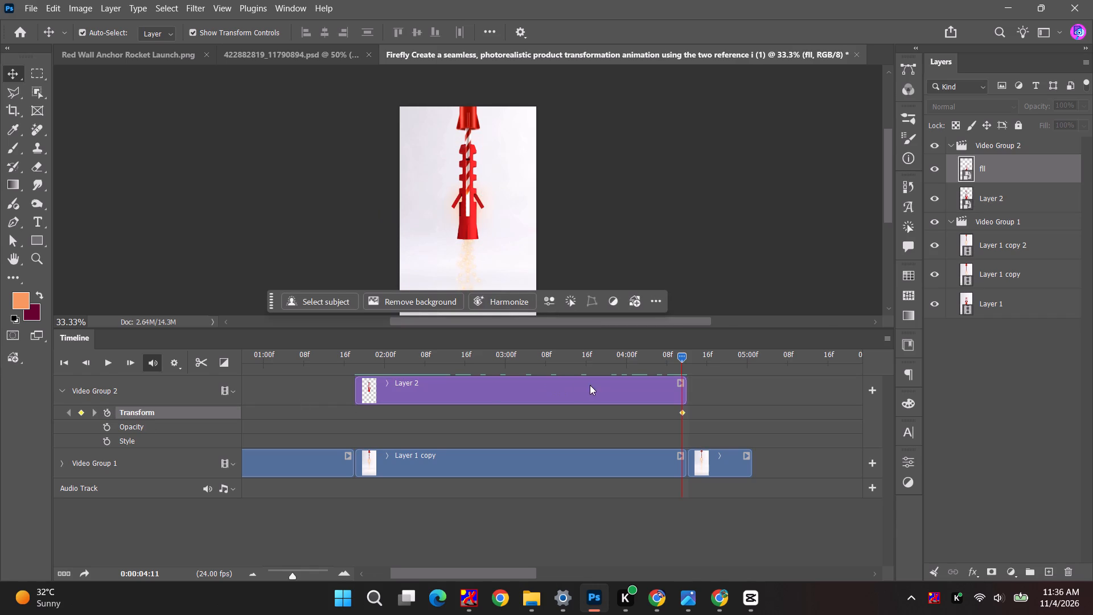
At 0:00:04:11, move the Layer 2 anchor up over the rocket body leaving the frame's top.
{"action": "left_click", "coordinate": [468, 219]}
{"action": "left_click_drag", "start_coordinate": [468, 227], "coordinate": [467, 117]}
Shift Video Group 2's Transform keyframe between the clip's two ends, leaving it at the start of the Layer 2 clip.
{"action": "left_click_drag", "start_coordinate": [682, 359], "coordinate": [652, 358]}
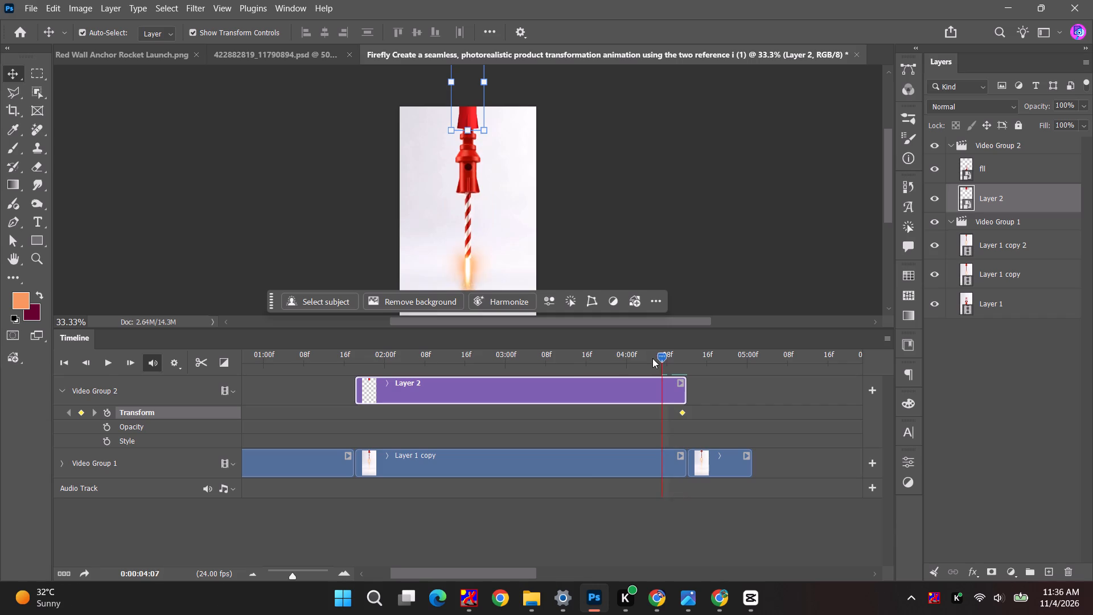
{"action": "left_click_drag", "start_coordinate": [652, 358], "coordinate": [360, 374]}
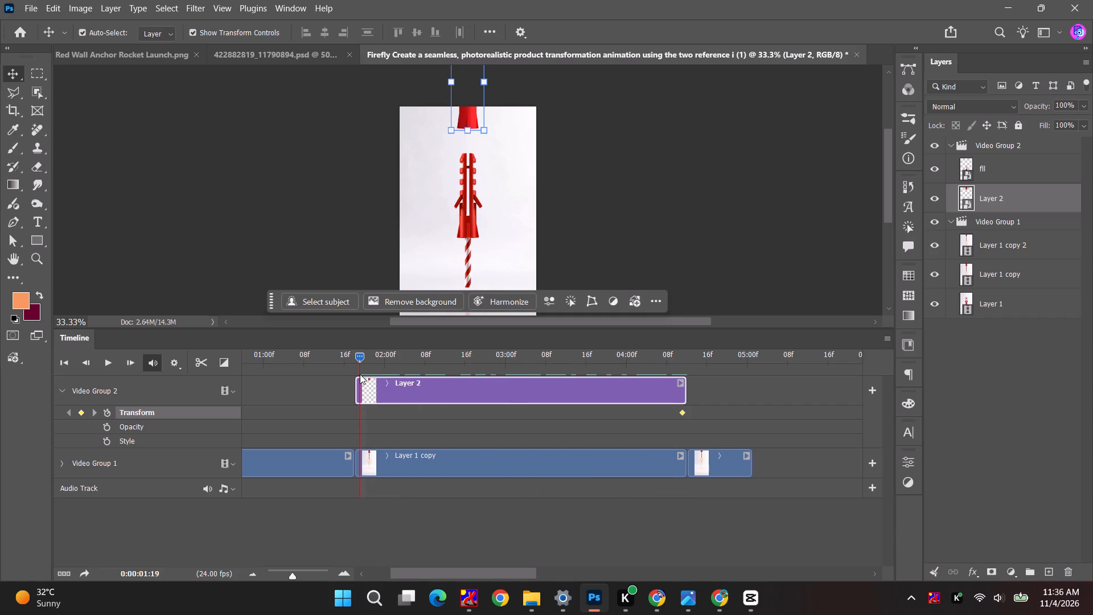
{"action": "left_click_drag", "start_coordinate": [360, 374], "coordinate": [359, 374]}
{"action": "left_click_drag", "start_coordinate": [681, 413], "coordinate": [503, 416], "text": "alt"}
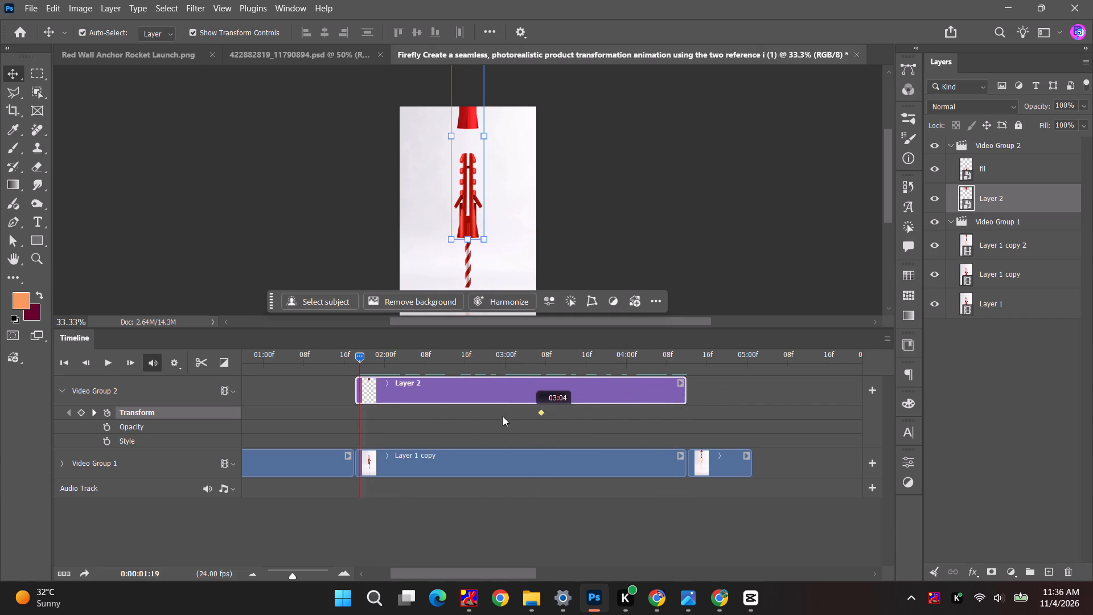
{"action": "left_click_drag", "start_coordinate": [503, 416], "coordinate": [364, 416], "text": "alt"}
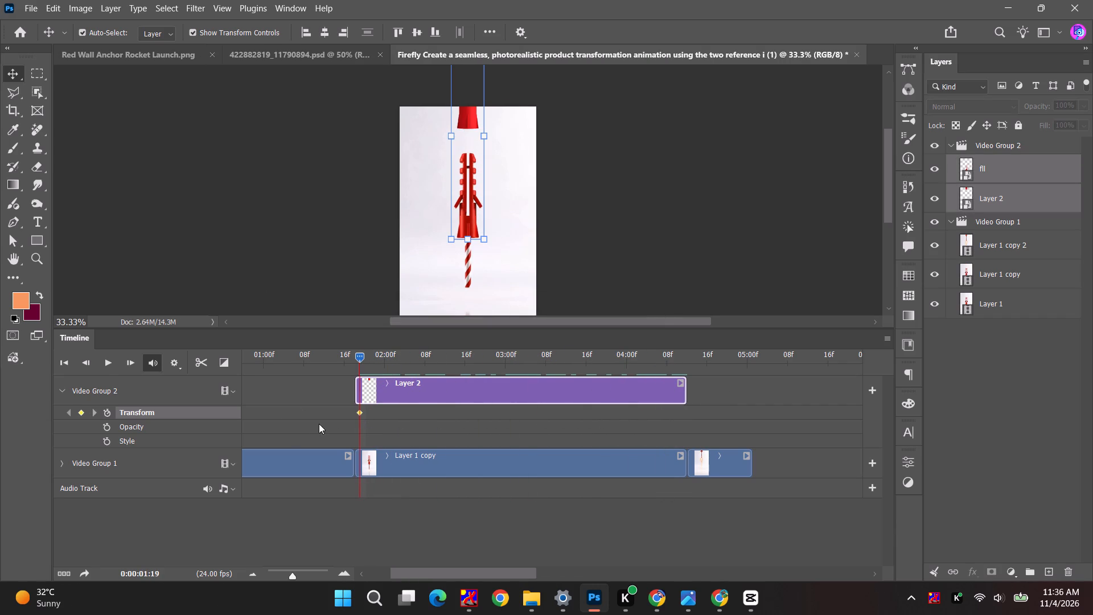
{"action": "left_click_drag", "start_coordinate": [358, 355], "coordinate": [665, 354]}
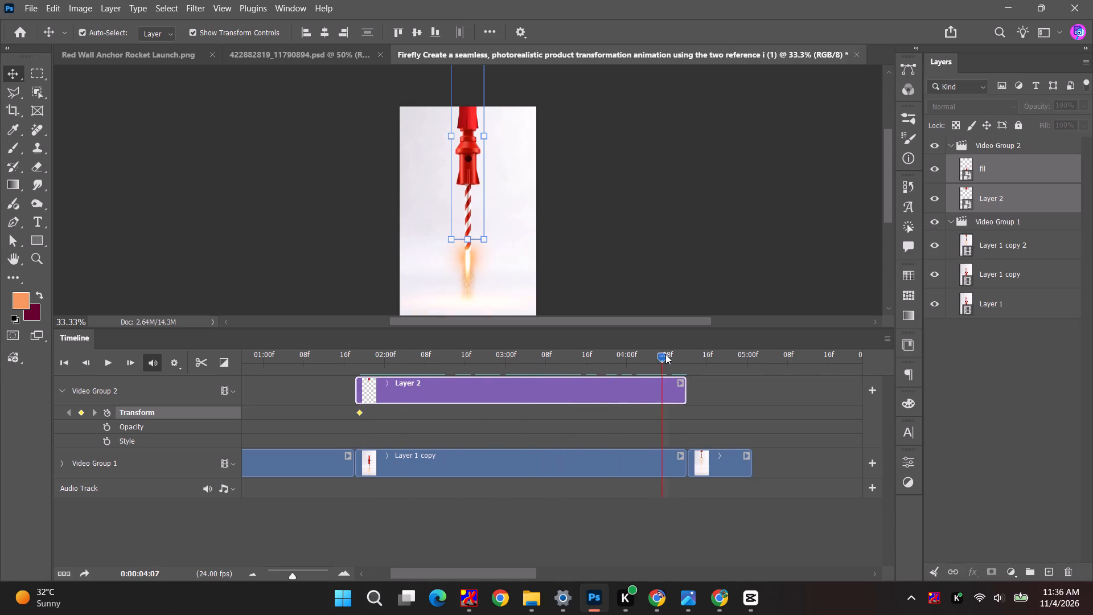
{"action": "left_click_drag", "start_coordinate": [665, 354], "coordinate": [684, 358]}
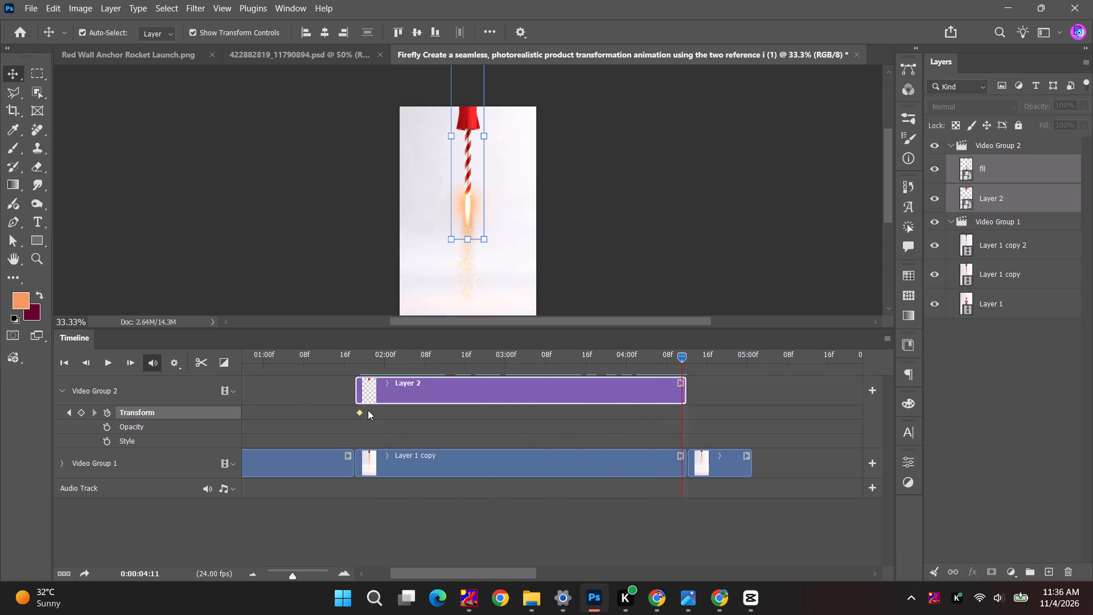
{"action": "left_click_drag", "start_coordinate": [360, 413], "coordinate": [679, 409], "text": "alt"}
{"action": "left_click_drag", "start_coordinate": [683, 414], "coordinate": [372, 416], "text": "alt"}
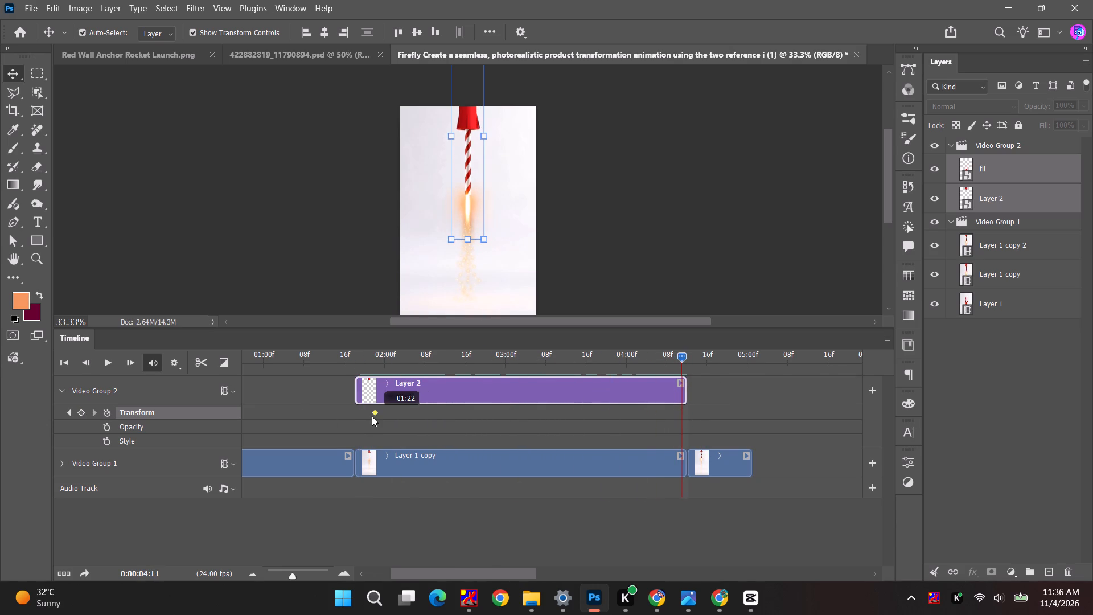
{"action": "left_click_drag", "start_coordinate": [372, 416], "coordinate": [358, 416], "text": "alt"}
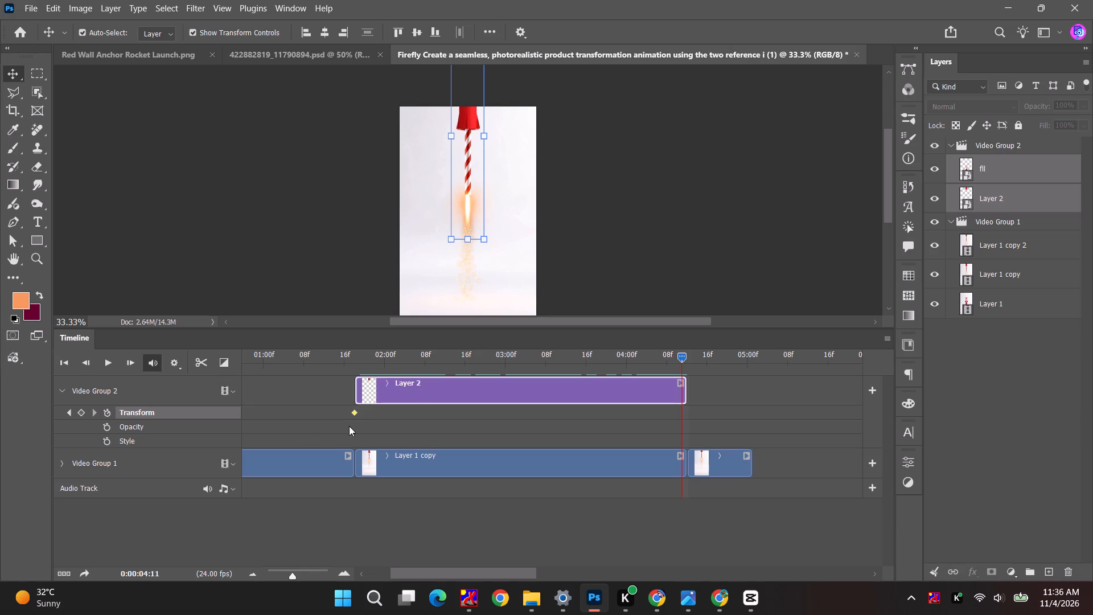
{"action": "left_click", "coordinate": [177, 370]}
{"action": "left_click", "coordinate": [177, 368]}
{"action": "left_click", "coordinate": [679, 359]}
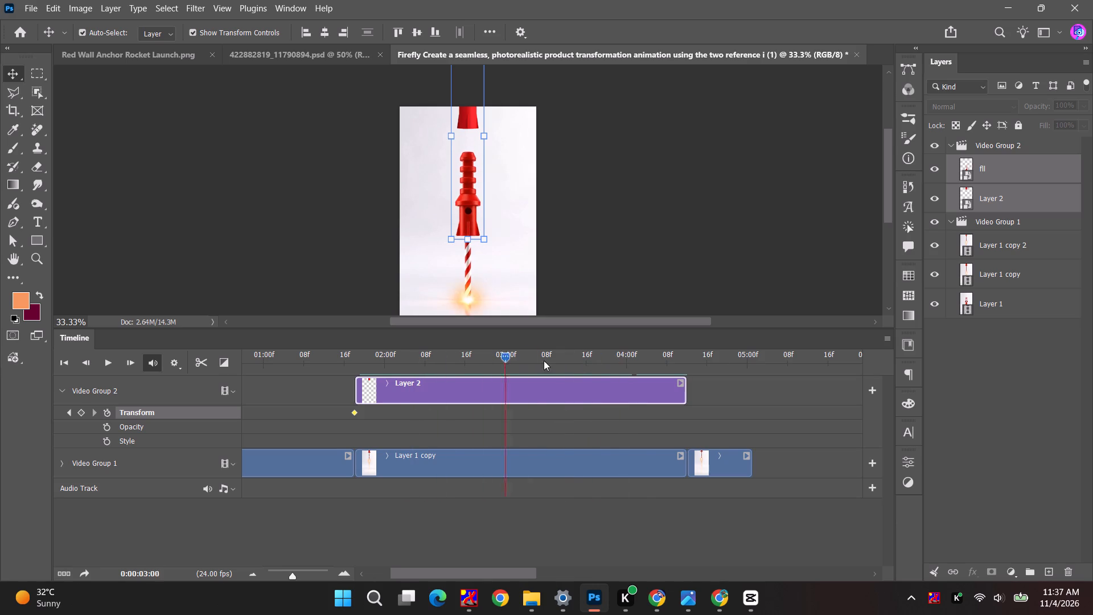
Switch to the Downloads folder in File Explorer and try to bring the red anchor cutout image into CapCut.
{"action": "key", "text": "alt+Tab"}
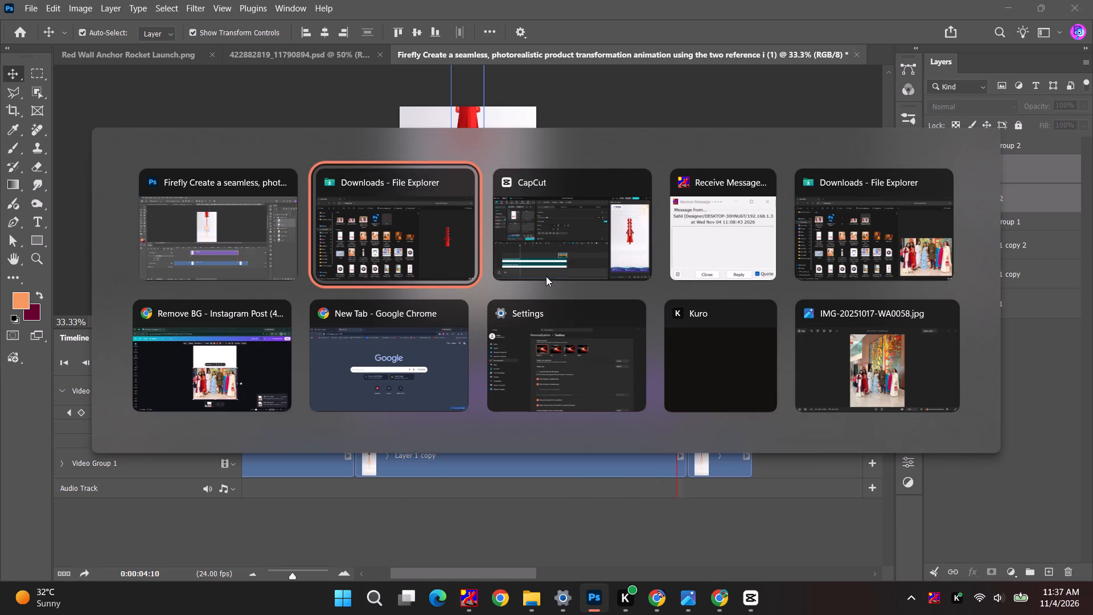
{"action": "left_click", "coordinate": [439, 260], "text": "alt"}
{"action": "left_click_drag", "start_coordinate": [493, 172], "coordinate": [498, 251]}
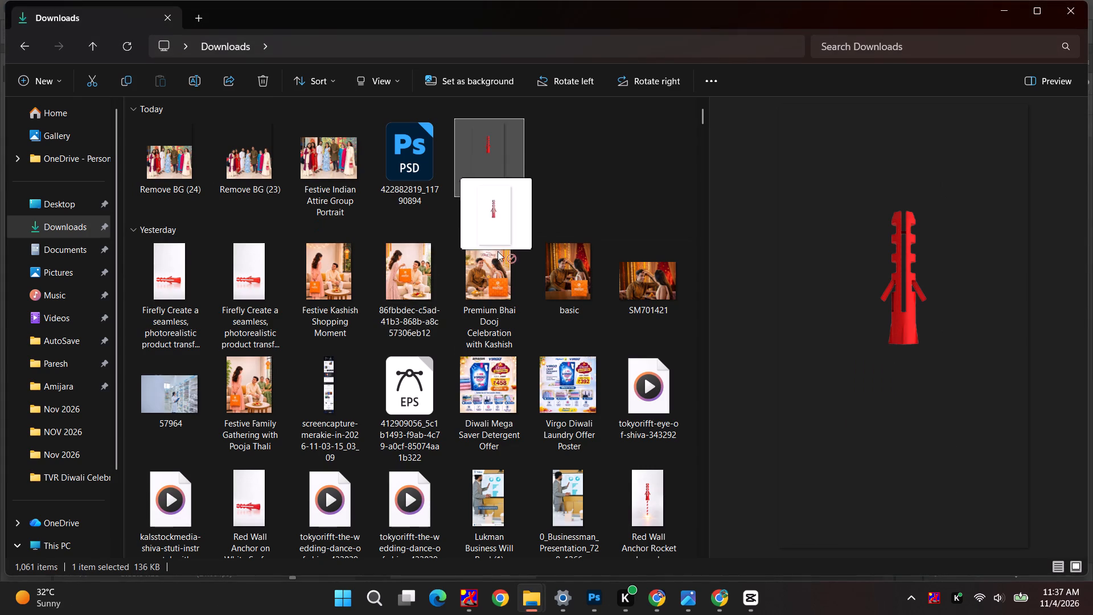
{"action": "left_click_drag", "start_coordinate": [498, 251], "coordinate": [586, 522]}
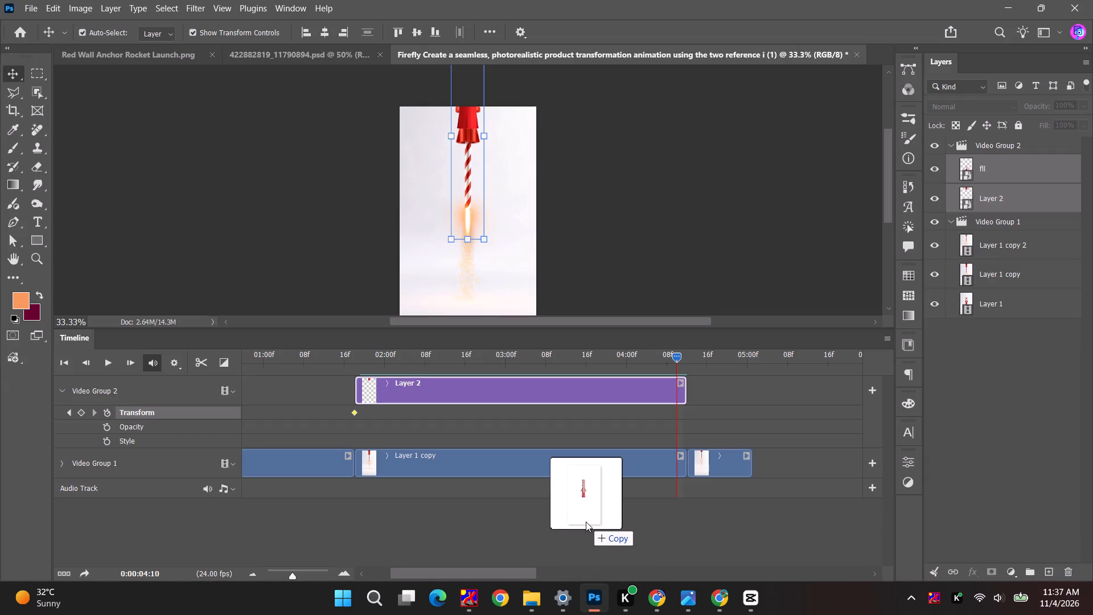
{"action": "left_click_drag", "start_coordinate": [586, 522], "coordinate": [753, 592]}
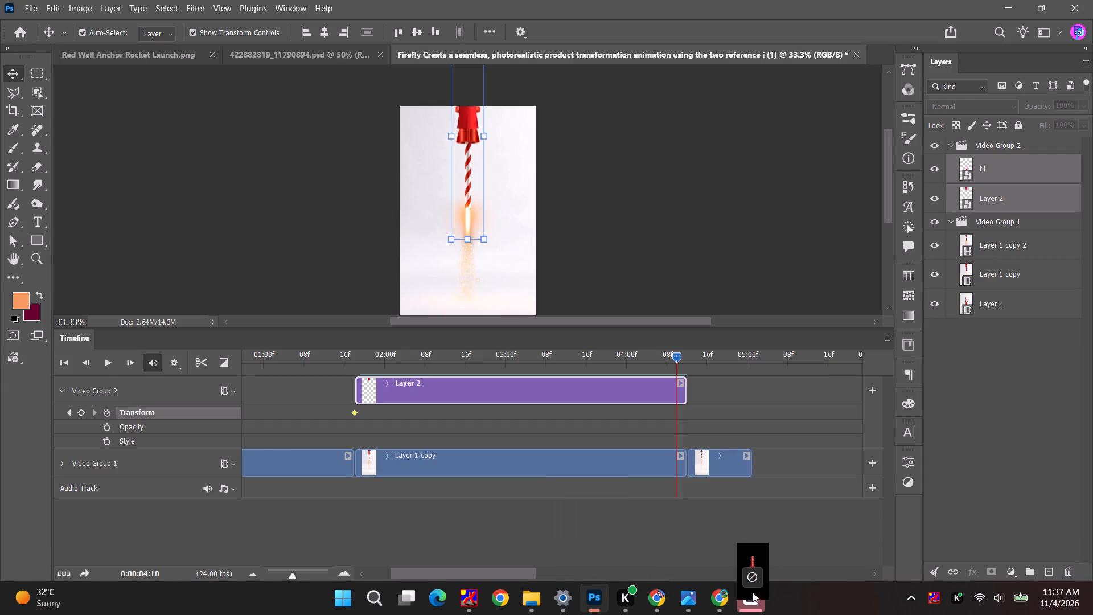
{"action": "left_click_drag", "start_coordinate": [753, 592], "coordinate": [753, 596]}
Switch to CapCut and scrub the Flucon Diwali-copy timeline to examine the anchor and rocket launch shots.
{"action": "left_click", "coordinate": [753, 598]}
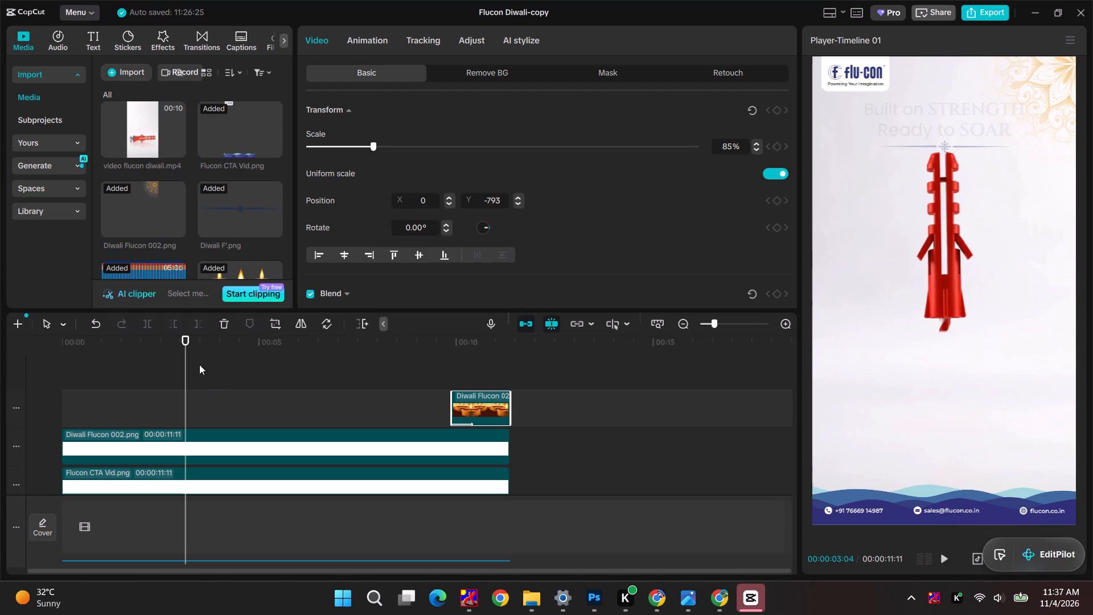
{"action": "scroll", "coordinate": [731, 370], "scroll_direction": "down", "scroll_amount": 4, "text": "ctrl"}
{"action": "scroll", "coordinate": [558, 379], "scroll_direction": "down", "scroll_amount": 7, "text": "ctrl"}
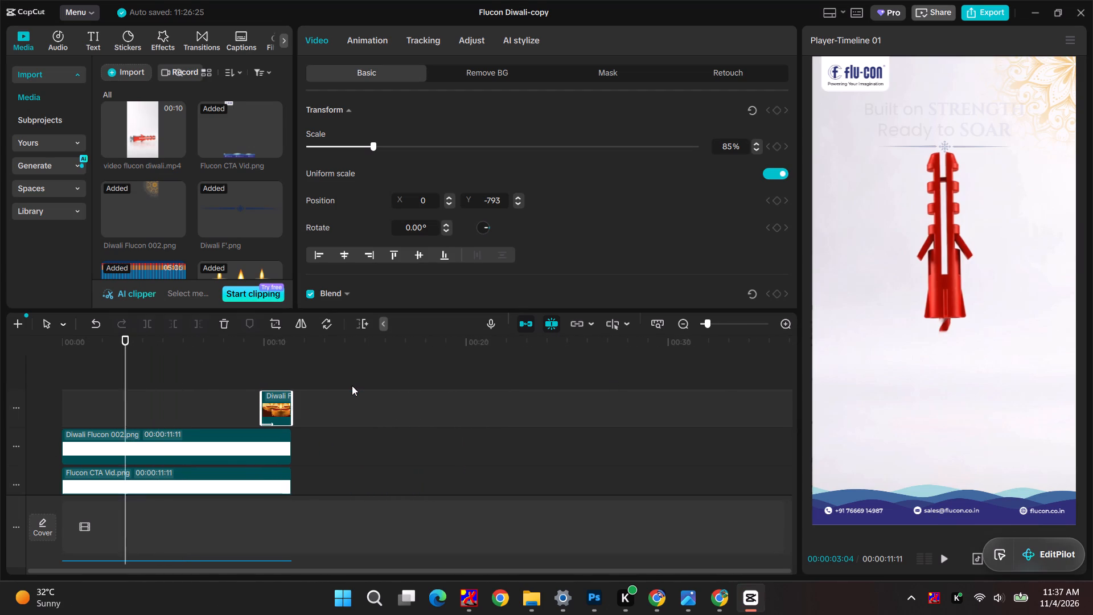
{"action": "scroll", "coordinate": [342, 386], "scroll_direction": "down", "scroll_amount": 4, "text": "ctrl"}
{"action": "left_click_drag", "start_coordinate": [117, 339], "coordinate": [113, 339]}
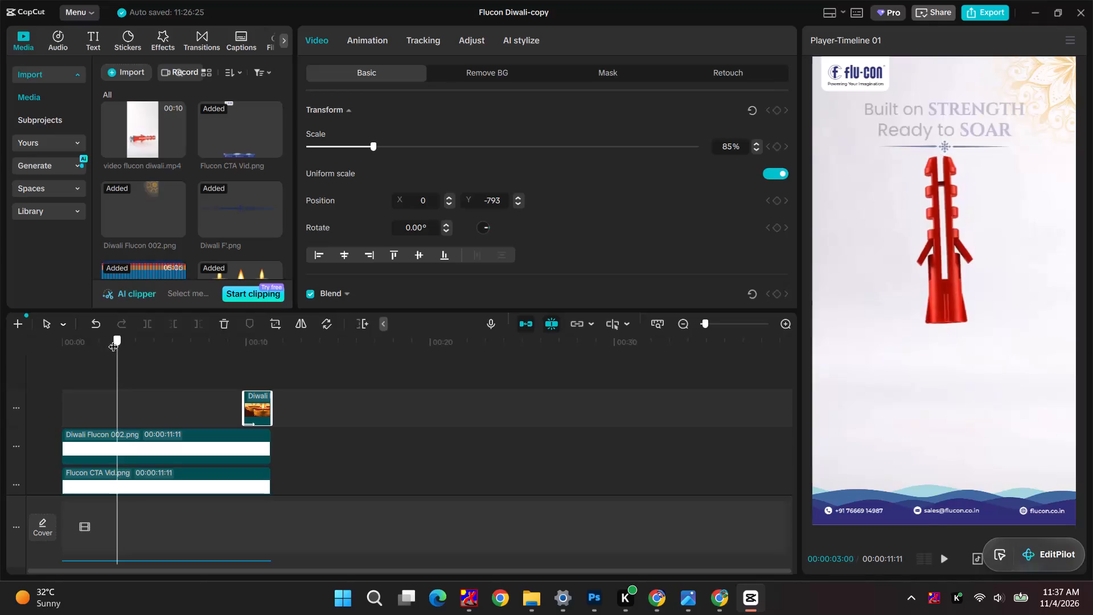
{"action": "left_click_drag", "start_coordinate": [113, 339], "coordinate": [120, 354]}
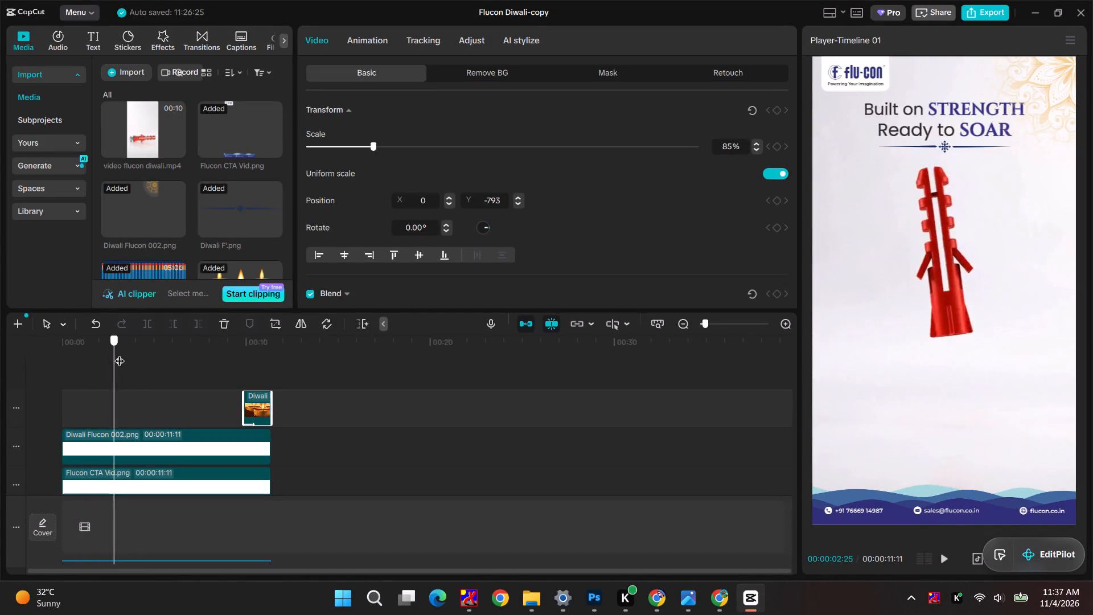
{"action": "left_click_drag", "start_coordinate": [120, 354], "coordinate": [190, 352]}
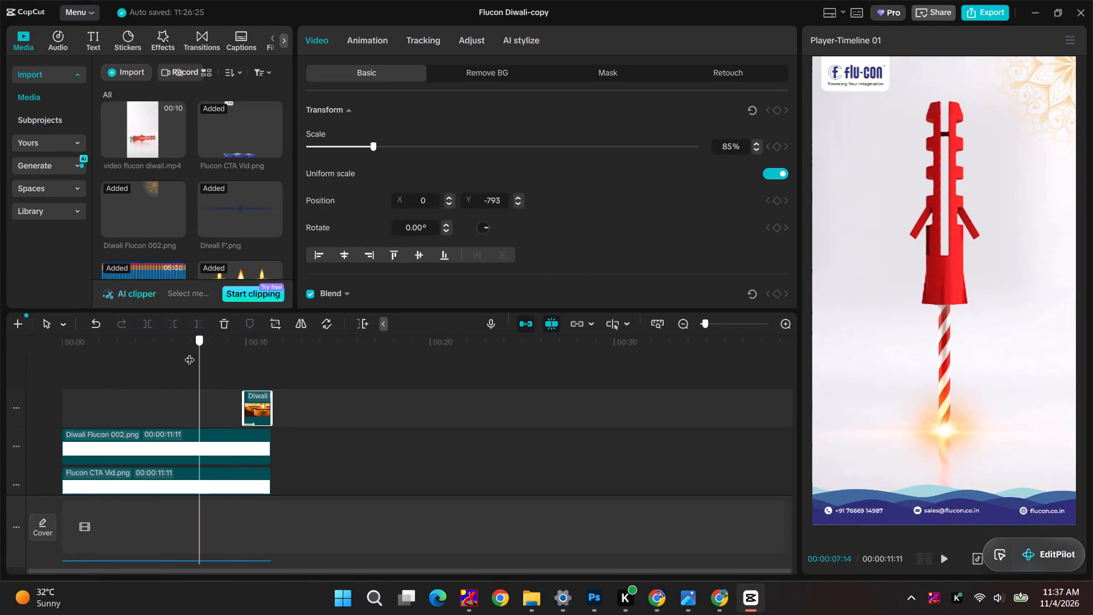
{"action": "left_click_drag", "start_coordinate": [190, 352], "coordinate": [188, 352]}
Delete the six-second Firefly clip from the CapCut project's imported media.
{"action": "key", "text": "alt+Tab"}
{"action": "key", "text": "alt+Tab"}
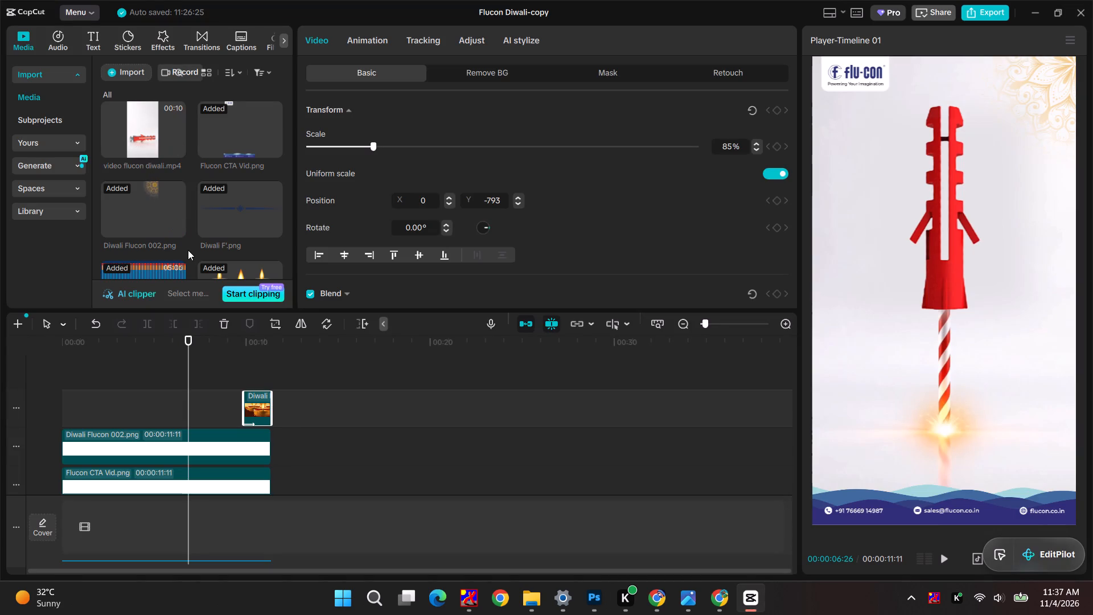
{"action": "scroll", "coordinate": [188, 252], "scroll_direction": "down", "scroll_amount": 4}
{"action": "key", "text": "alt+Tab"}
{"action": "key", "text": "alt+Tab"}
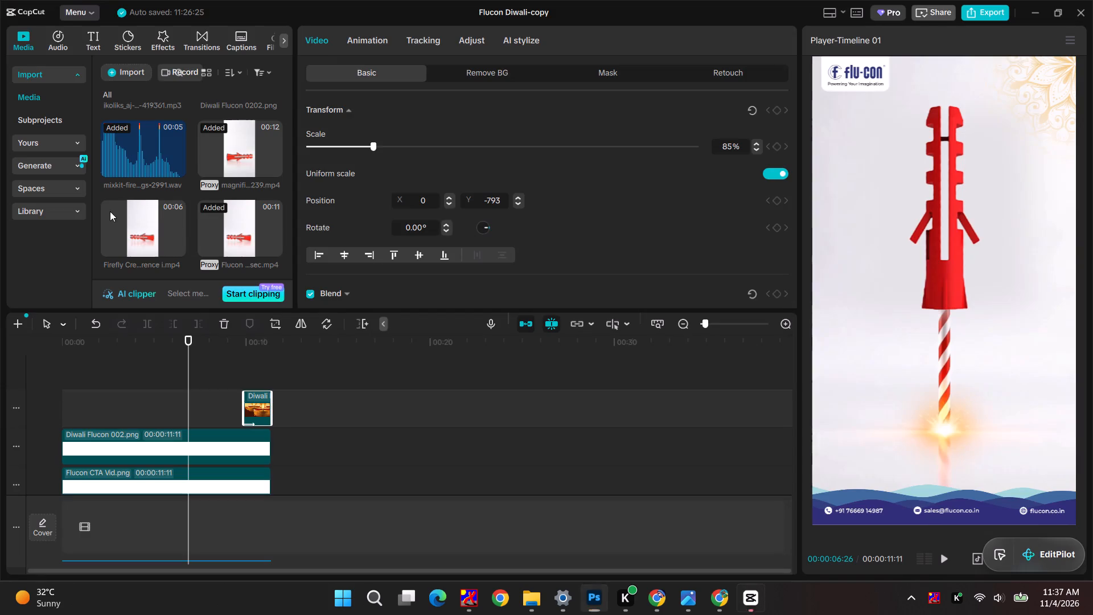
{"action": "left_click", "coordinate": [130, 229]}
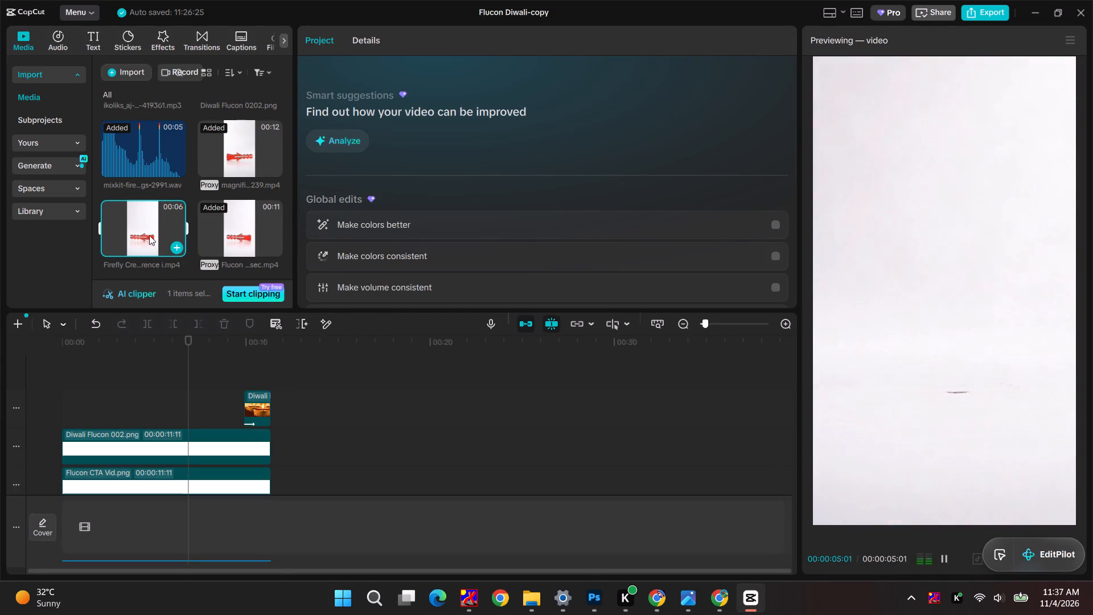
{"action": "right_click", "coordinate": [148, 233]}
{"action": "left_click", "coordinate": [176, 264]}
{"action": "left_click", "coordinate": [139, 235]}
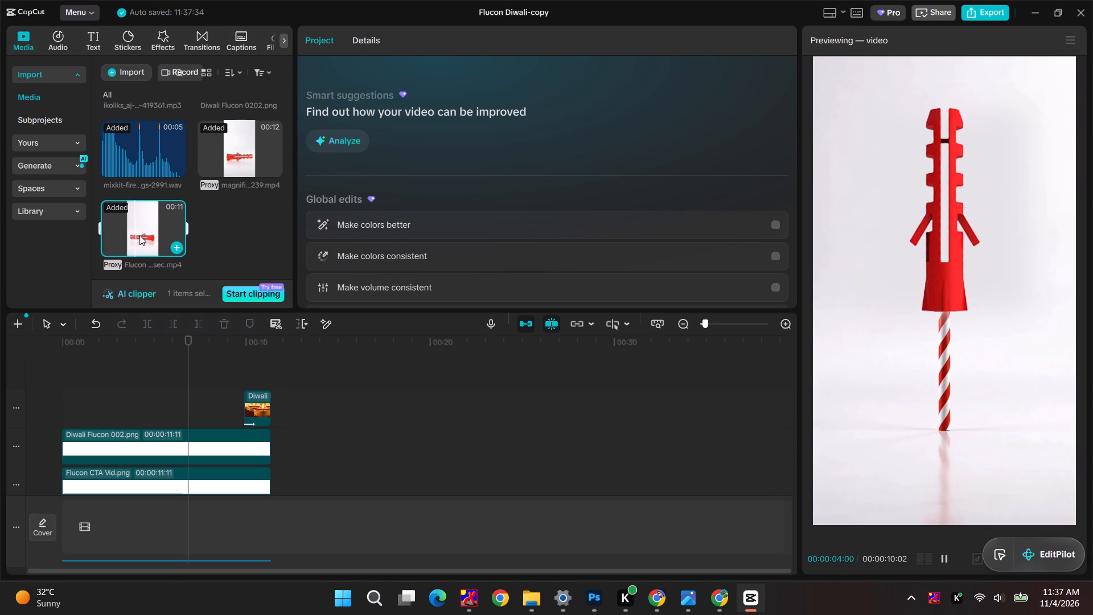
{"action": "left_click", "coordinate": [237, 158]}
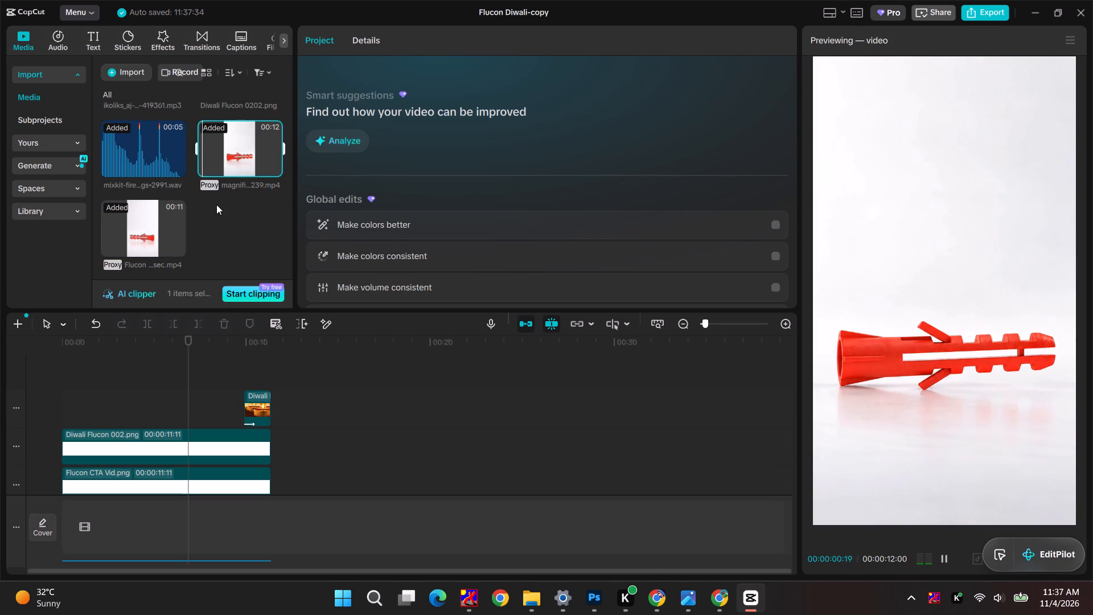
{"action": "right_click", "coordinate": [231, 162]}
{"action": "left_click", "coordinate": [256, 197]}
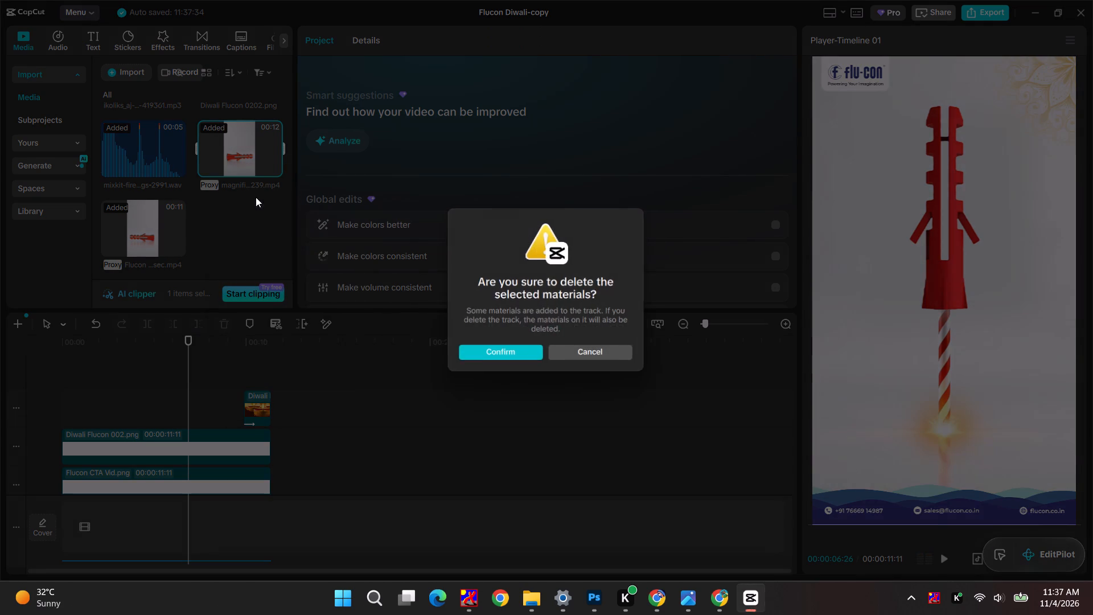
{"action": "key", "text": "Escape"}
Delete the unused ten-second video flucon diwali.mp4 from the project's imported media.
{"action": "scroll", "coordinate": [289, 367], "scroll_direction": "down", "scroll_amount": 10}
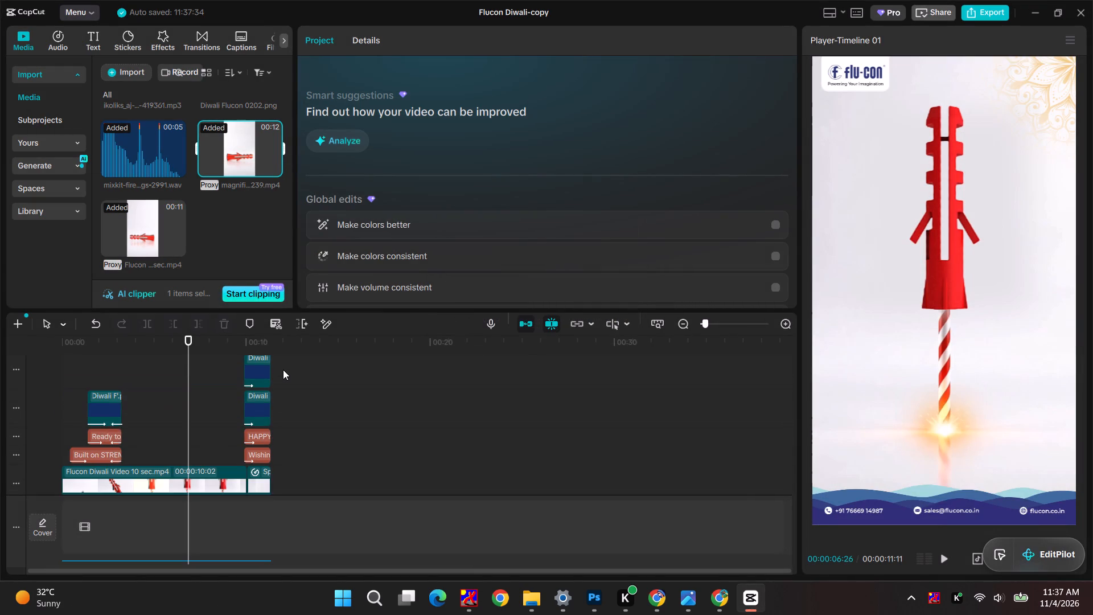
{"action": "left_click", "coordinate": [146, 222]}
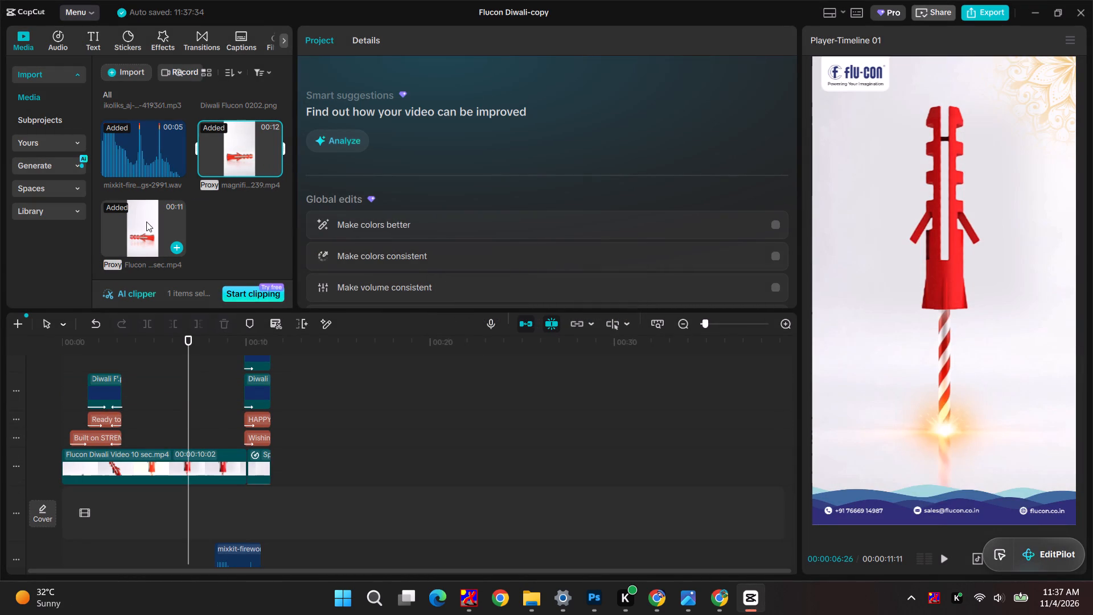
{"action": "left_click", "coordinate": [241, 160]}
{"action": "left_click", "coordinate": [260, 469]}
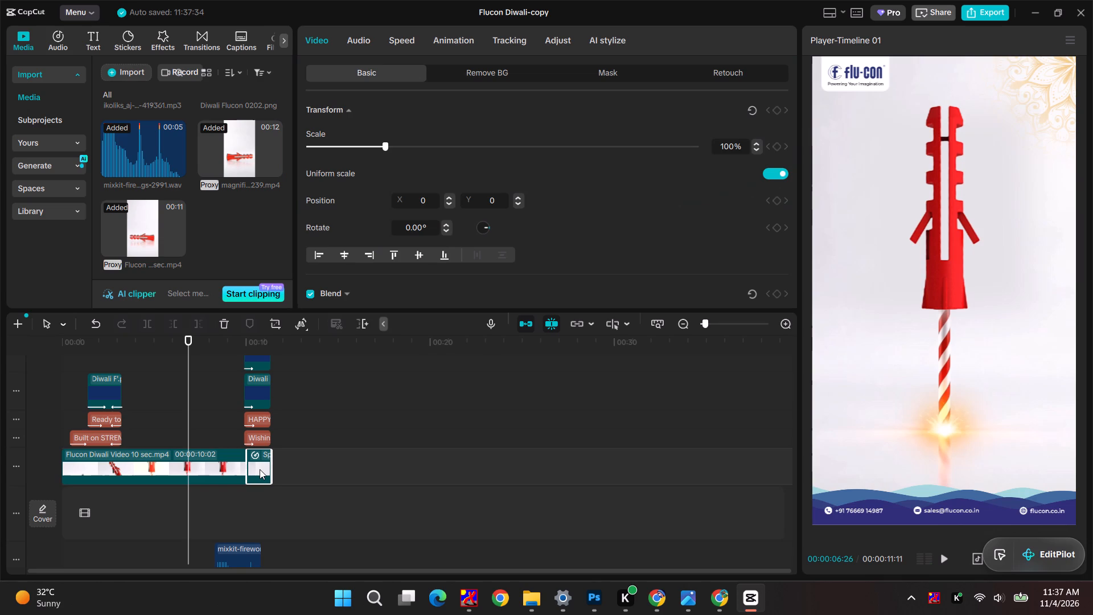
{"action": "scroll", "coordinate": [251, 244], "scroll_direction": "up", "scroll_amount": 4}
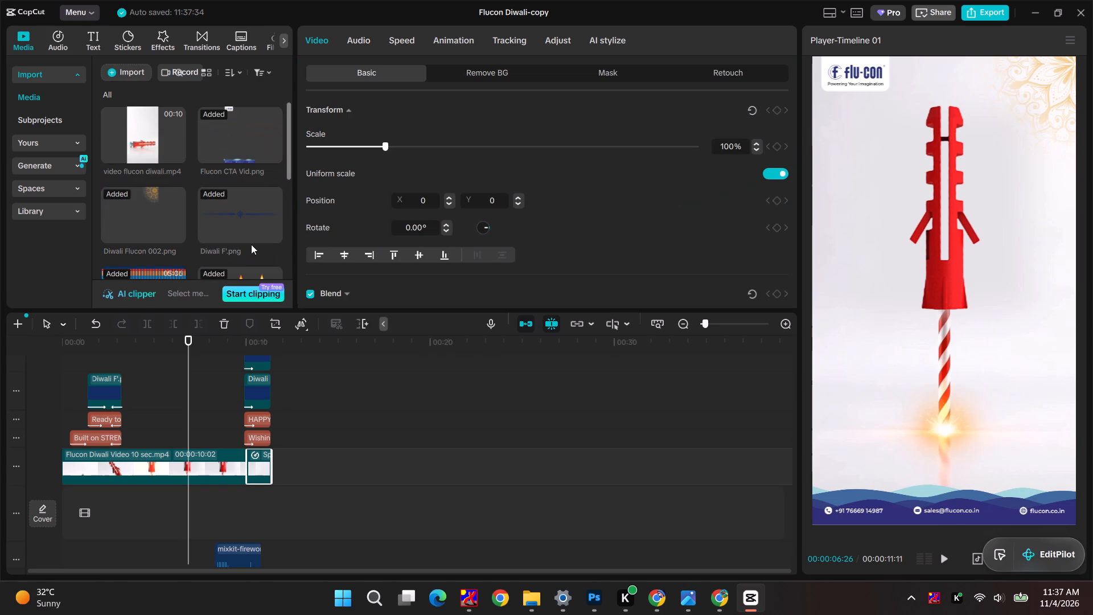
{"action": "scroll", "coordinate": [251, 244], "scroll_direction": "up", "scroll_amount": 1}
{"action": "left_click", "coordinate": [163, 150]}
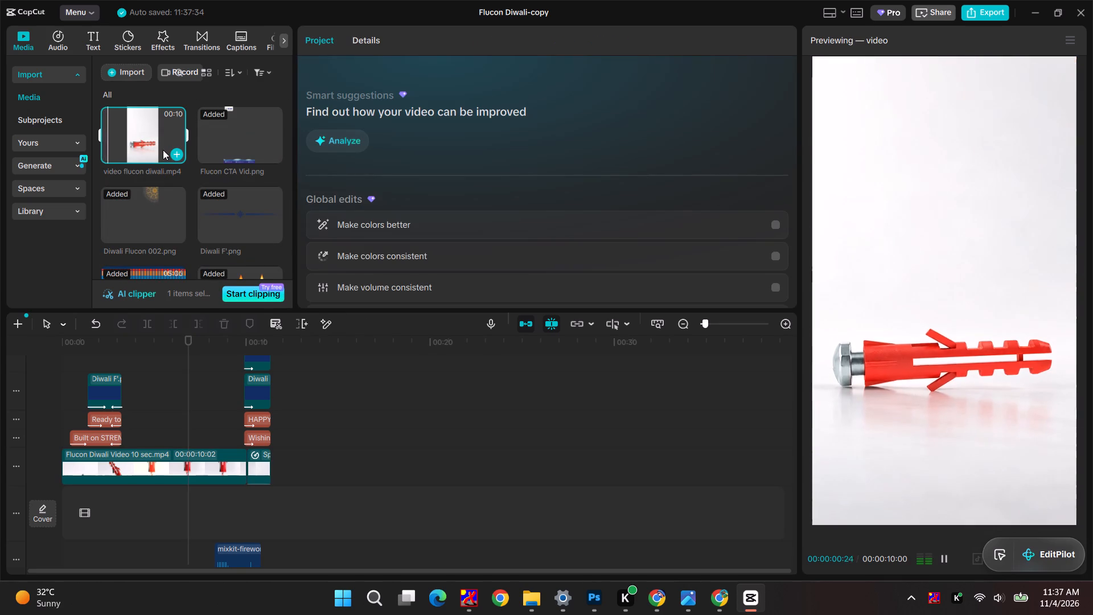
{"action": "right_click", "coordinate": [161, 150]}
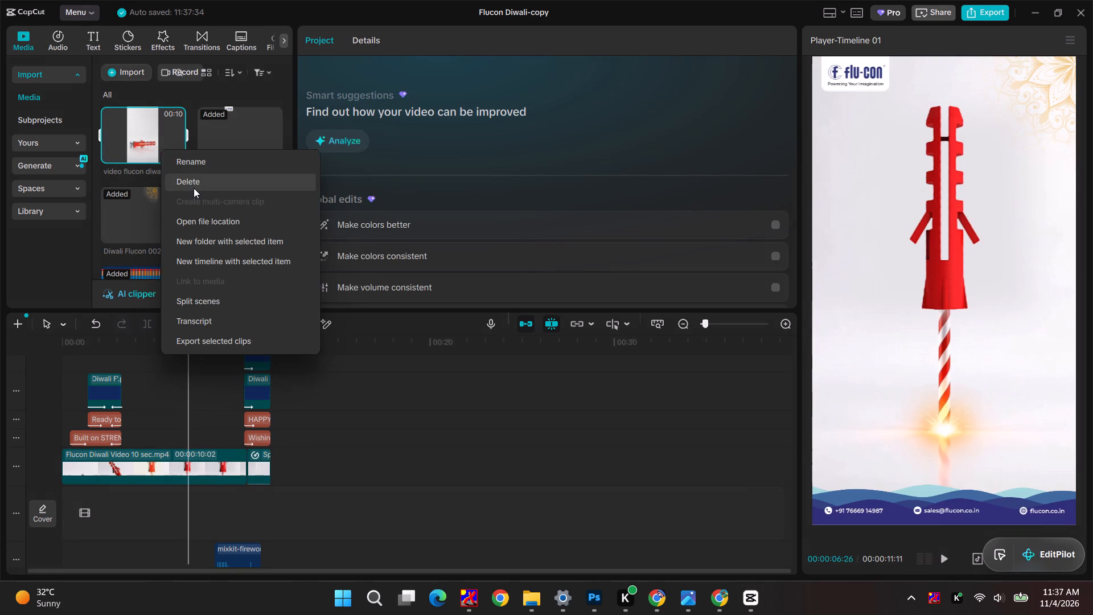
{"action": "left_click", "coordinate": [194, 188]}
Switch to Downloads in File Explorer and import the first Firefly product-transformation video into the CapCut project's media.
{"action": "key", "text": "alt+Tab"}
{"action": "left_click", "coordinate": [577, 242], "text": "alt"}
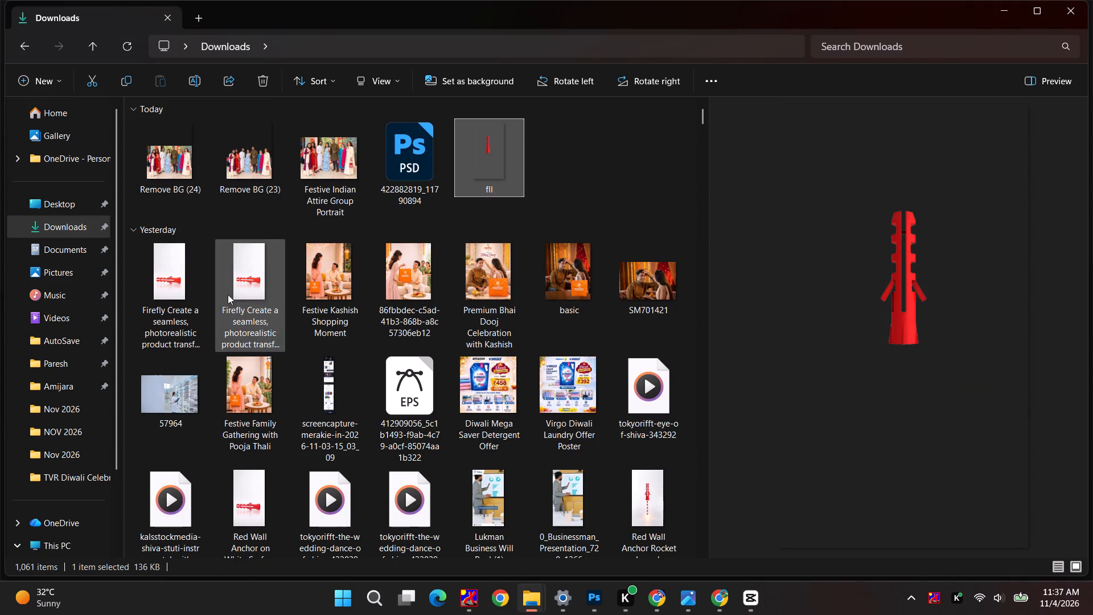
{"action": "left_click", "coordinate": [228, 293]}
{"action": "left_click", "coordinate": [180, 291]}
{"action": "left_click_drag", "start_coordinate": [179, 290], "coordinate": [179, 322]}
{"action": "key", "text": "alt+Tab"}
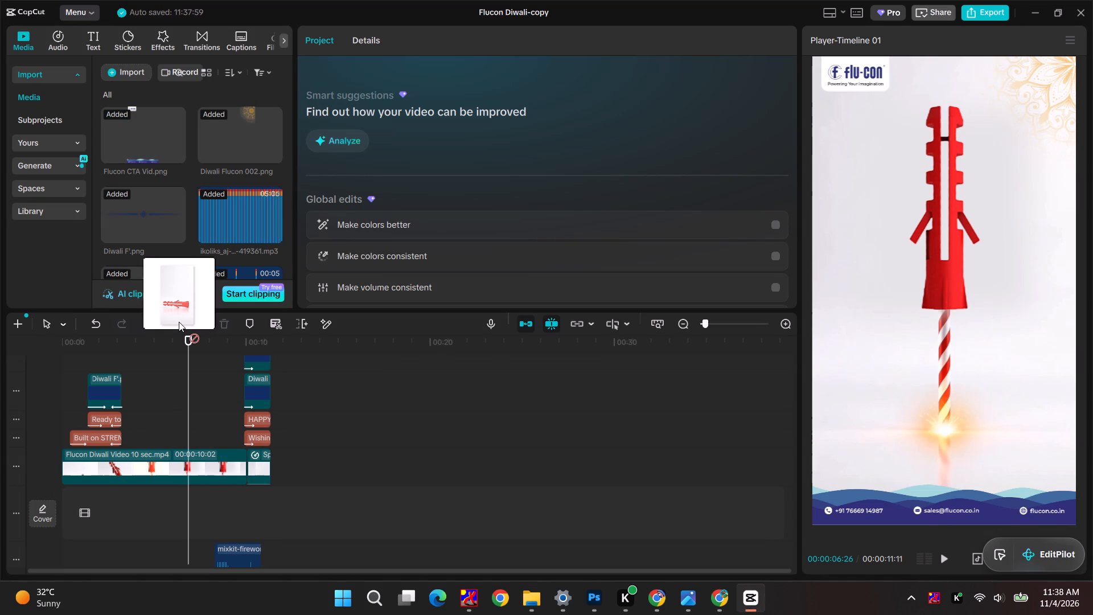
{"action": "left_click_drag", "start_coordinate": [179, 322], "coordinate": [175, 247]}
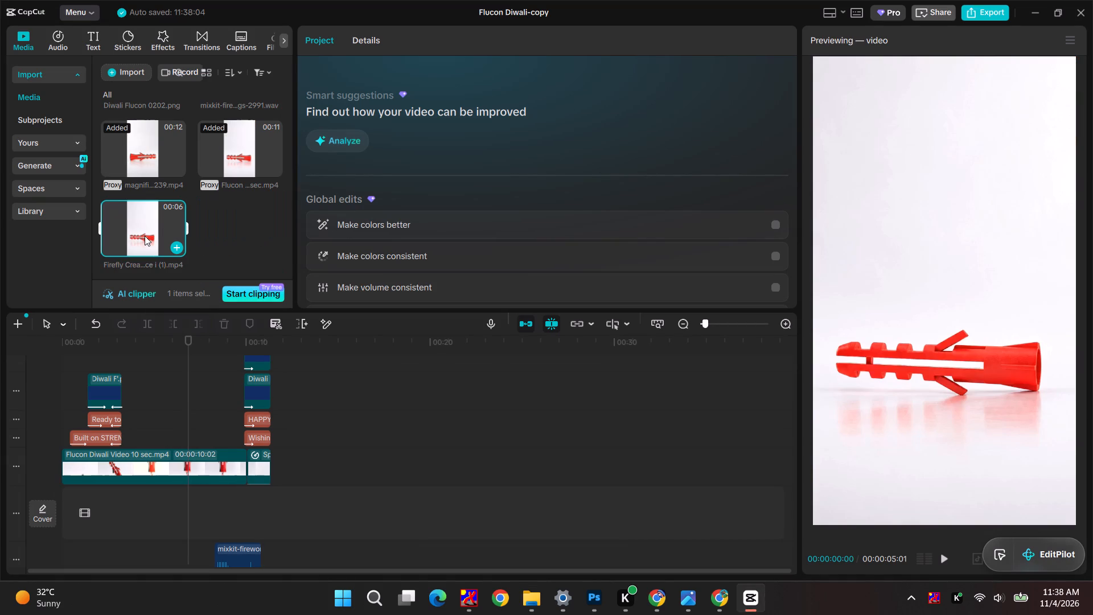
Place the imported Firefly clip on the main video track after the existing clips, starting at about 00:00:14:21.
{"action": "left_click", "coordinate": [145, 236]}
{"action": "left_click_drag", "start_coordinate": [134, 233], "coordinate": [113, 233]}
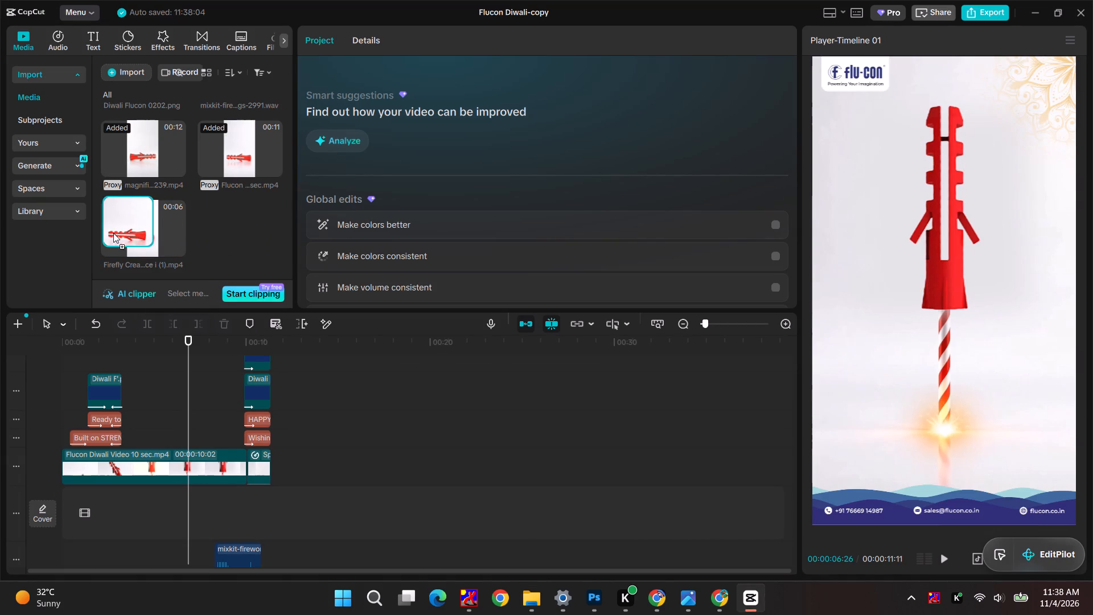
{"action": "left_click_drag", "start_coordinate": [113, 233], "coordinate": [117, 233]}
{"action": "left_click_drag", "start_coordinate": [134, 232], "coordinate": [121, 388]}
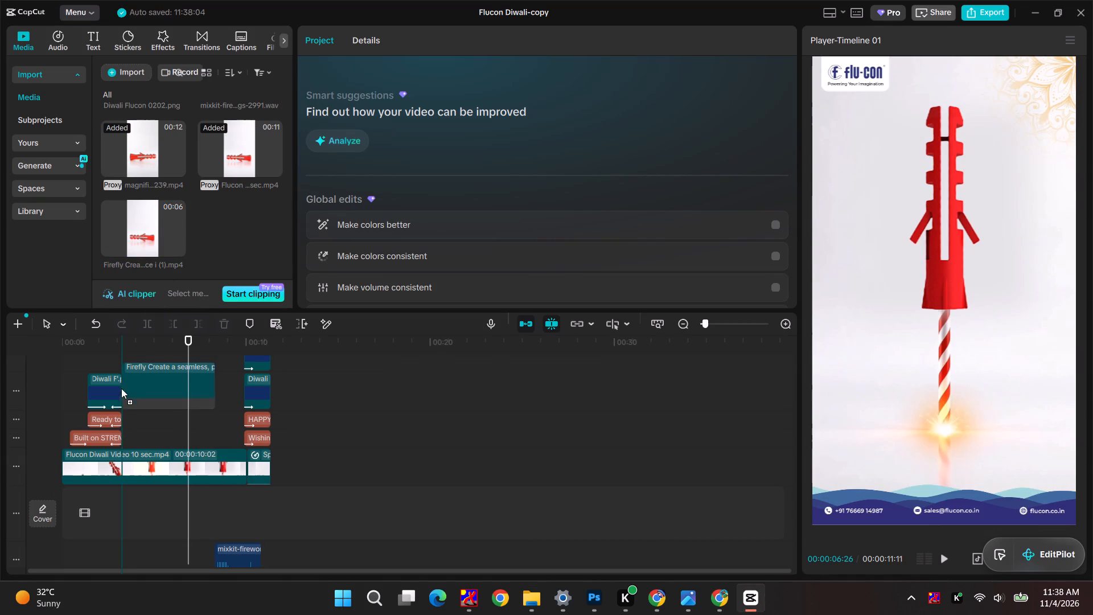
{"action": "left_click_drag", "start_coordinate": [121, 388], "coordinate": [332, 466]}
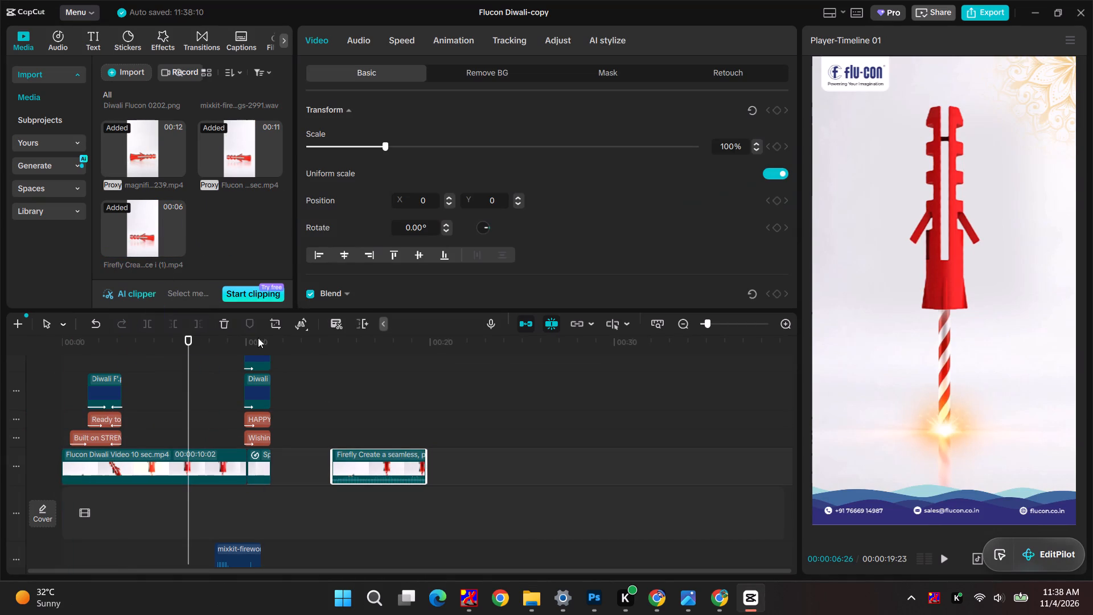
Scrub through the Firefly clip's anchor-to-rocket transformation and duplicate the clip onto a track directly above the original.
{"action": "left_click_drag", "start_coordinate": [192, 338], "coordinate": [331, 340]}
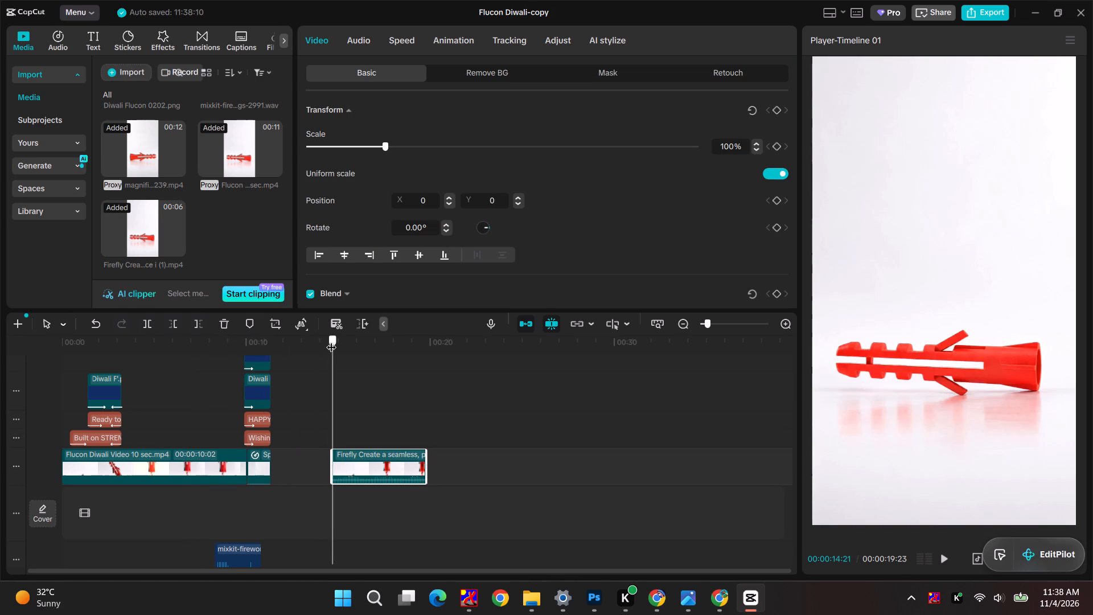
{"action": "left_click_drag", "start_coordinate": [331, 340], "coordinate": [387, 340]}
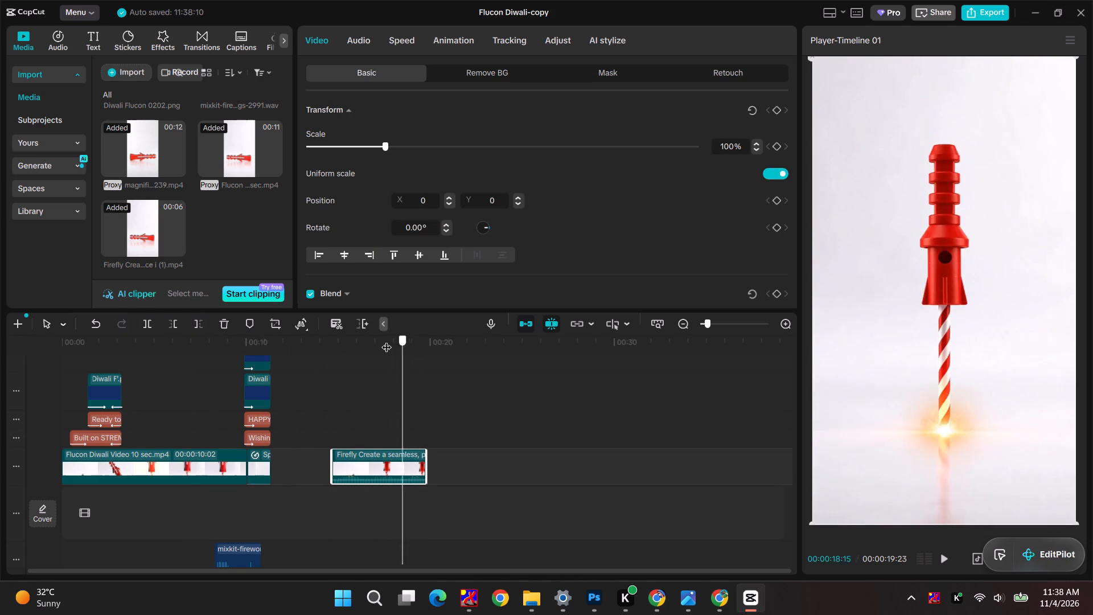
{"action": "left_click_drag", "start_coordinate": [387, 340], "coordinate": [376, 340]}
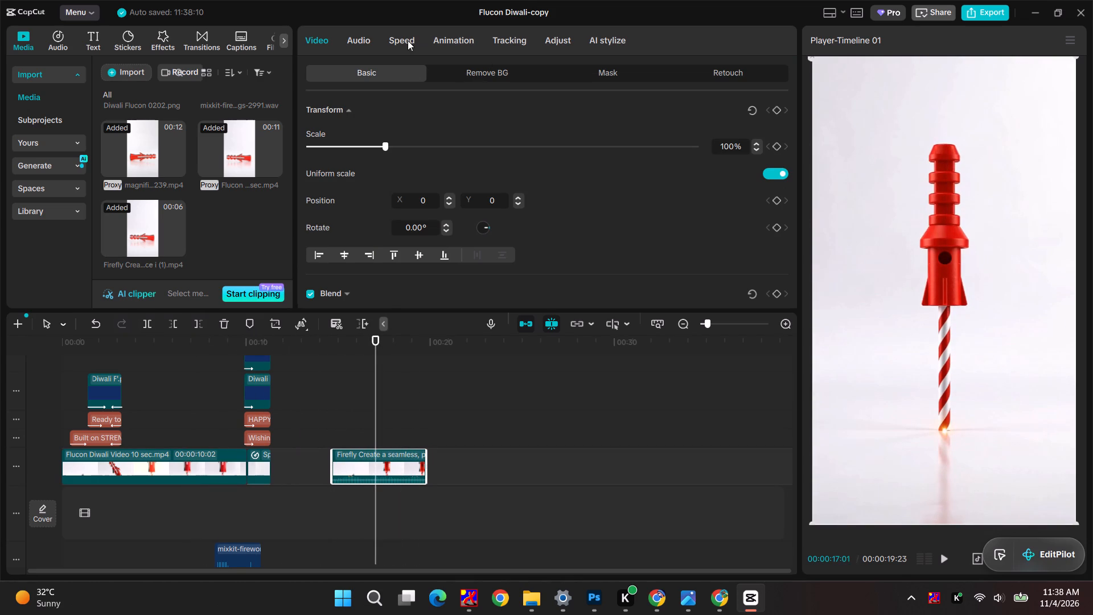
{"action": "left_click", "coordinate": [626, 76]}
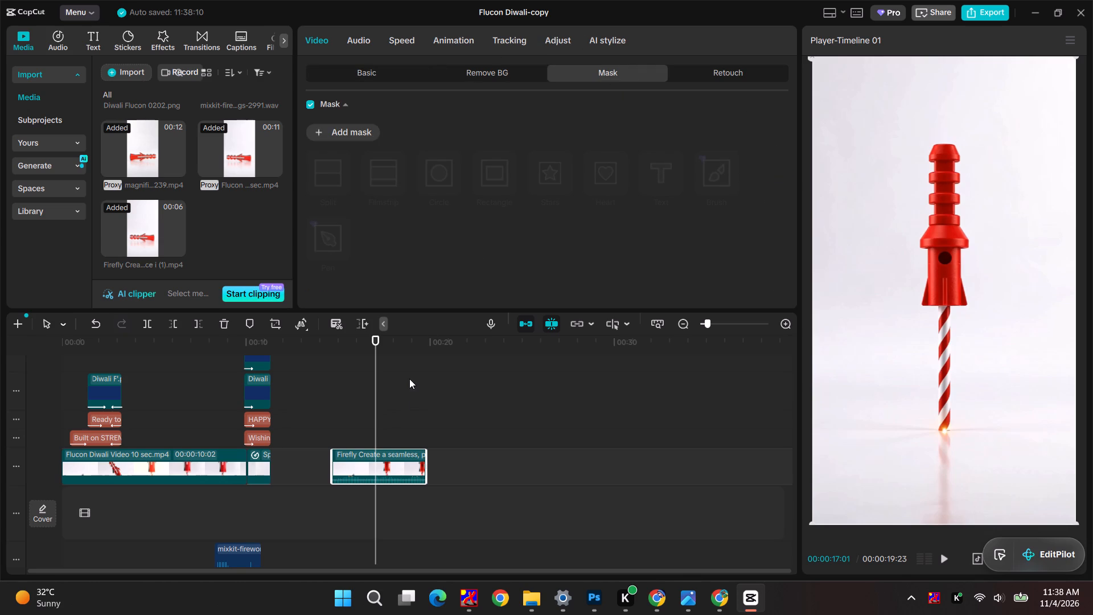
{"action": "left_click_drag", "start_coordinate": [363, 464], "coordinate": [363, 436], "text": "alt"}
{"action": "left_click_drag", "start_coordinate": [361, 452], "coordinate": [361, 473]}
{"action": "left_click_drag", "start_coordinate": [363, 447], "coordinate": [363, 478]}
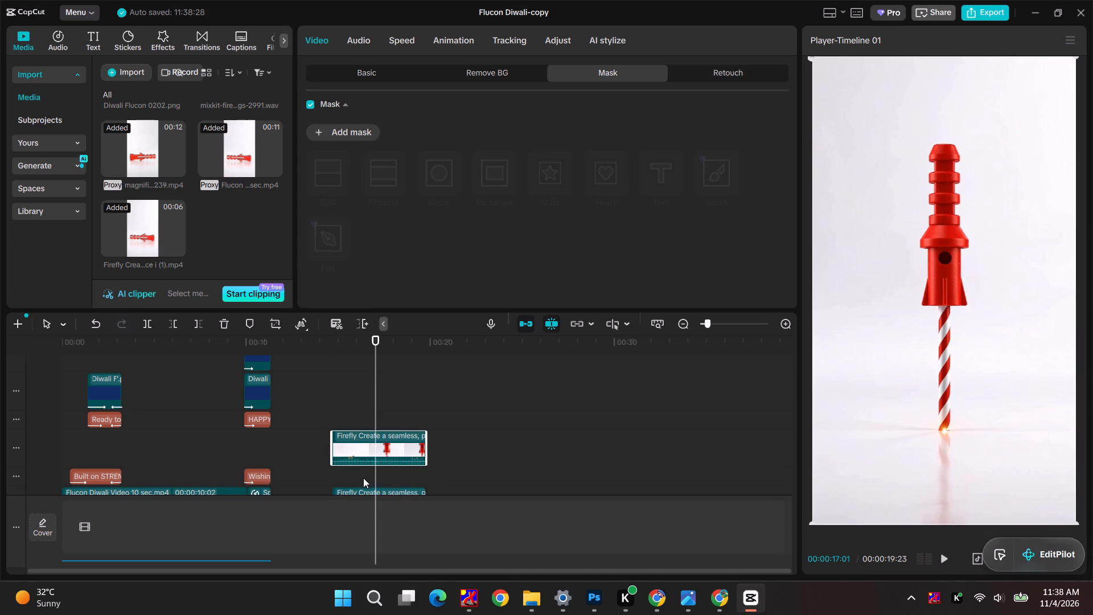
{"action": "scroll", "coordinate": [351, 470], "scroll_direction": "up", "scroll_amount": 6}
{"action": "scroll", "coordinate": [351, 466], "scroll_direction": "down", "scroll_amount": 12}
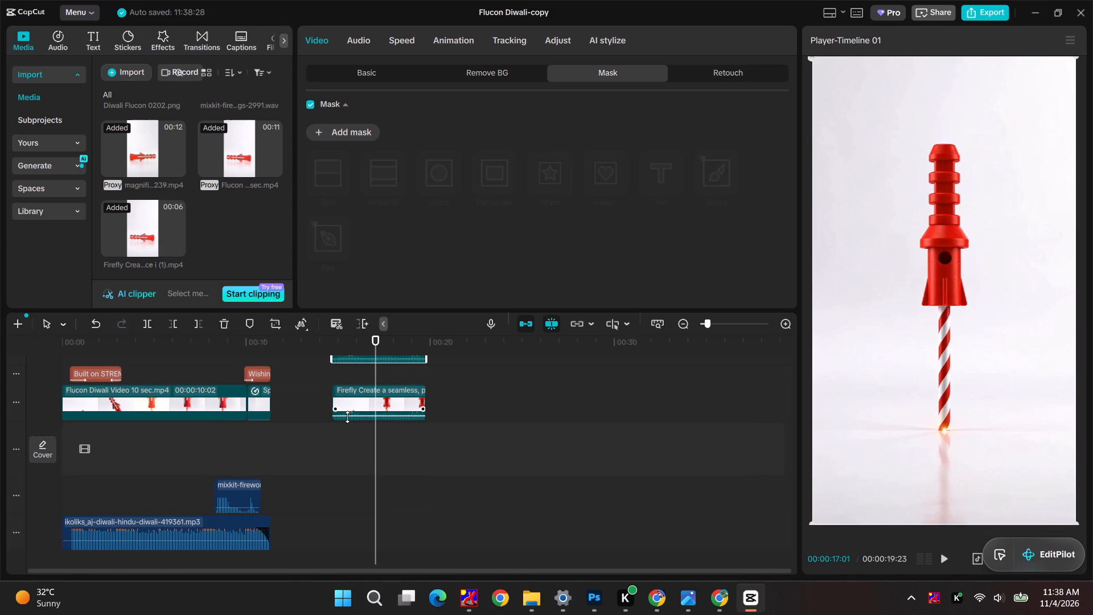
{"action": "scroll", "coordinate": [347, 417], "scroll_direction": "up", "scroll_amount": 3}
At 00:00:17:25, add a Rectangle mask to the upper Firefly copy and reduce its height around the rocket body's base.
{"action": "left_click_drag", "start_coordinate": [377, 337], "coordinate": [348, 337]}
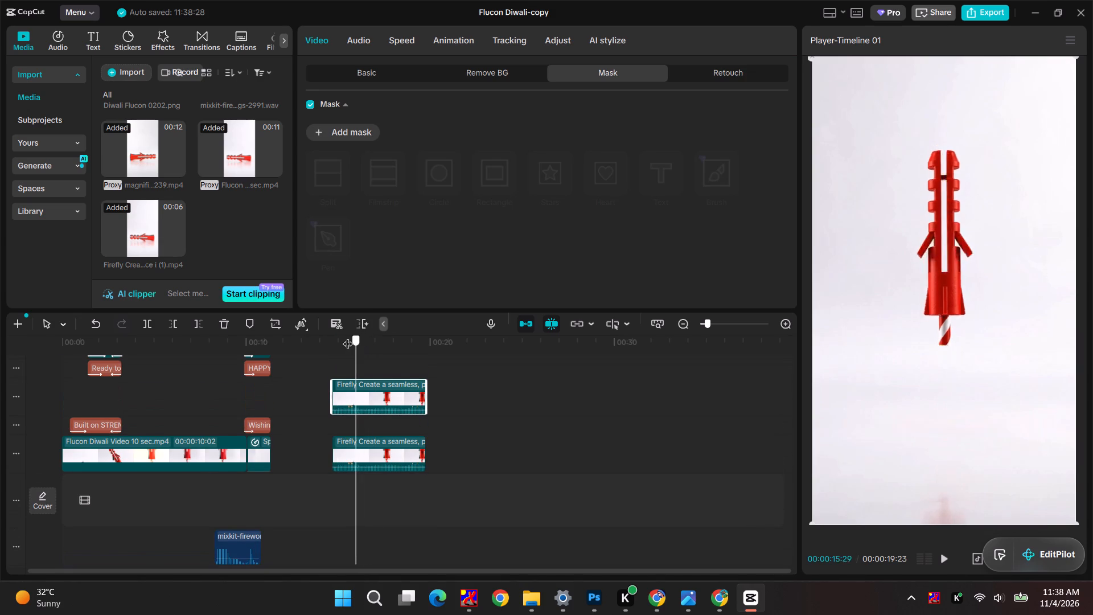
{"action": "left_click_drag", "start_coordinate": [348, 337], "coordinate": [386, 337]}
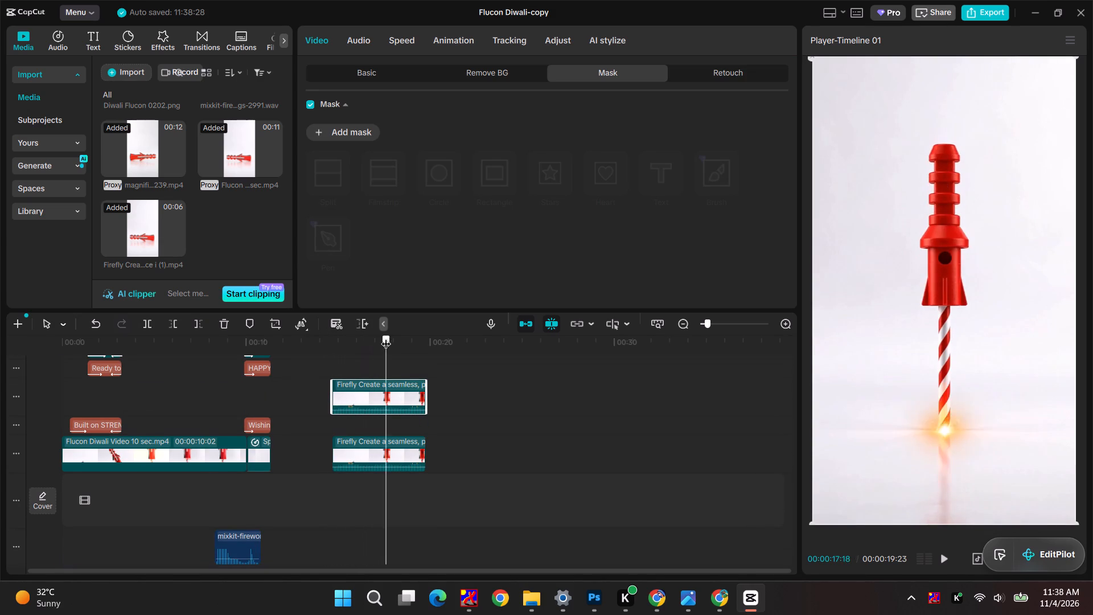
{"action": "left_click_drag", "start_coordinate": [386, 337], "coordinate": [391, 337]}
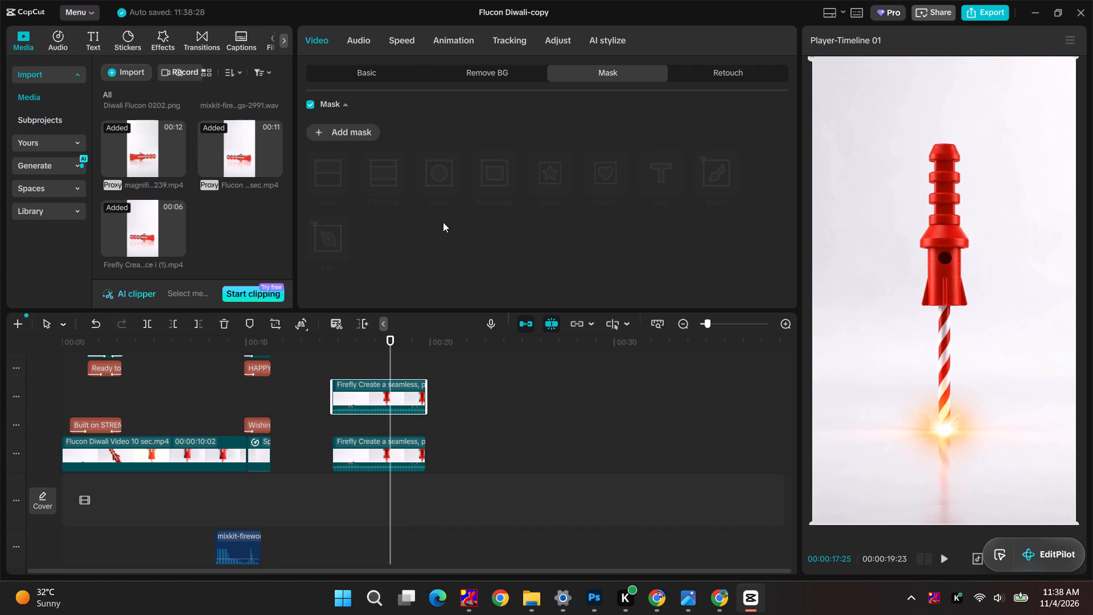
{"action": "left_click", "coordinate": [491, 184]}
{"action": "left_click", "coordinate": [334, 134]}
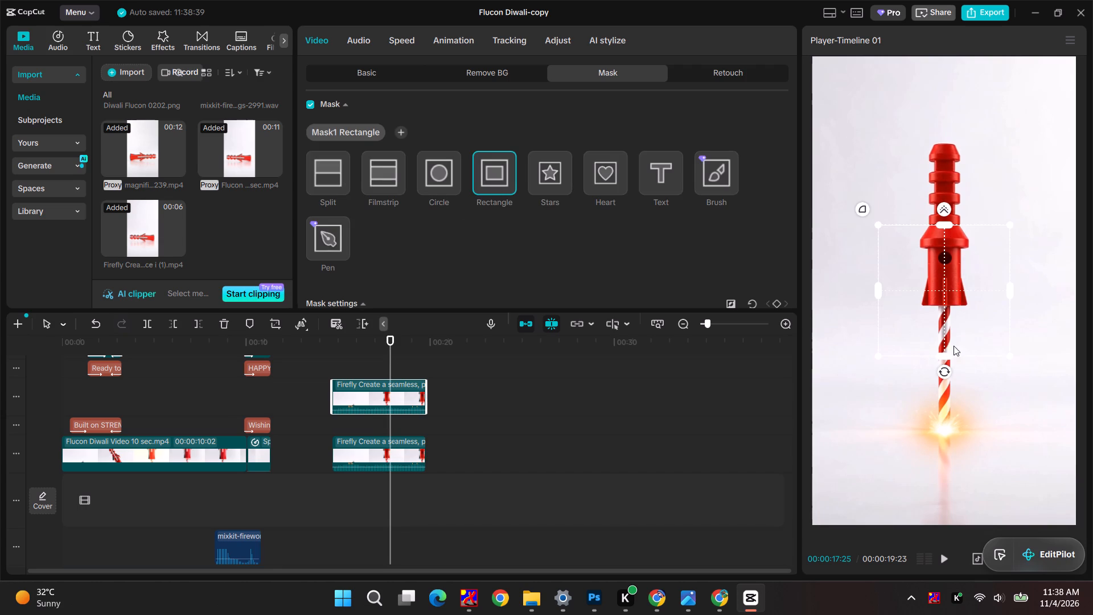
{"action": "left_click_drag", "start_coordinate": [947, 357], "coordinate": [947, 315]}
{"action": "left_click_drag", "start_coordinate": [945, 266], "coordinate": [945, 254]}
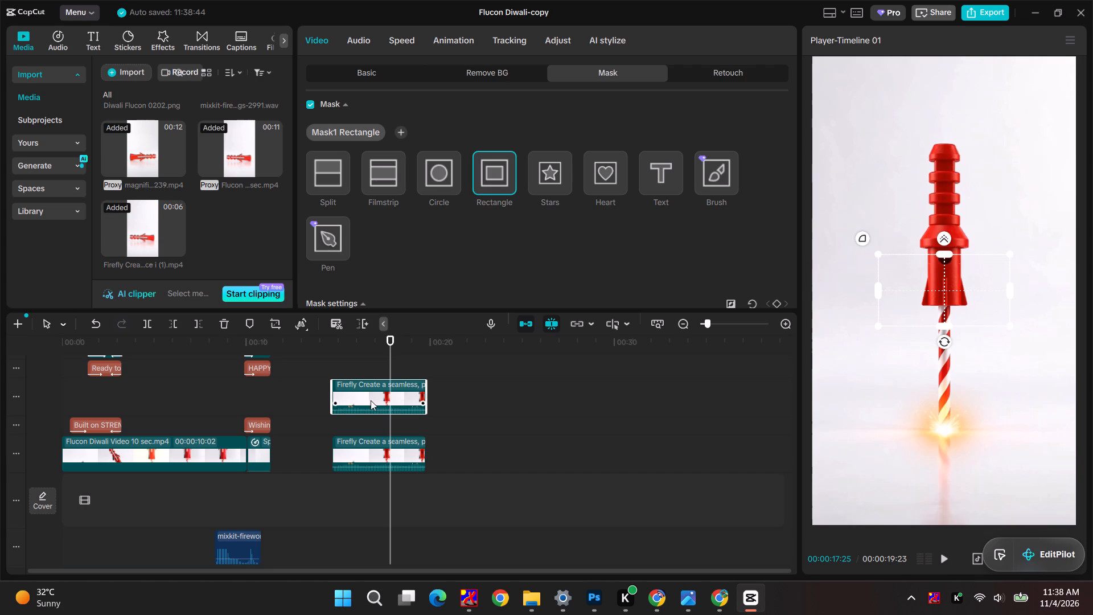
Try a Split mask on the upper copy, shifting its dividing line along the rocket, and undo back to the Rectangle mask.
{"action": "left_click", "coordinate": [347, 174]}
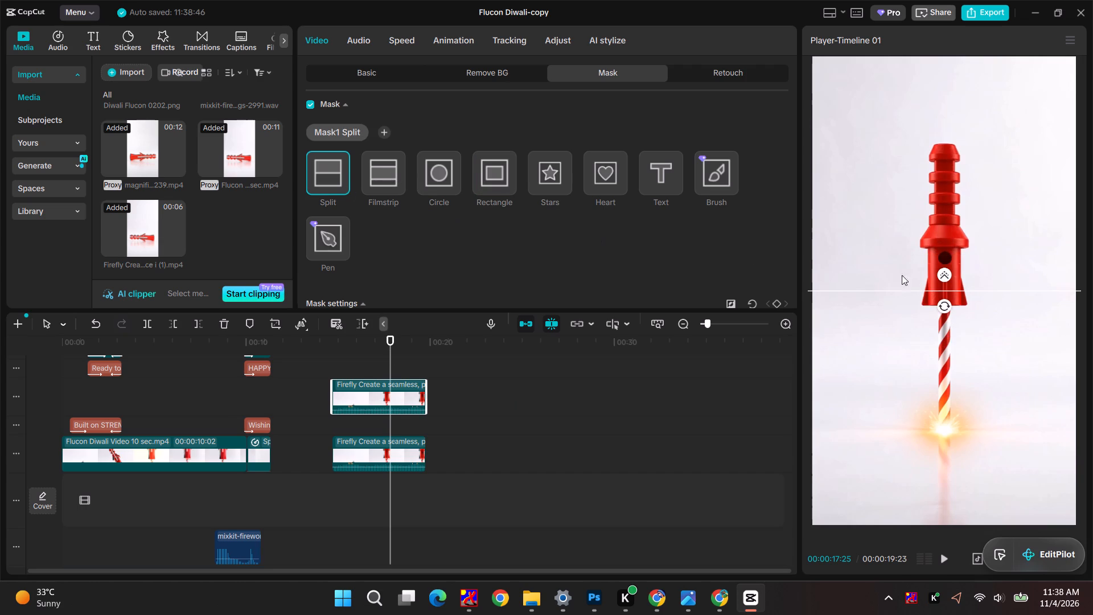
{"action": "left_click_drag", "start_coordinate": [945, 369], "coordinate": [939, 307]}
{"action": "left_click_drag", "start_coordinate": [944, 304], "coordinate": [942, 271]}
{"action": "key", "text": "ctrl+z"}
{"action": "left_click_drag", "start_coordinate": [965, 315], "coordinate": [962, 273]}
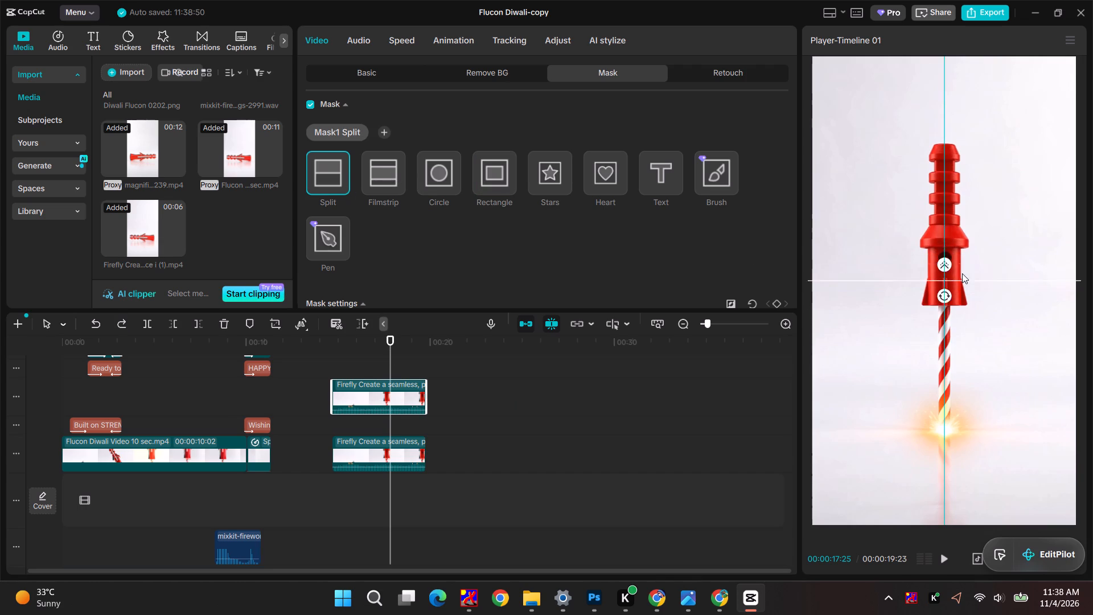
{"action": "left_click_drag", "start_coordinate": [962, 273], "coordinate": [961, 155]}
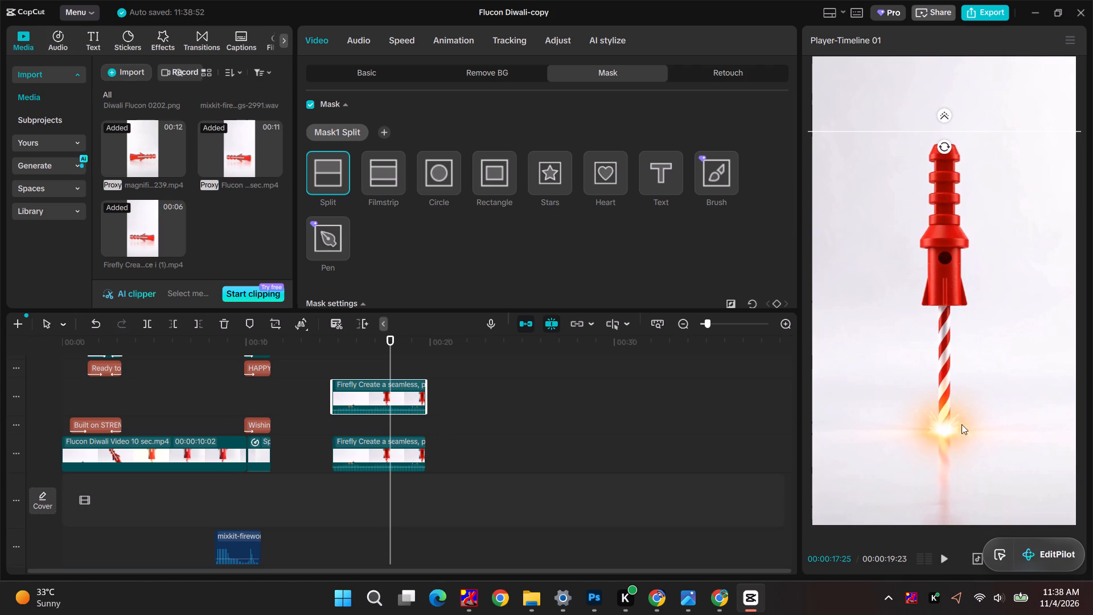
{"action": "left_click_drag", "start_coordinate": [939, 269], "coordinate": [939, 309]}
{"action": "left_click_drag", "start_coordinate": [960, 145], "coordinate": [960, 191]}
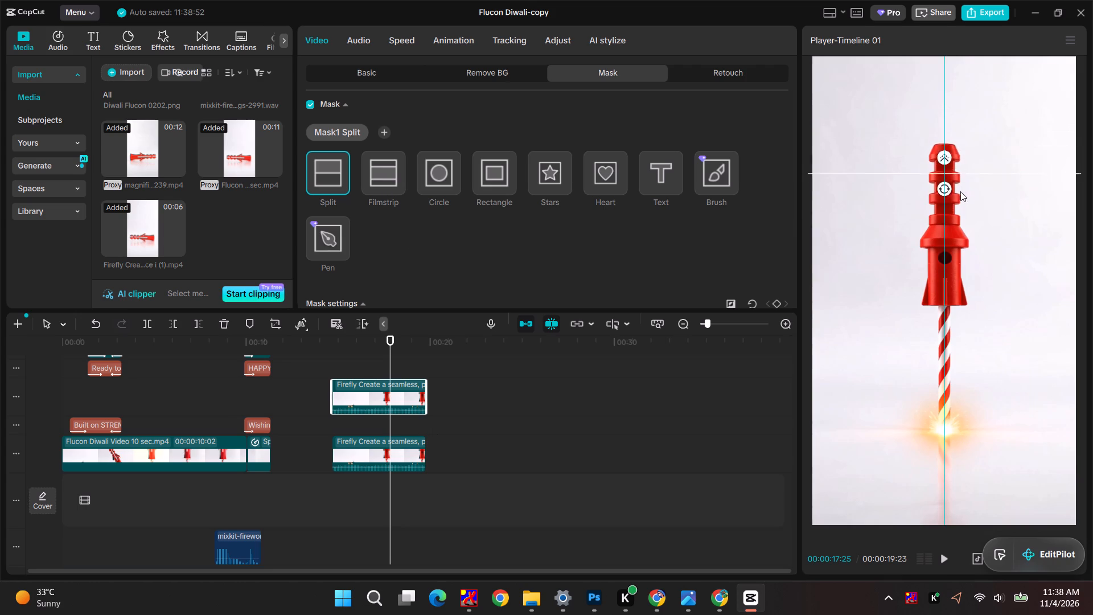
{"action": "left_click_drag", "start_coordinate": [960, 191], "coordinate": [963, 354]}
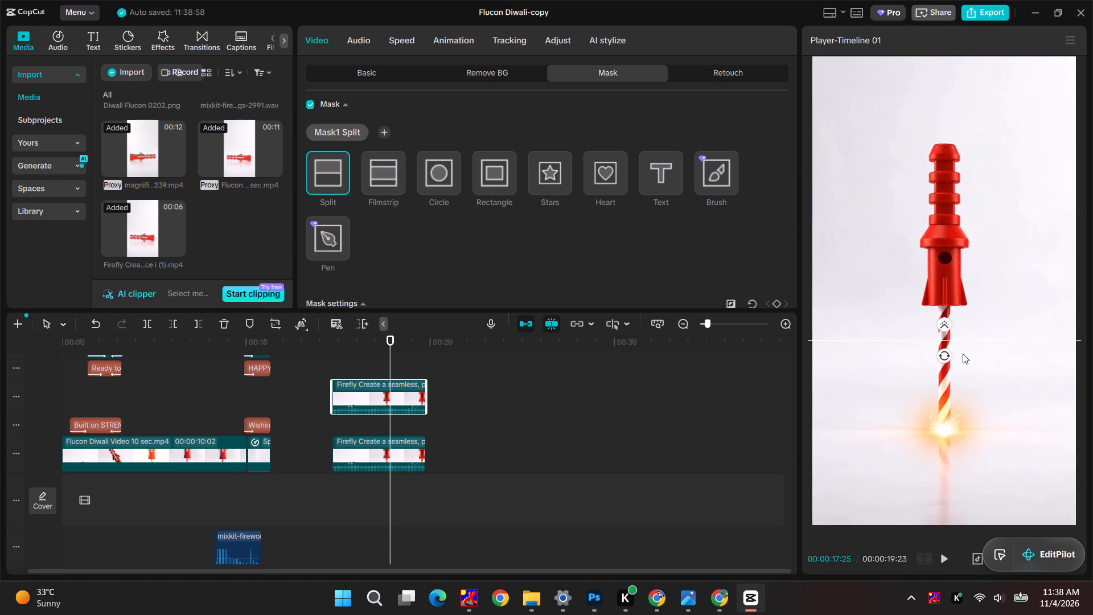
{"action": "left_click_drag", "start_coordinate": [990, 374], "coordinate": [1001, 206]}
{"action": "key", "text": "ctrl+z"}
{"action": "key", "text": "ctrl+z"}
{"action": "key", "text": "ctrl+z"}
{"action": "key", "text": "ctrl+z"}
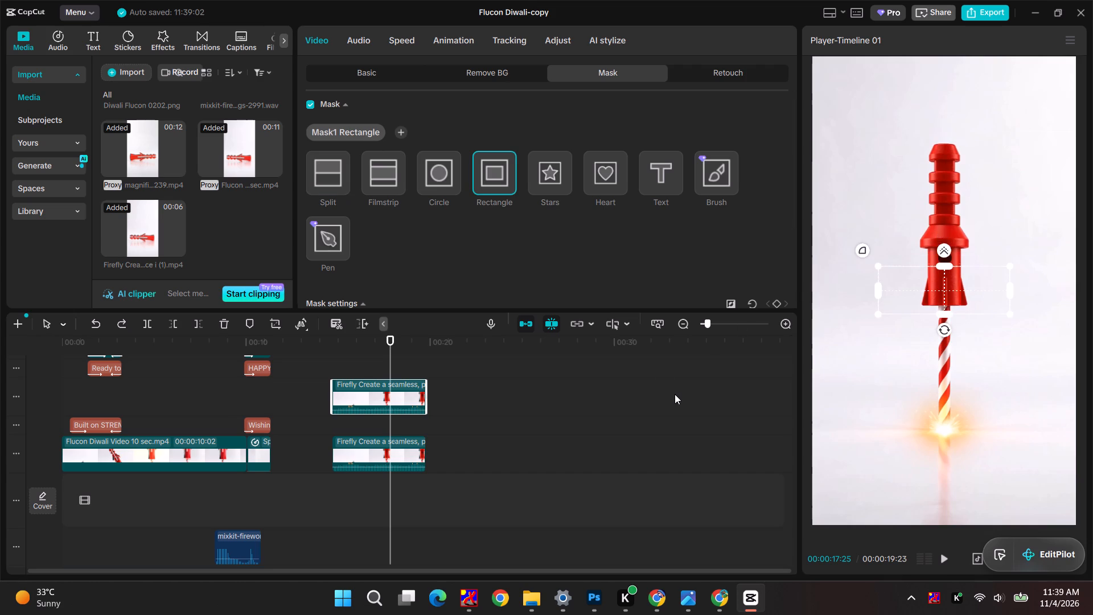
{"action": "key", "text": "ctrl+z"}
Change the upper Firefly copy's mask from Rectangle to Split.
{"action": "left_click_drag", "start_coordinate": [946, 227], "coordinate": [949, 183]}
{"action": "left_click_drag", "start_coordinate": [969, 344], "coordinate": [965, 255]}
{"action": "left_click", "coordinate": [332, 192]}
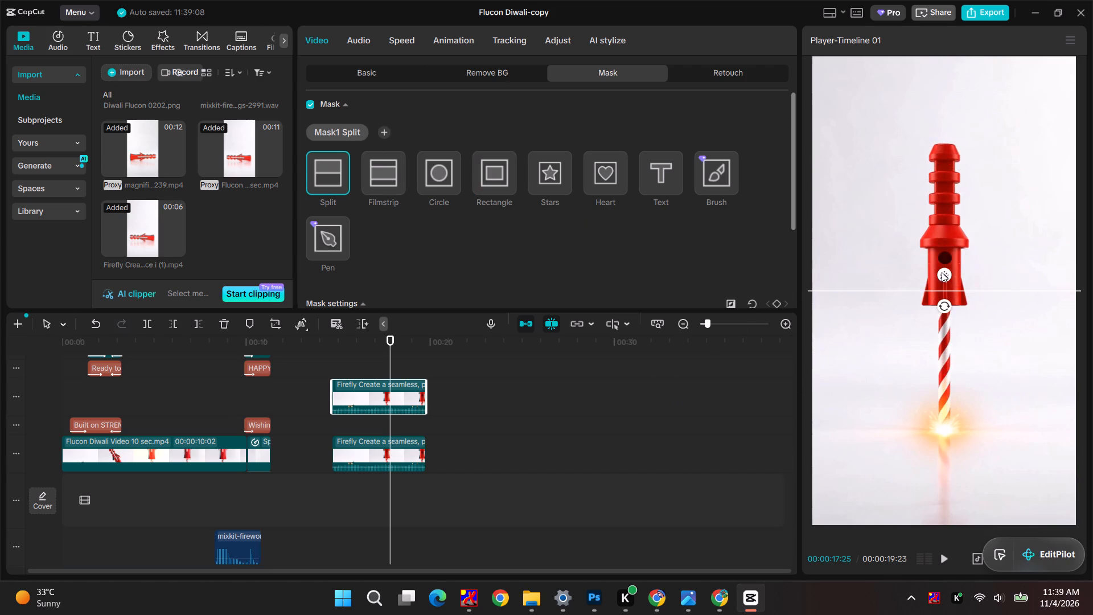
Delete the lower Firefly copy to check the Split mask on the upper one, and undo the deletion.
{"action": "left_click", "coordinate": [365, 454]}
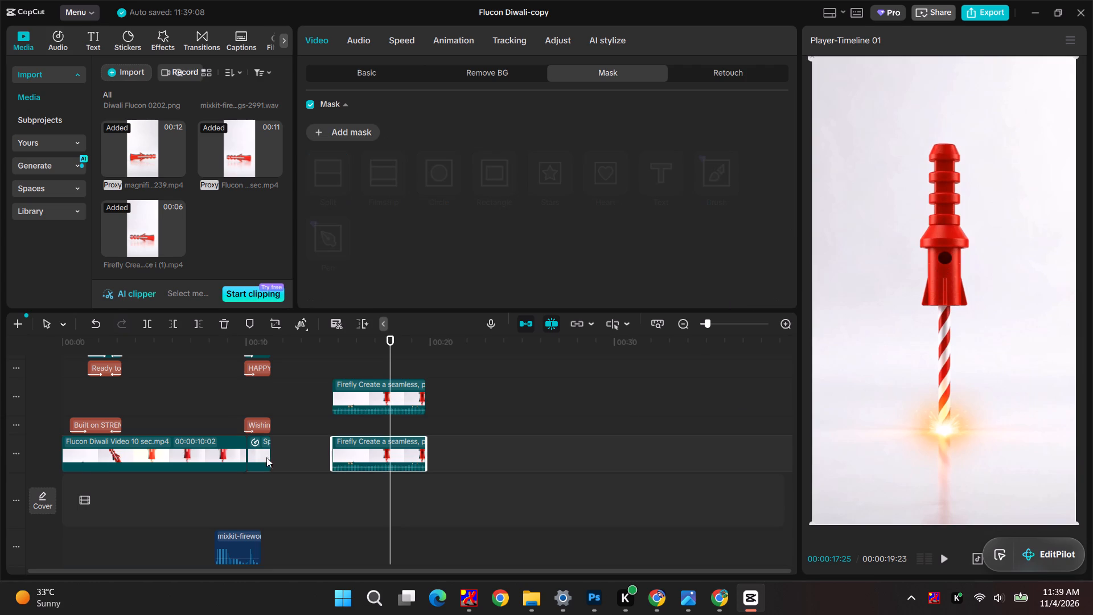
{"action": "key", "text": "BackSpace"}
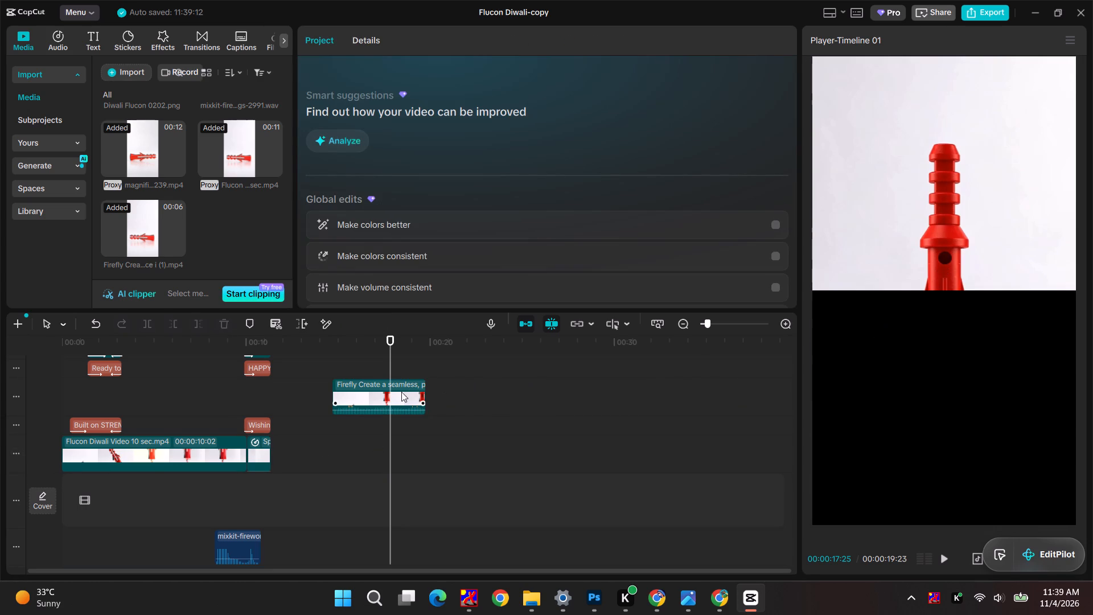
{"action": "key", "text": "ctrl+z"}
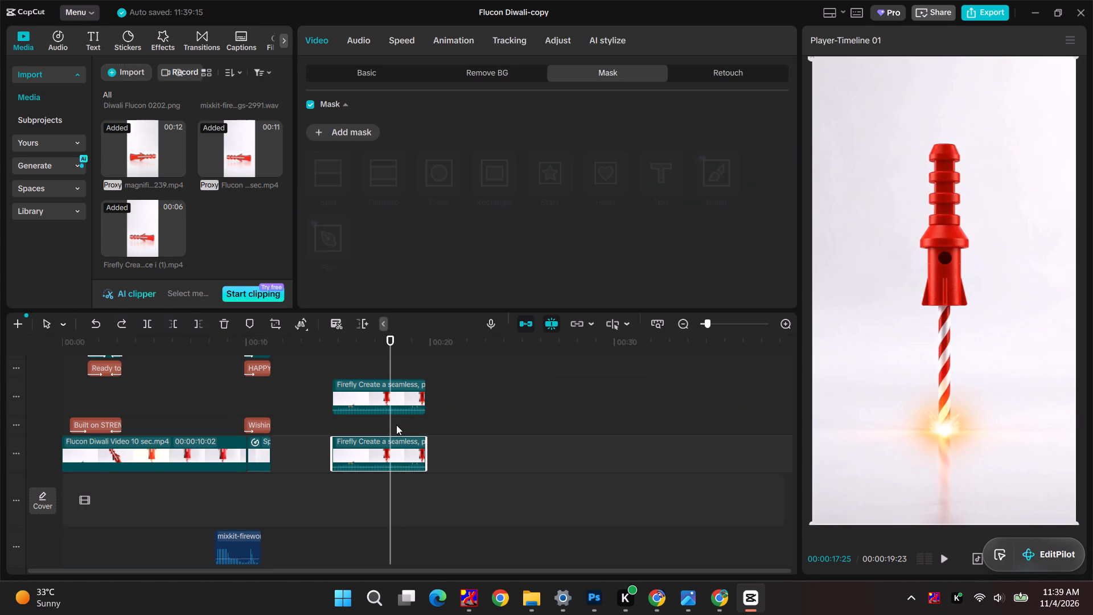
Invert the upper Firefly copy's Split mask and try shifting its dividing line down past the rocket body's base.
{"action": "left_click", "coordinate": [370, 397]}
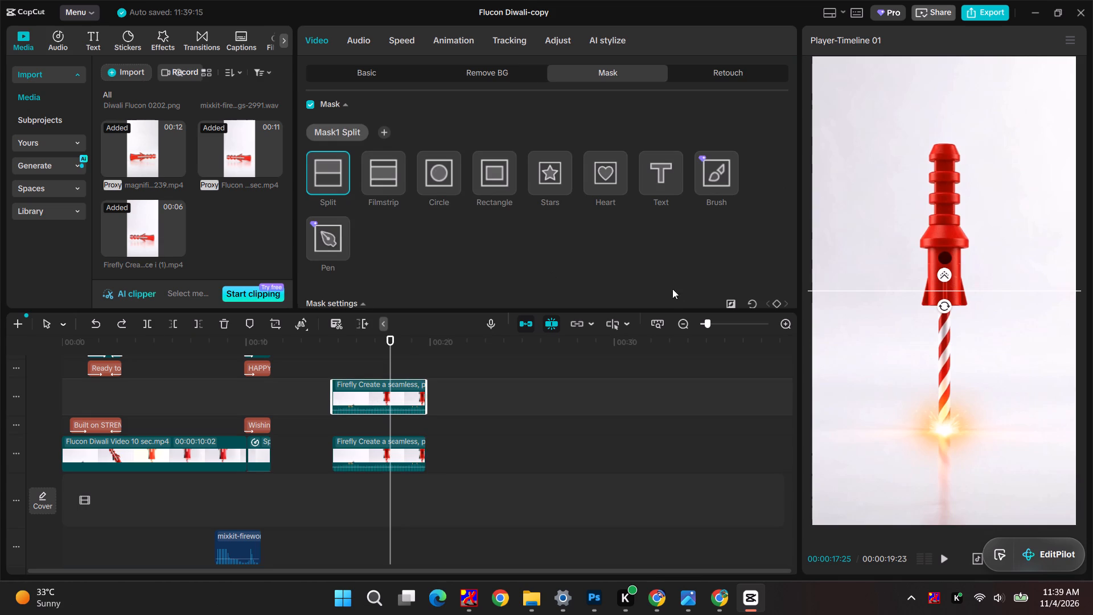
{"action": "scroll", "coordinate": [421, 184], "scroll_direction": "down", "scroll_amount": 2}
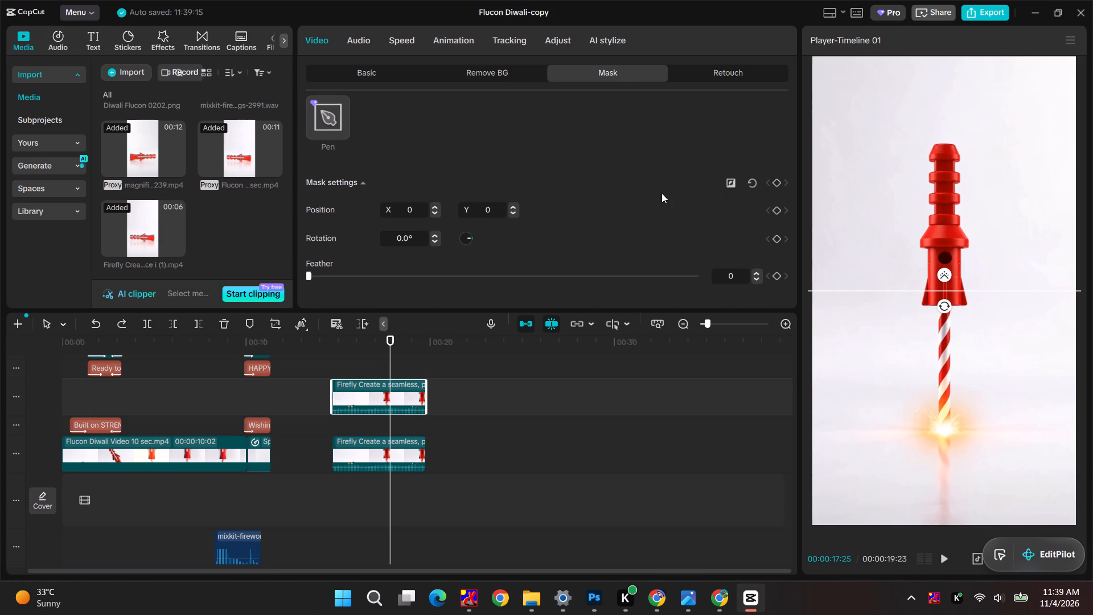
{"action": "left_click", "coordinate": [733, 180]}
{"action": "left_click_drag", "start_coordinate": [952, 360], "coordinate": [953, 278]}
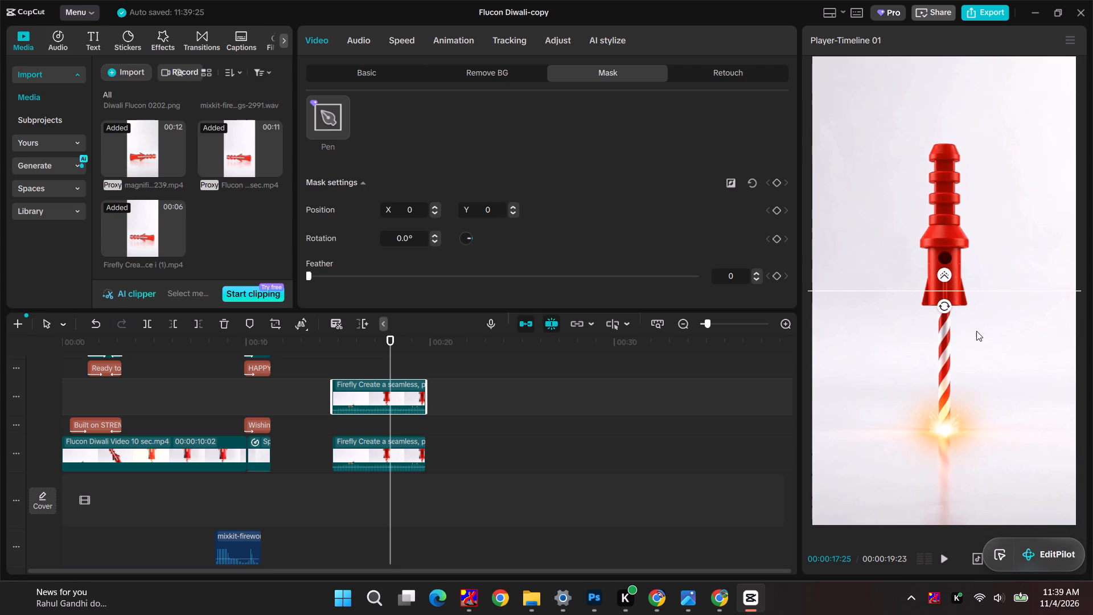
{"action": "left_click_drag", "start_coordinate": [943, 277], "coordinate": [943, 314]}
{"action": "left_click", "coordinate": [941, 305]}
{"action": "left_click_drag", "start_coordinate": [963, 321], "coordinate": [965, 356]}
{"action": "left_click_drag", "start_coordinate": [965, 356], "coordinate": [965, 378]}
{"action": "left_click_drag", "start_coordinate": [944, 277], "coordinate": [942, 313]}
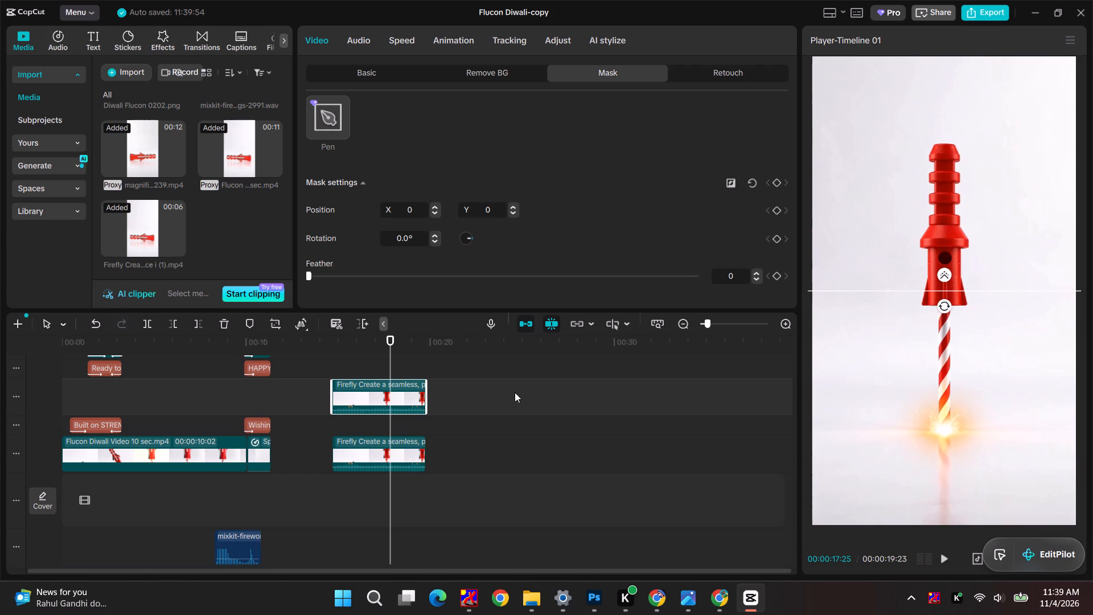
Bring the playhead to 00:00:18:04 and import fll.png from the Downloads folder into the project media.
{"action": "left_click", "coordinate": [405, 397]}
{"action": "left_click_drag", "start_coordinate": [388, 337], "coordinate": [340, 339]}
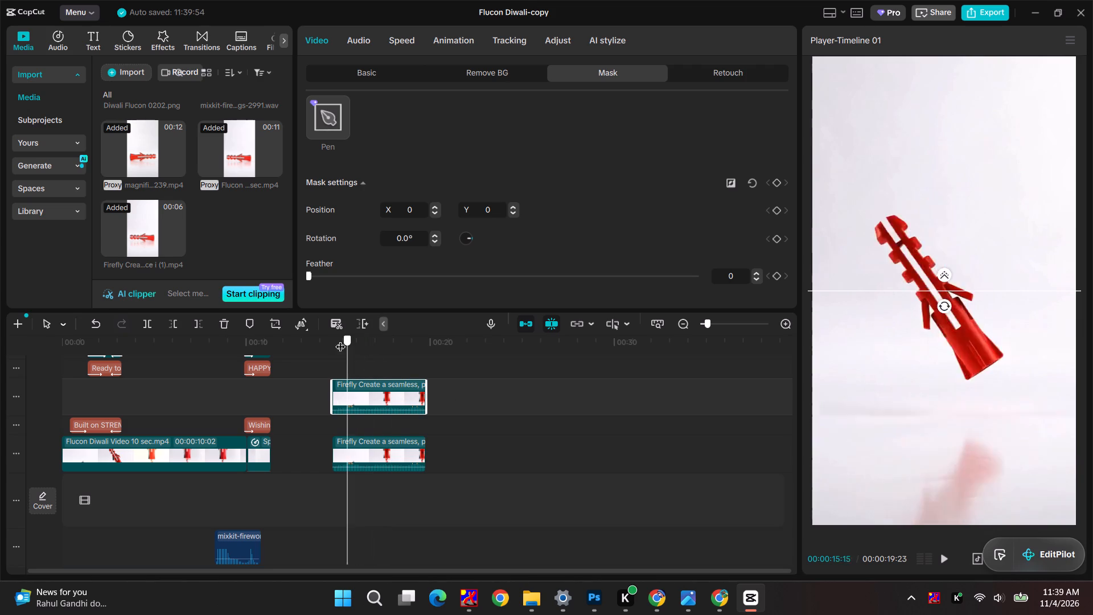
{"action": "left_click_drag", "start_coordinate": [340, 339], "coordinate": [361, 347]}
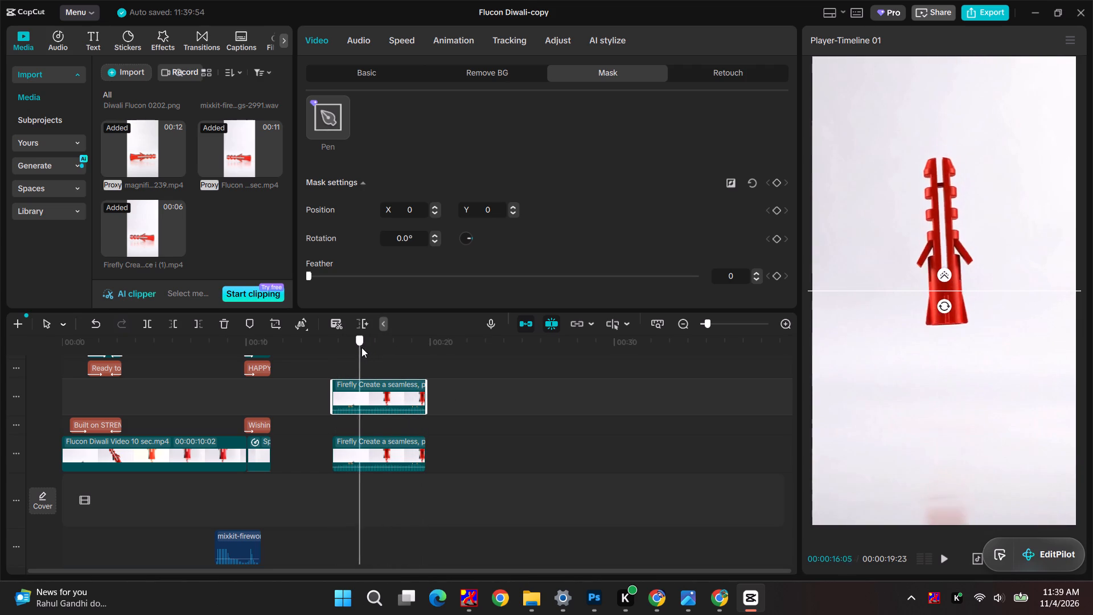
{"action": "left_click_drag", "start_coordinate": [361, 347], "coordinate": [387, 350]}
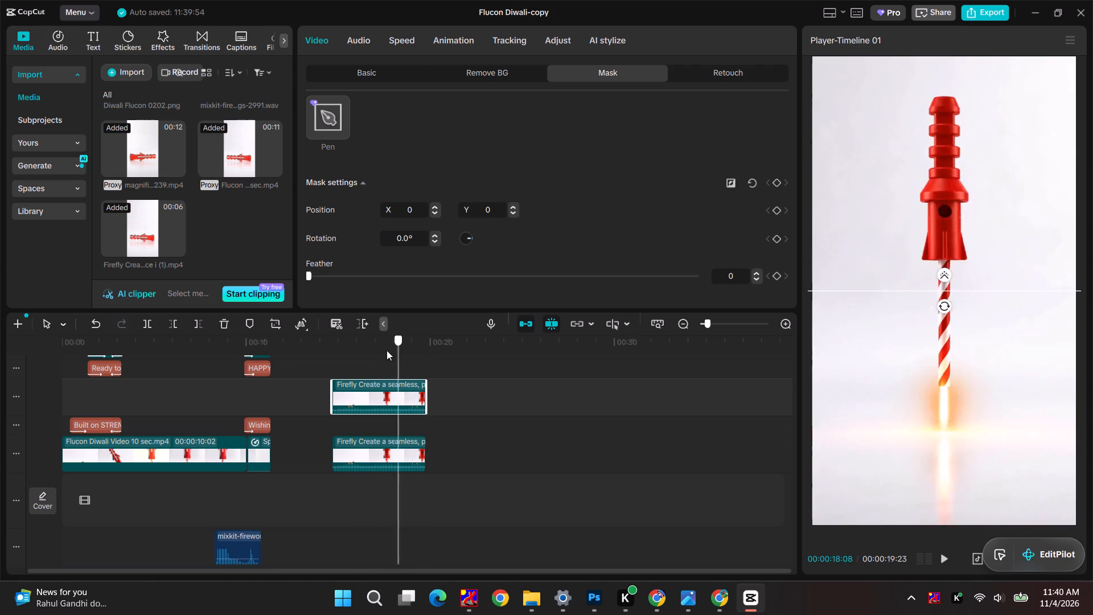
{"action": "left_click_drag", "start_coordinate": [387, 350], "coordinate": [396, 350]}
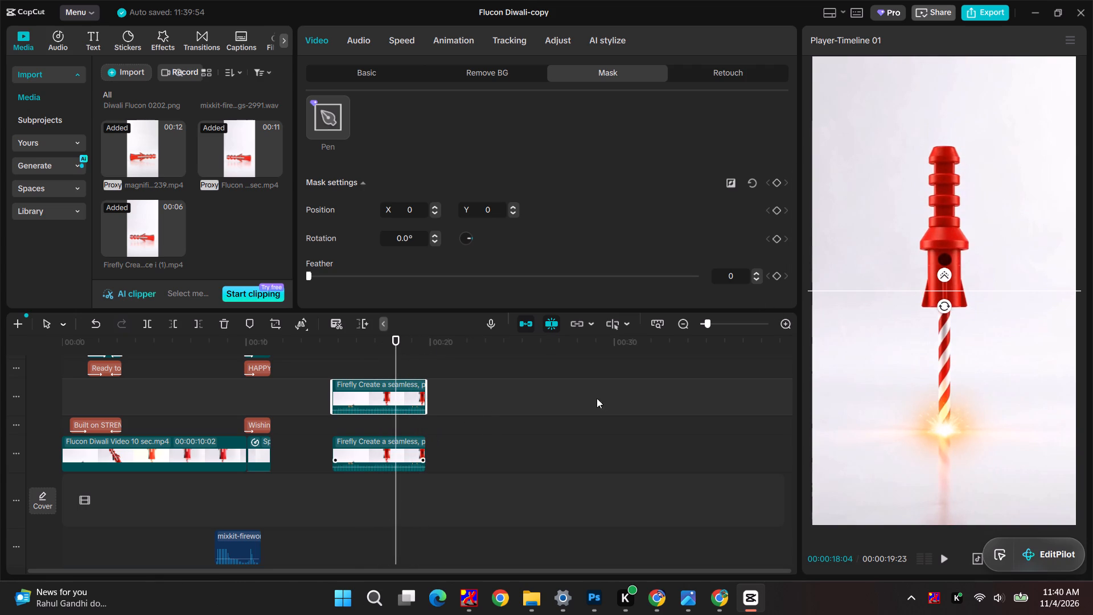
{"action": "scroll", "coordinate": [195, 226], "scroll_direction": "up", "scroll_amount": 3}
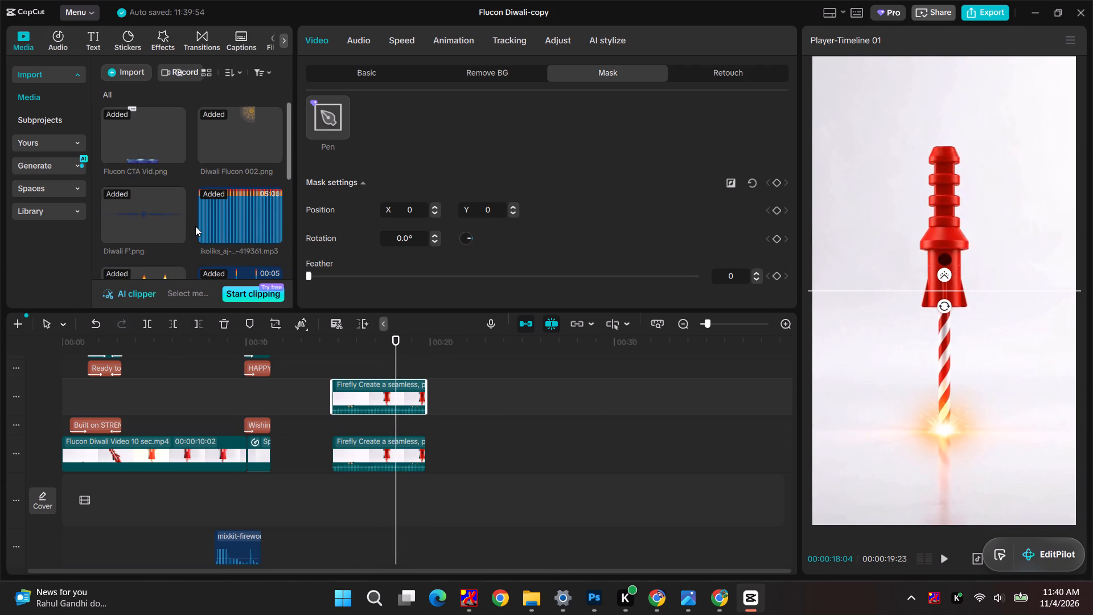
{"action": "scroll", "coordinate": [195, 226], "scroll_direction": "up", "scroll_amount": 5}
{"action": "key", "text": "alt+Tab"}
{"action": "left_click", "coordinate": [380, 235], "text": "alt"}
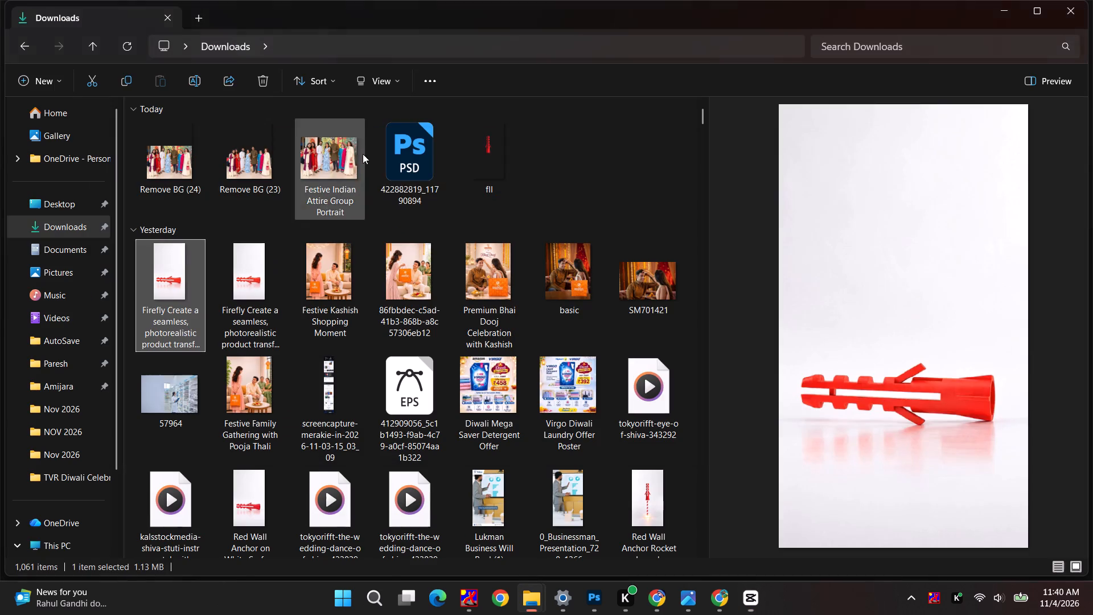
{"action": "left_click_drag", "start_coordinate": [486, 155], "coordinate": [262, 221]}
{"action": "key", "text": "alt+Tab"}
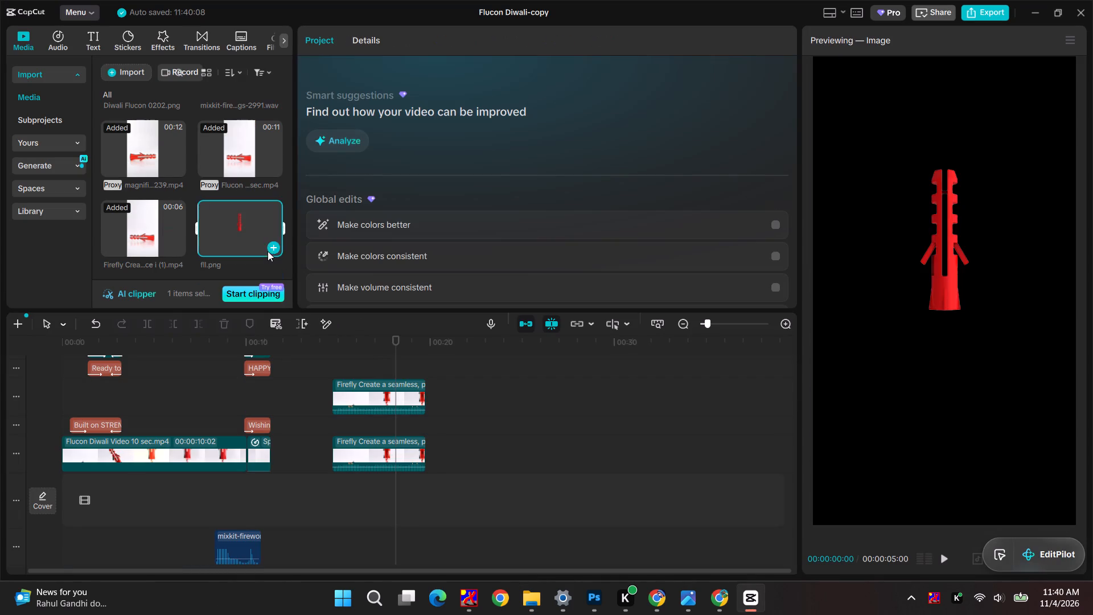
Place fll.png on a new track between the two Firefly copies, starting where they start.
{"action": "left_click_drag", "start_coordinate": [249, 223], "coordinate": [337, 432]}
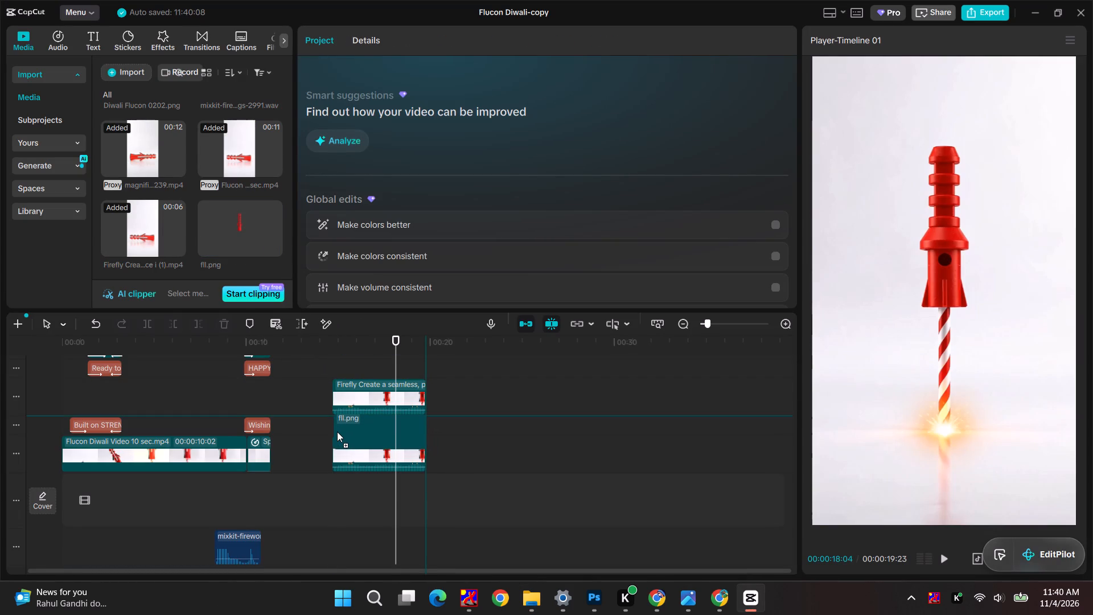
{"action": "left_click_drag", "start_coordinate": [337, 432], "coordinate": [337, 431]}
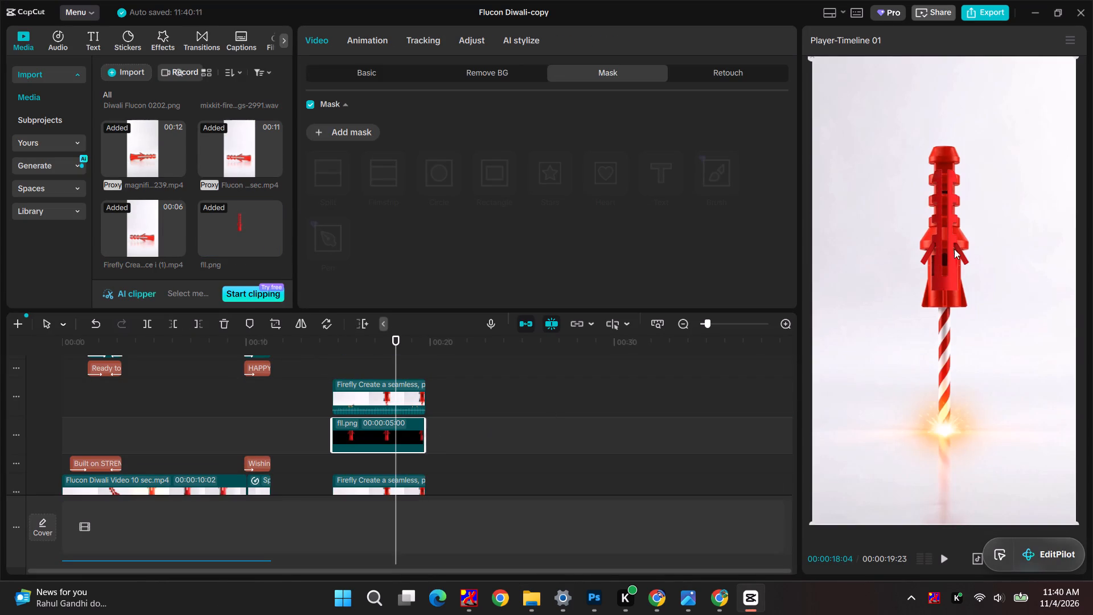
Enlarge the fll.png anchor and shift it vertically until its top lines up with the rocket body's tip.
{"action": "left_click", "coordinate": [950, 243]}
{"action": "left_click", "coordinate": [399, 436]}
{"action": "scroll", "coordinate": [832, 413], "scroll_direction": "down", "scroll_amount": 4, "text": "ctrl"}
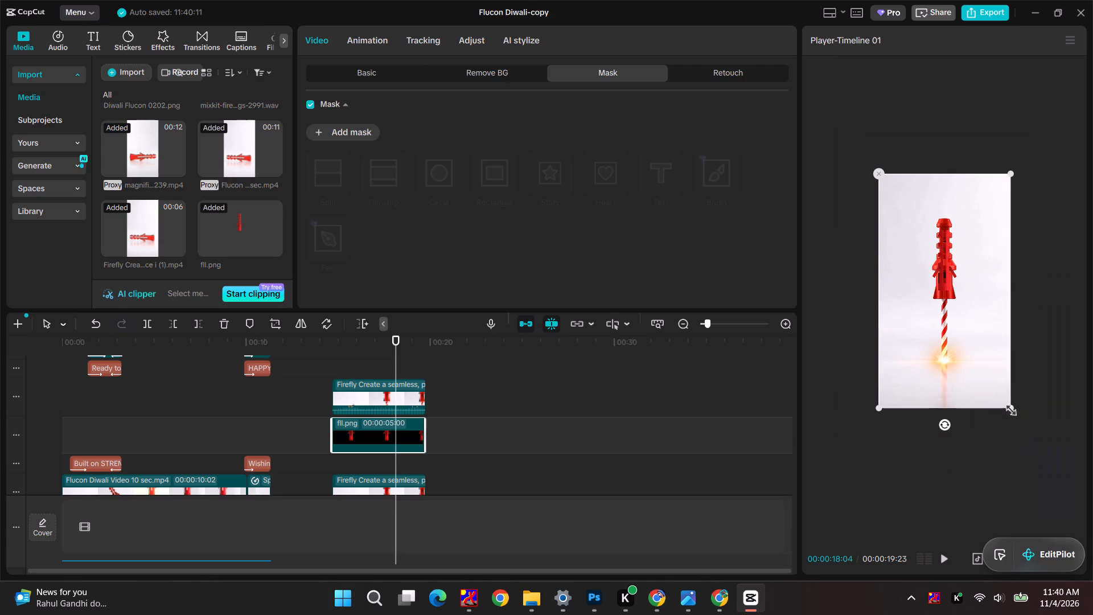
{"action": "left_click_drag", "start_coordinate": [1008, 406], "coordinate": [1055, 457], "text": "alt+shift"}
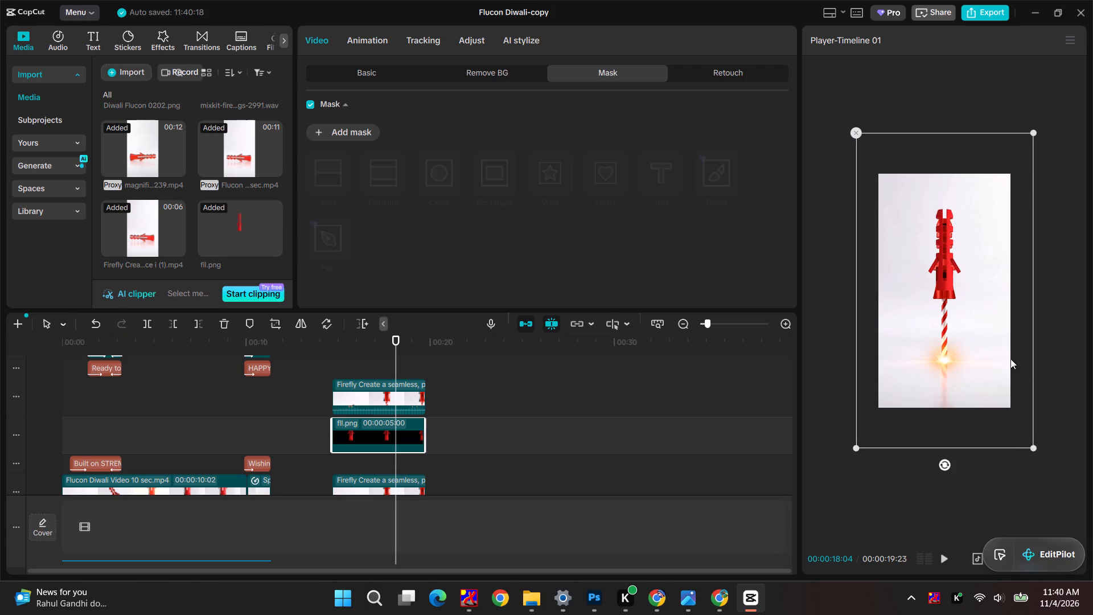
{"action": "left_click_drag", "start_coordinate": [950, 261], "coordinate": [950, 281]}
{"action": "left_click_drag", "start_coordinate": [949, 275], "coordinate": [950, 290]}
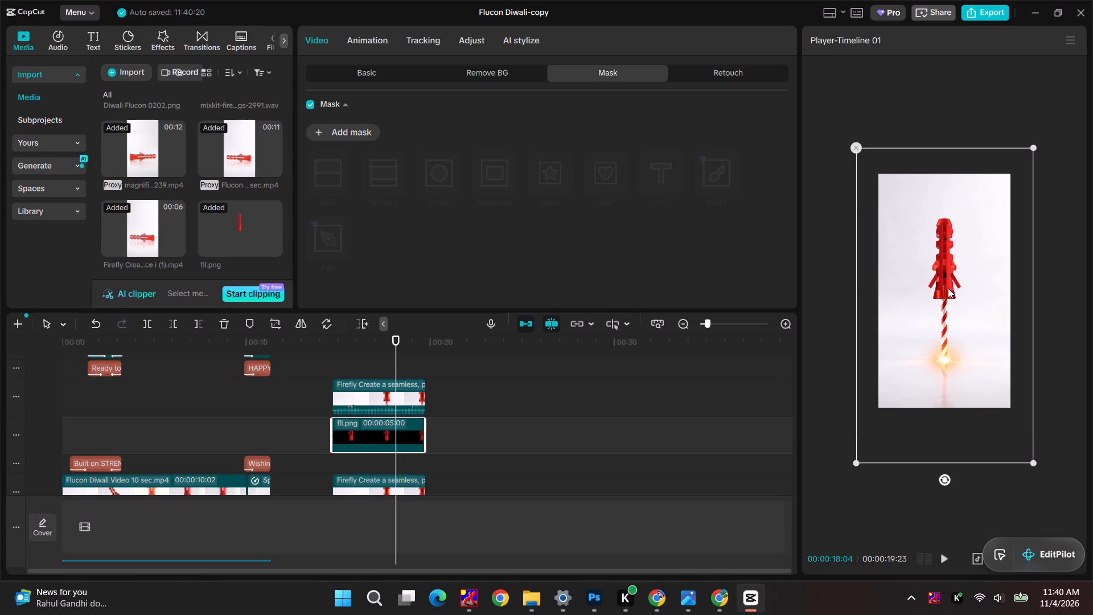
{"action": "left_click_drag", "start_coordinate": [948, 288], "coordinate": [948, 298]}
{"action": "left_click_drag", "start_coordinate": [951, 280], "coordinate": [951, 276]}
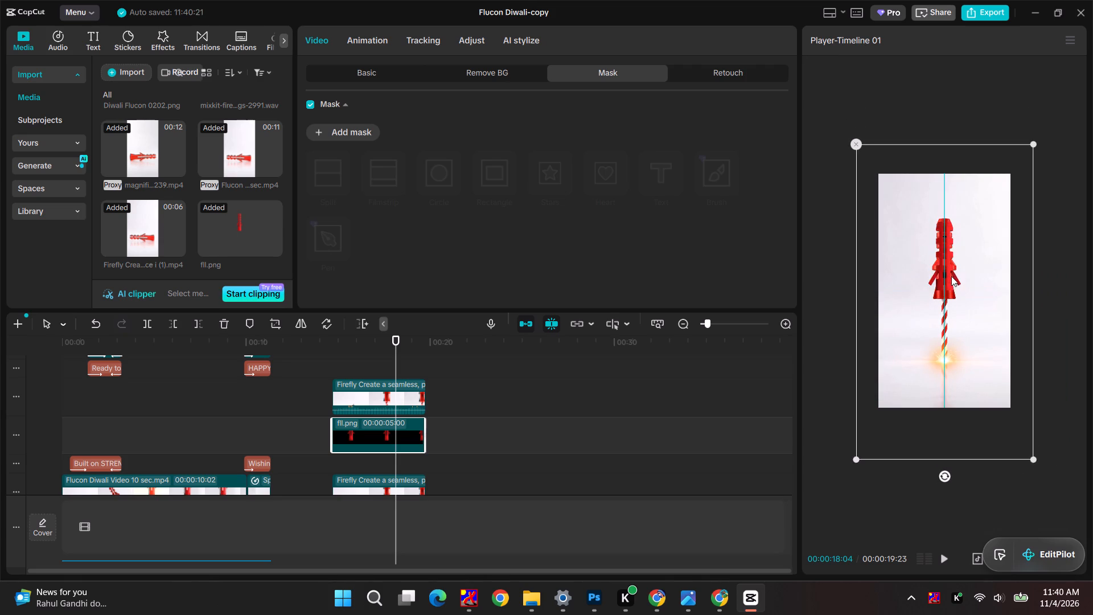
{"action": "left_click_drag", "start_coordinate": [951, 276], "coordinate": [951, 260]}
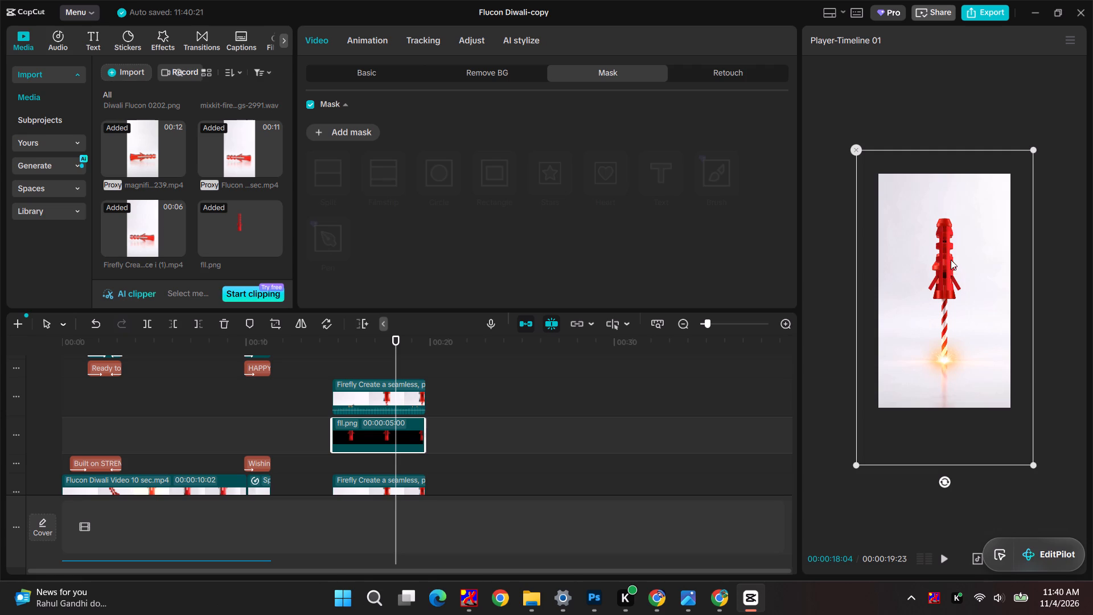
{"action": "left_click_drag", "start_coordinate": [950, 247], "coordinate": [949, 241]}
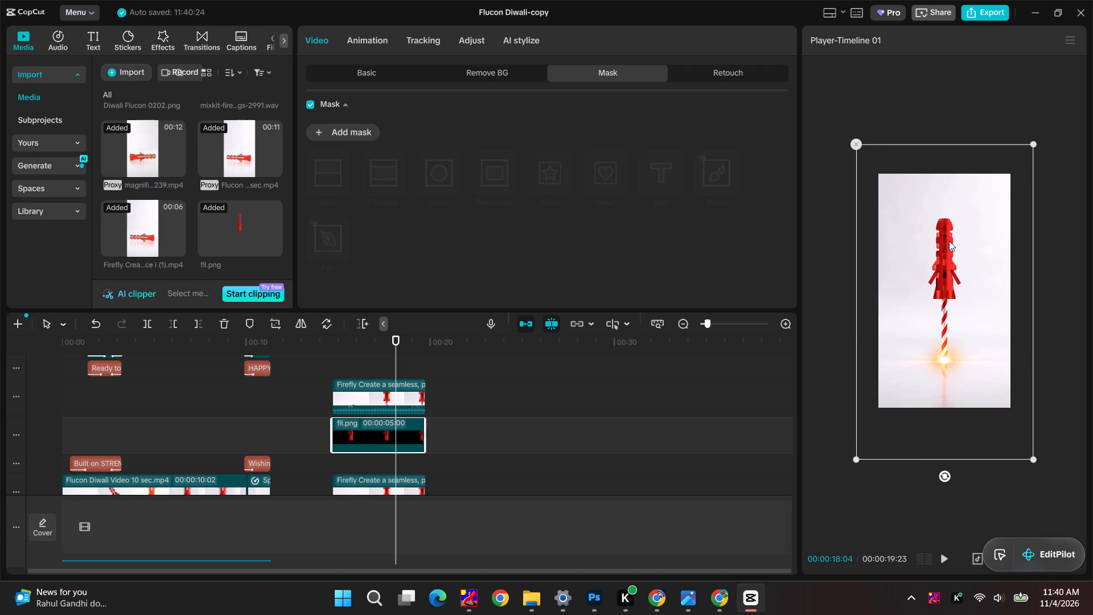
Move the fll.png clip to the track above the upper Firefly copy.
{"action": "left_click_drag", "start_coordinate": [367, 438], "coordinate": [365, 377]}
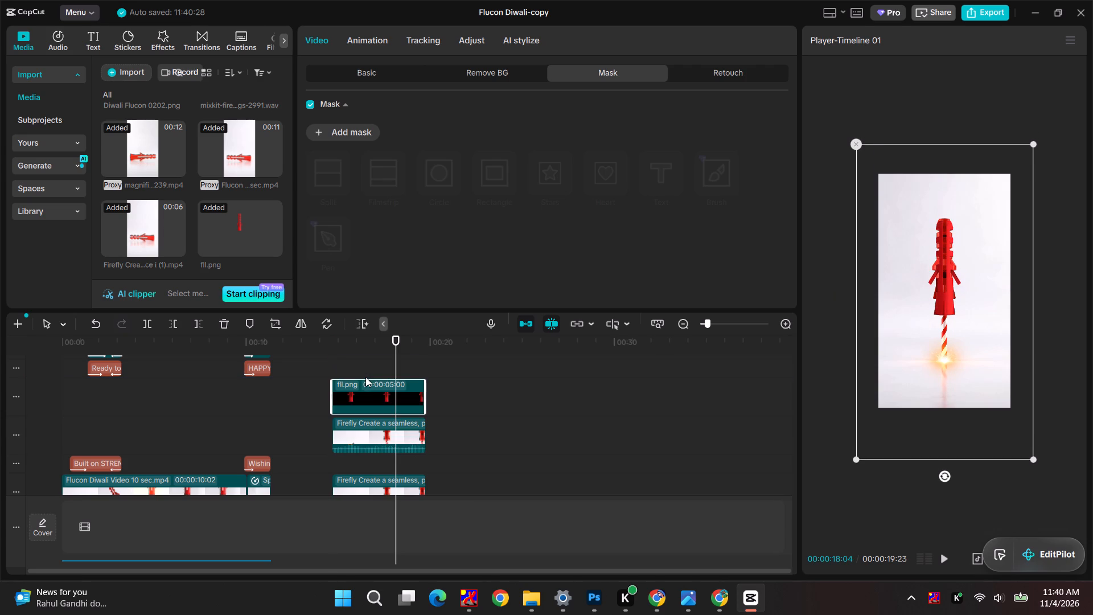
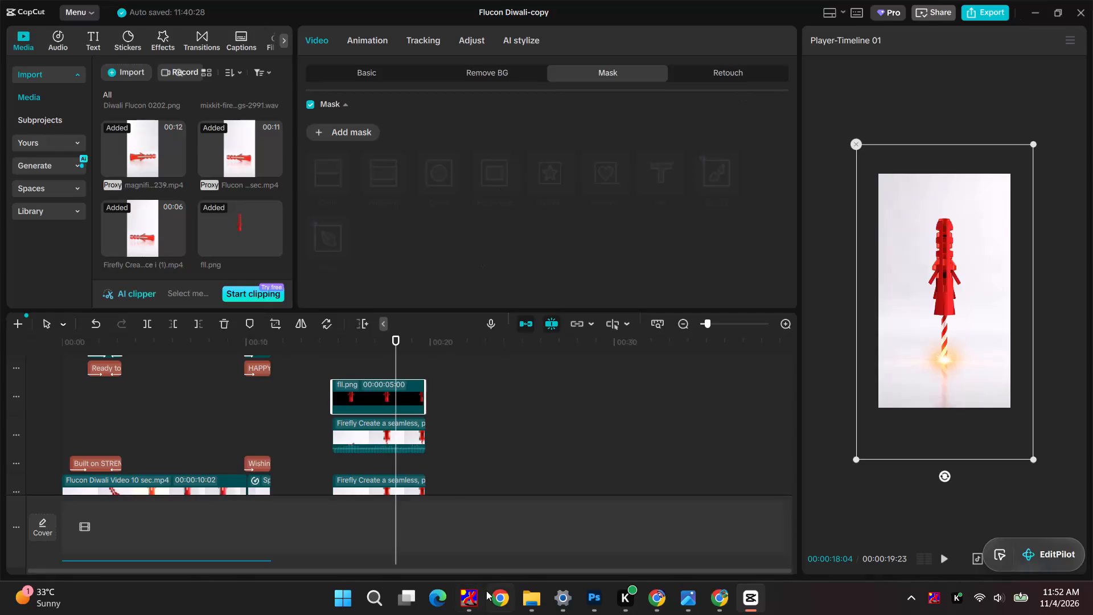
In File Explorer, open the TVR diwali folder inside TVR's Nov 2026 folder and select TVR Diwali 05 and TVR Diwali 03.
{"action": "left_click", "coordinate": [527, 606]}
{"action": "left_click", "coordinate": [470, 548]}
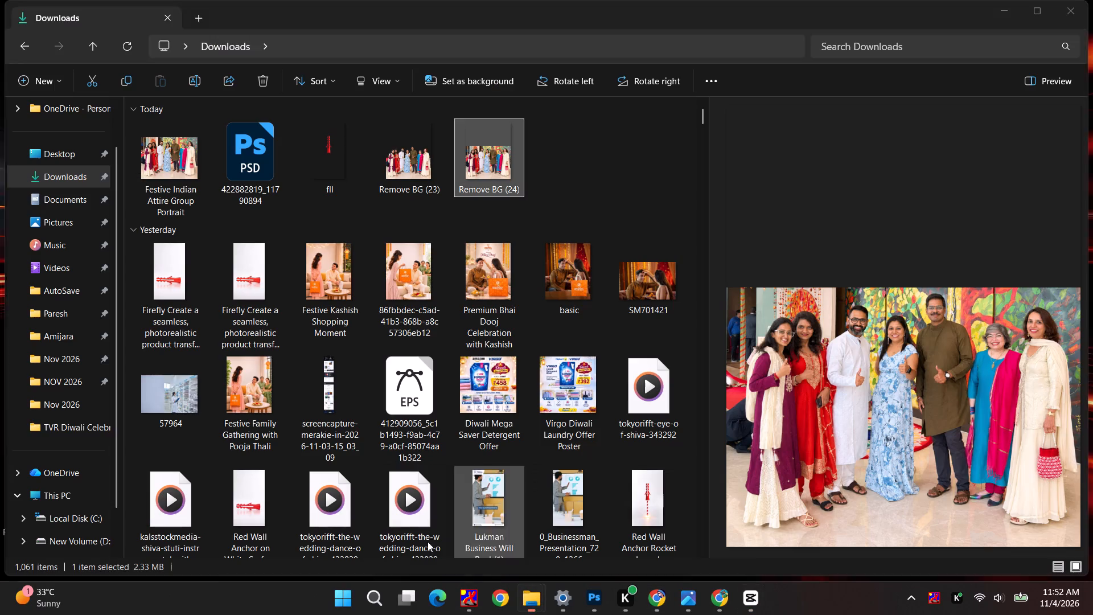
{"action": "left_click", "coordinate": [6, 408]}
{"action": "left_click", "coordinate": [34, 440]}
{"action": "left_click", "coordinate": [40, 429]}
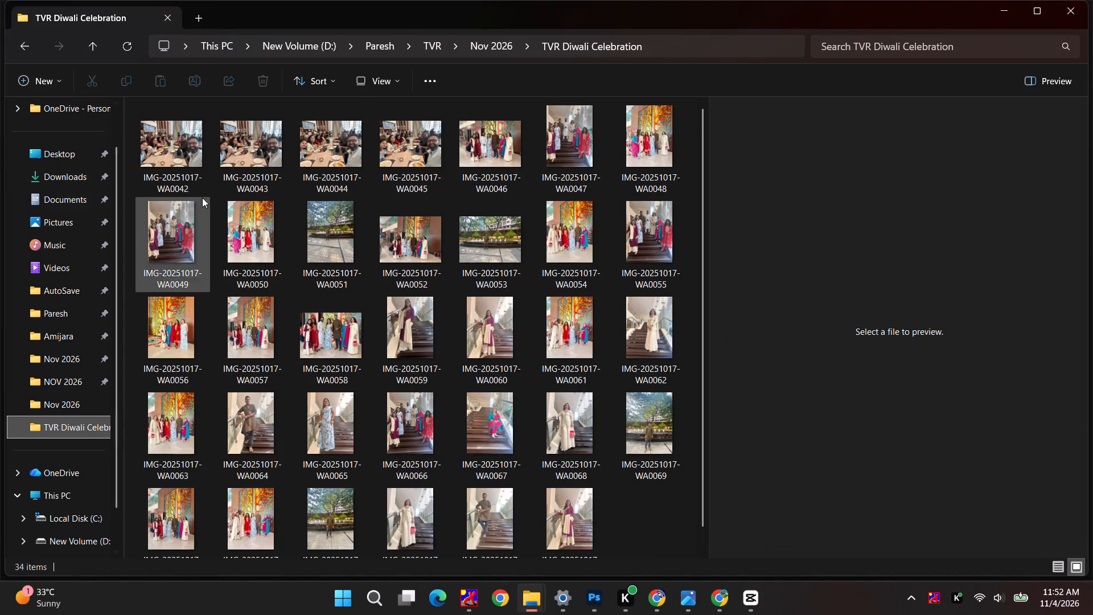
{"action": "left_click", "coordinate": [500, 45]}
{"action": "double_click", "coordinate": [219, 156]}
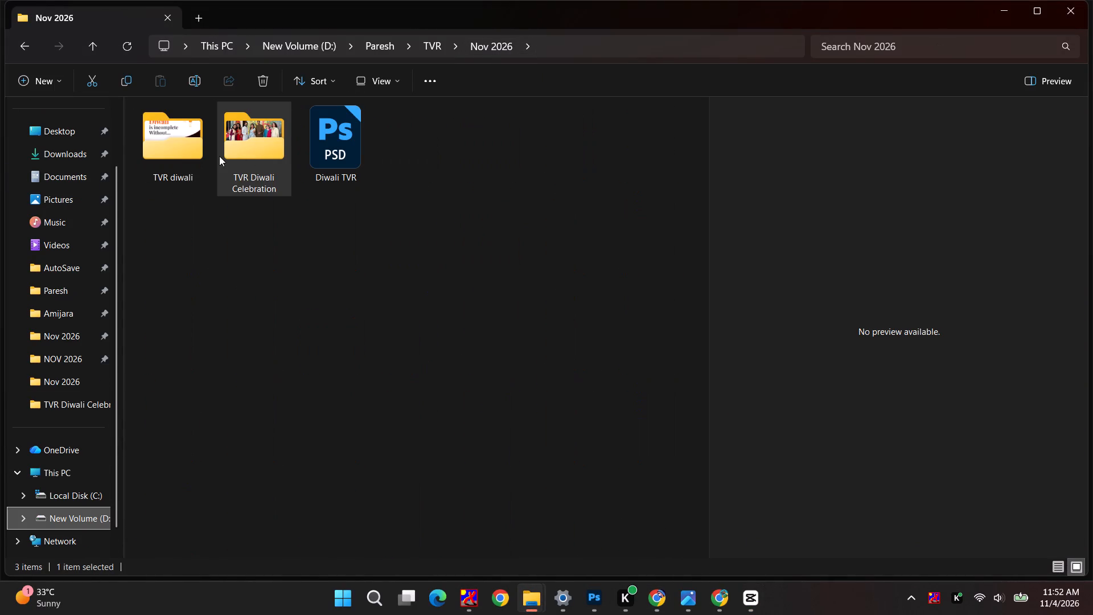
{"action": "left_click", "coordinate": [480, 43]}
{"action": "double_click", "coordinate": [180, 157]}
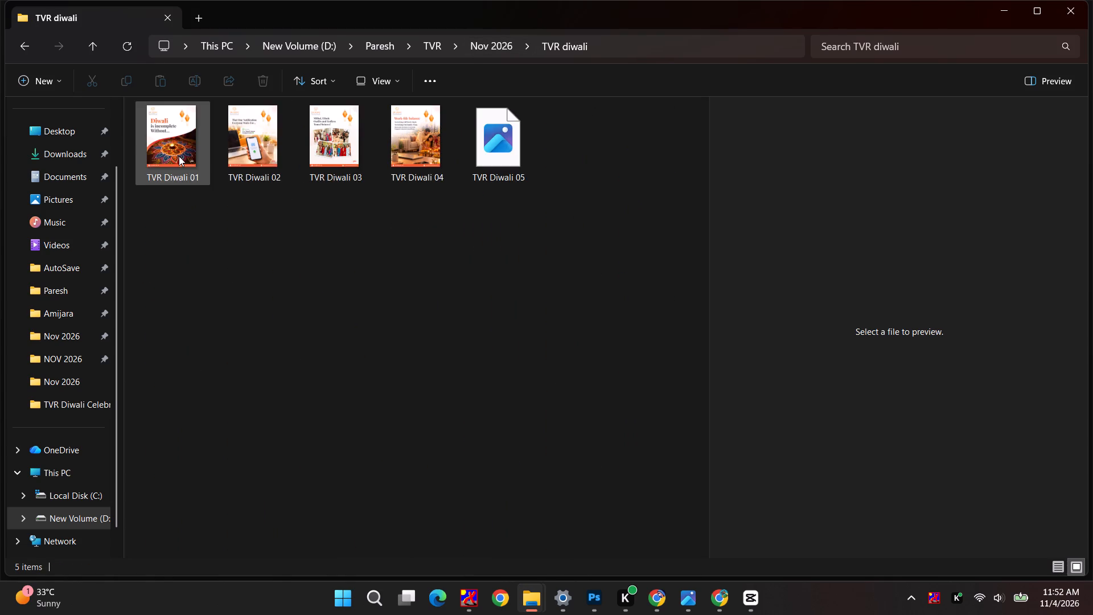
{"action": "left_click", "coordinate": [502, 133]}
{"action": "left_click", "coordinate": [326, 153], "text": "ctrl"}
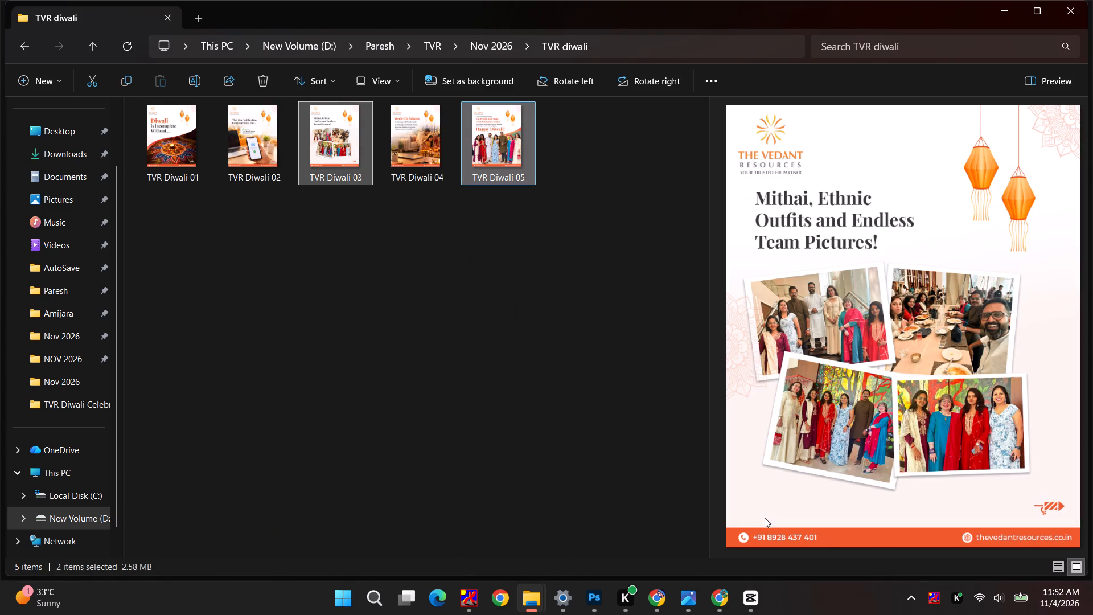
{"action": "double_click", "coordinate": [939, 600]}
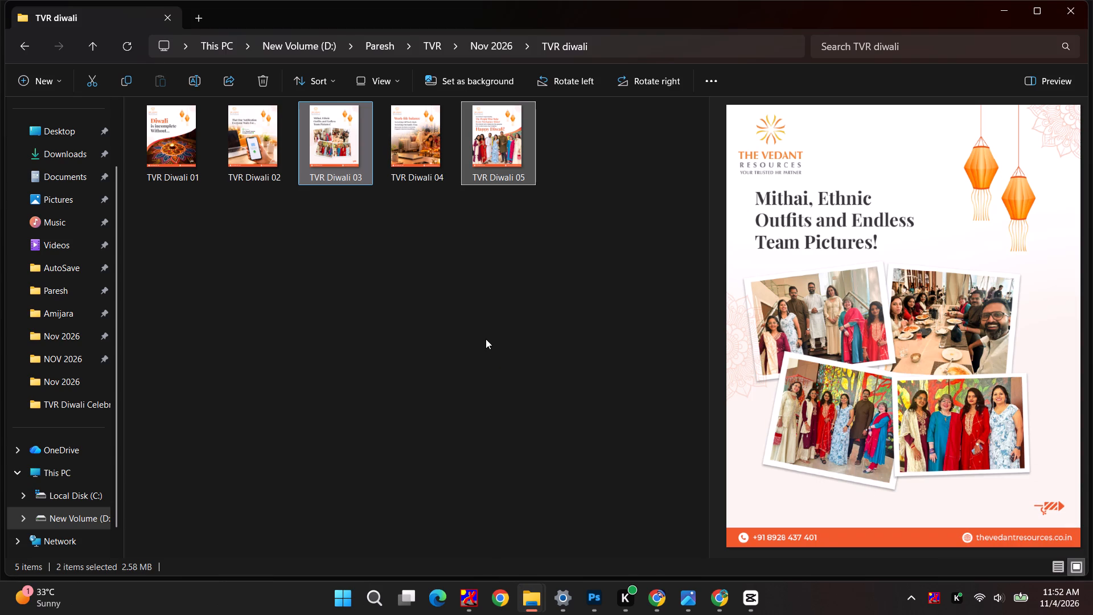
Switch to Photoshop to return to the Firefly product transformation animation.
{"action": "left_click", "coordinate": [588, 600]}
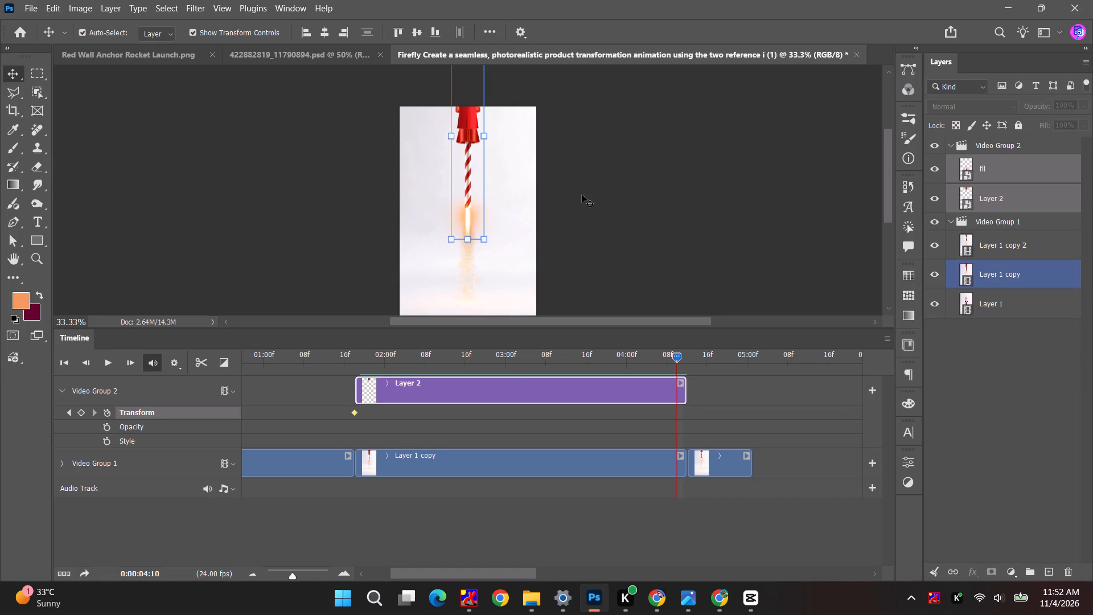
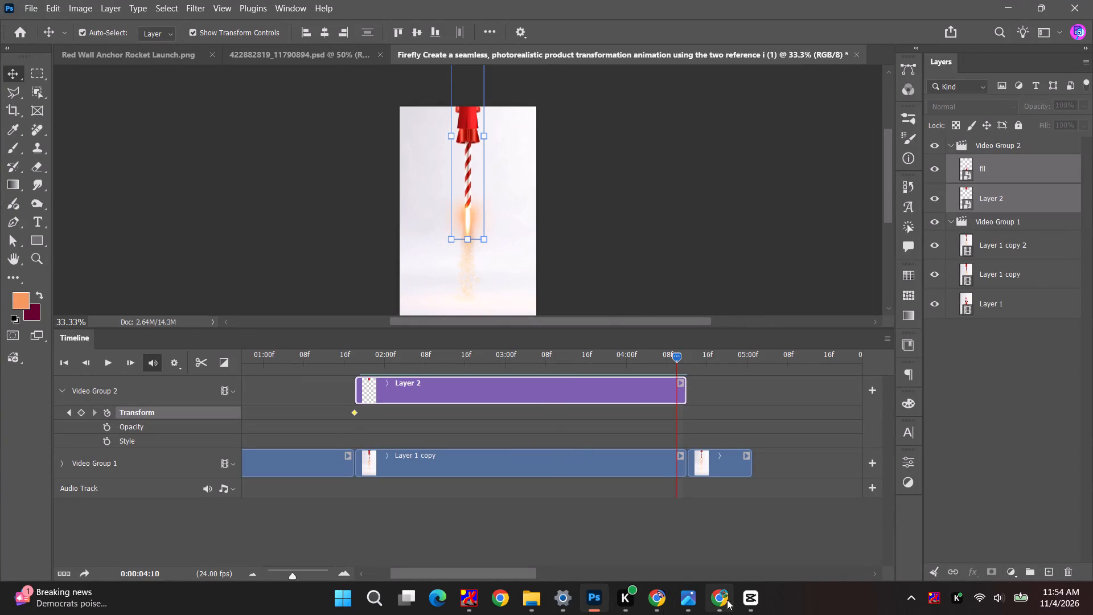
Switch to CapCut and delete the fll.png clip together with both Firefly copies from the timeline.
{"action": "left_click", "coordinate": [758, 597]}
{"action": "scroll", "coordinate": [508, 400], "scroll_direction": "down", "scroll_amount": 2, "text": "ctrl"}
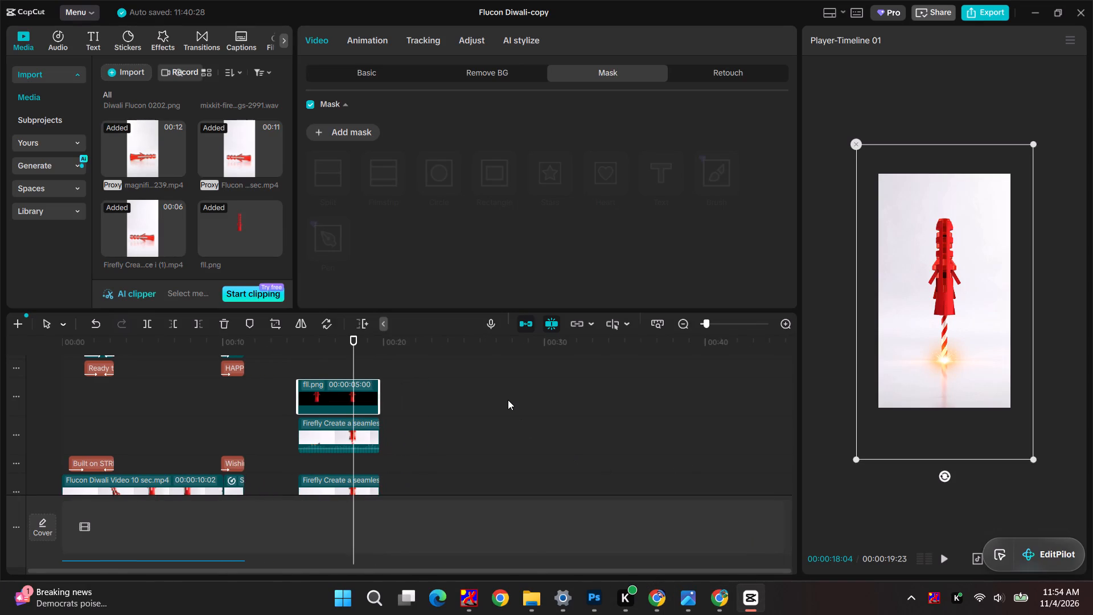
{"action": "scroll", "coordinate": [508, 400], "scroll_direction": "down", "scroll_amount": 2, "text": "ctrl"}
{"action": "left_click_drag", "start_coordinate": [269, 363], "coordinate": [315, 499]}
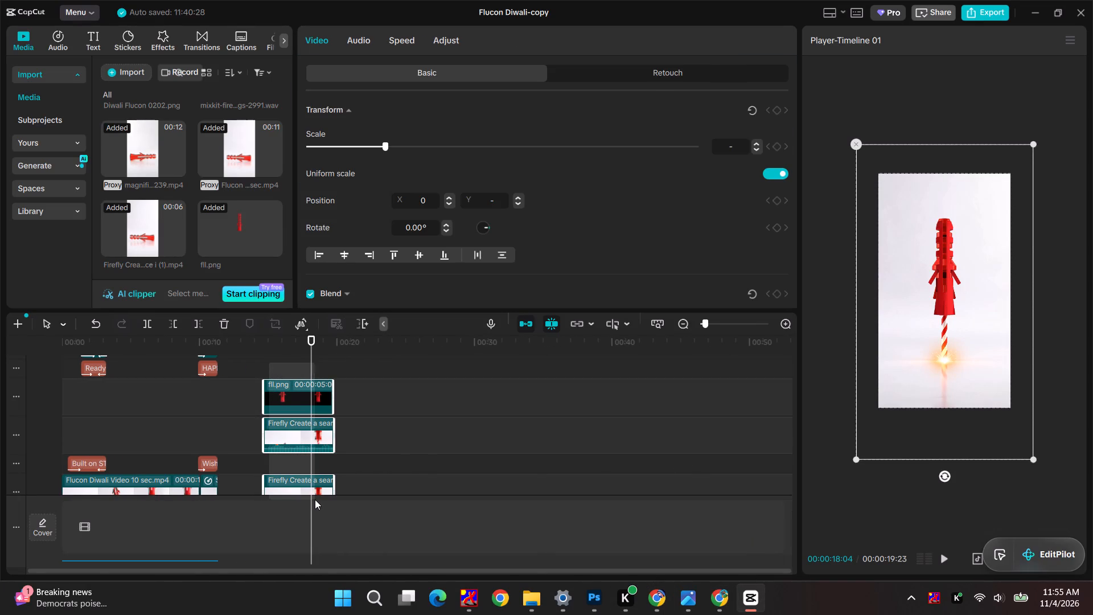
{"action": "key", "text": "BackSpace"}
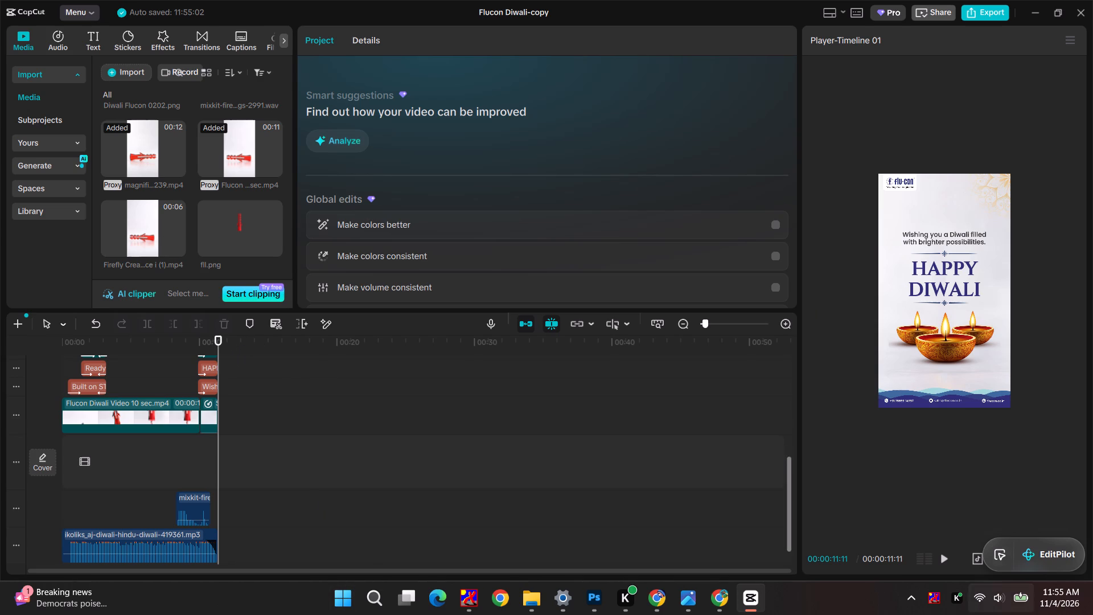
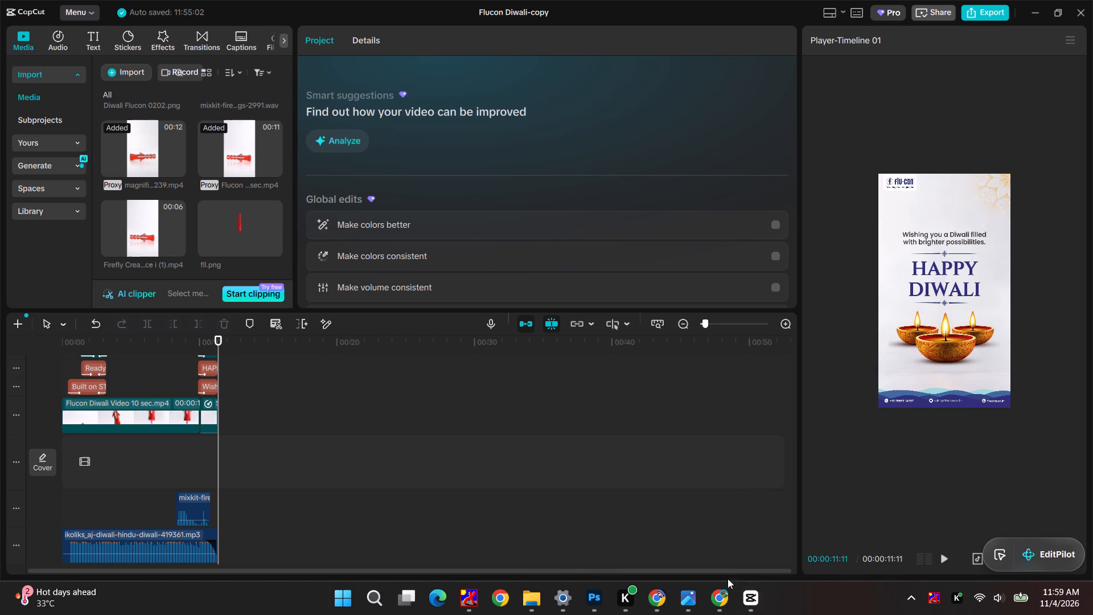
Minimize the CapCut project window to get back to the Firefly rocket animation document in Photoshop.
{"action": "left_click", "coordinate": [737, 603]}
{"action": "left_click", "coordinate": [1037, 9]}
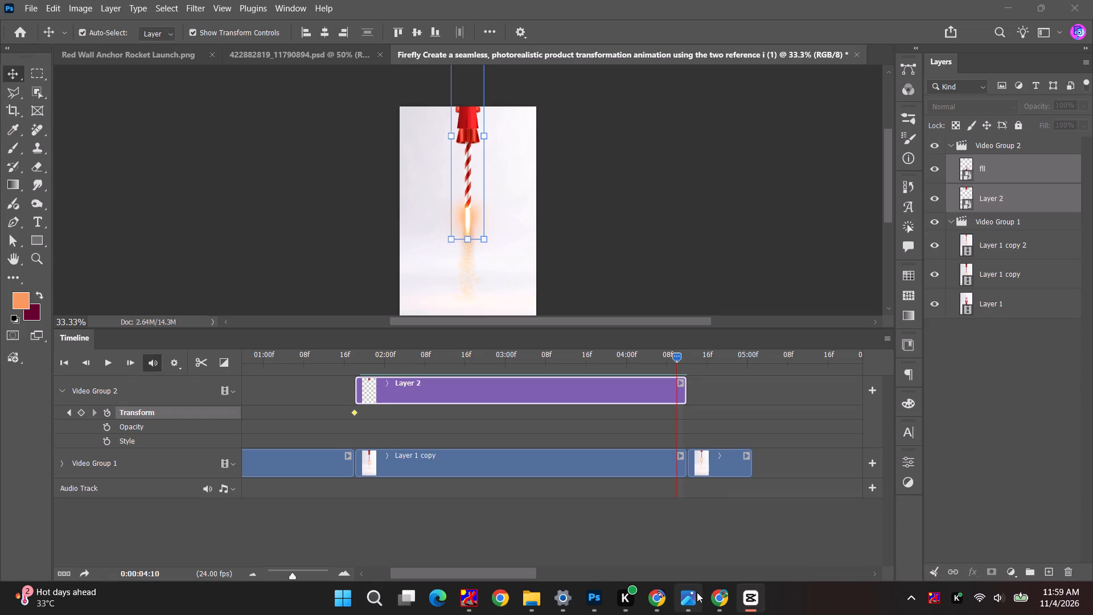
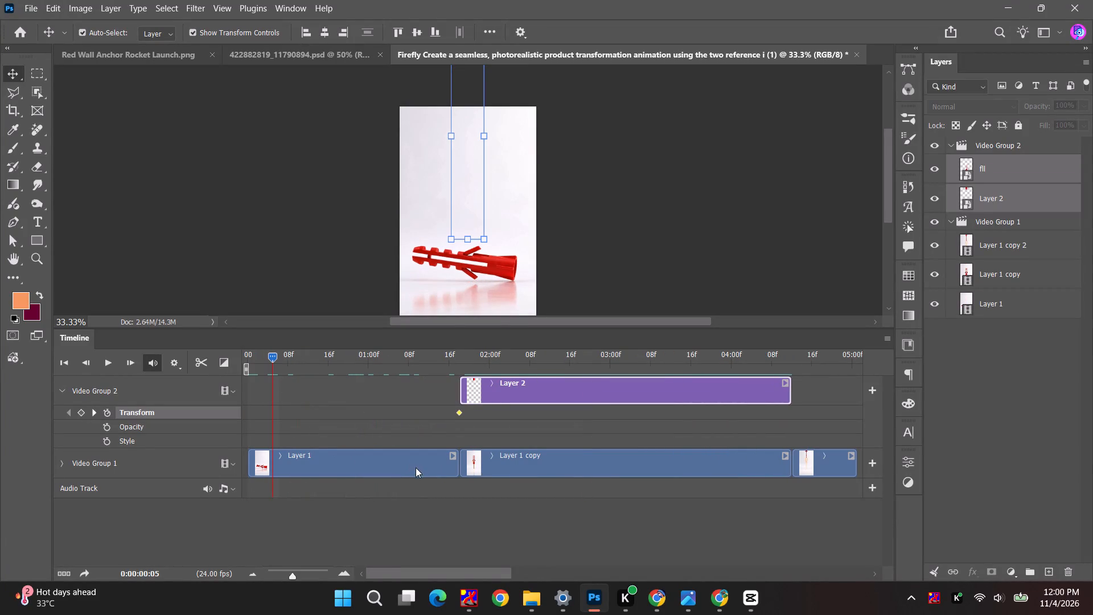
Scrub through the rocket animation from the tilted anchor to past the end of the Layer 1 clips to review it.
{"action": "left_click_drag", "start_coordinate": [274, 358], "coordinate": [335, 344]}
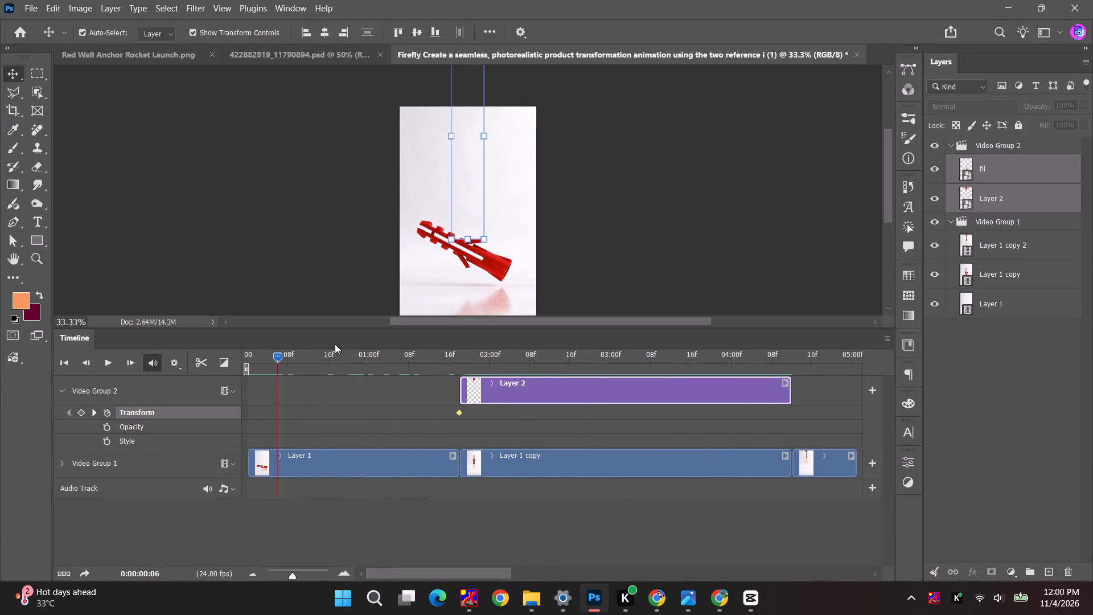
{"action": "left_click_drag", "start_coordinate": [335, 344], "coordinate": [303, 364]}
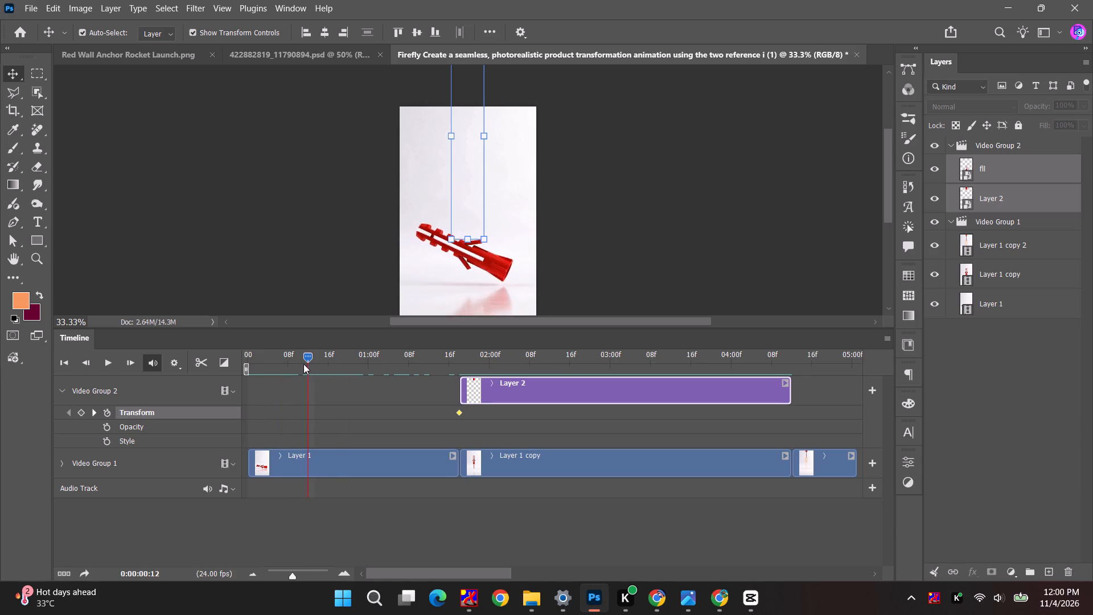
{"action": "left_click_drag", "start_coordinate": [303, 364], "coordinate": [421, 363]}
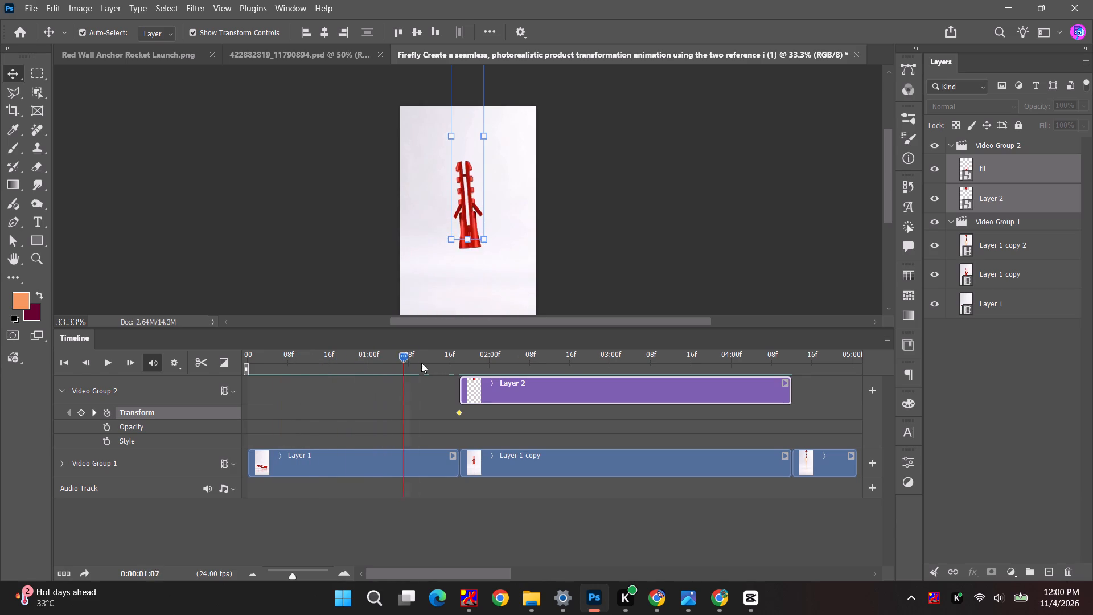
{"action": "left_click_drag", "start_coordinate": [421, 363], "coordinate": [600, 363]}
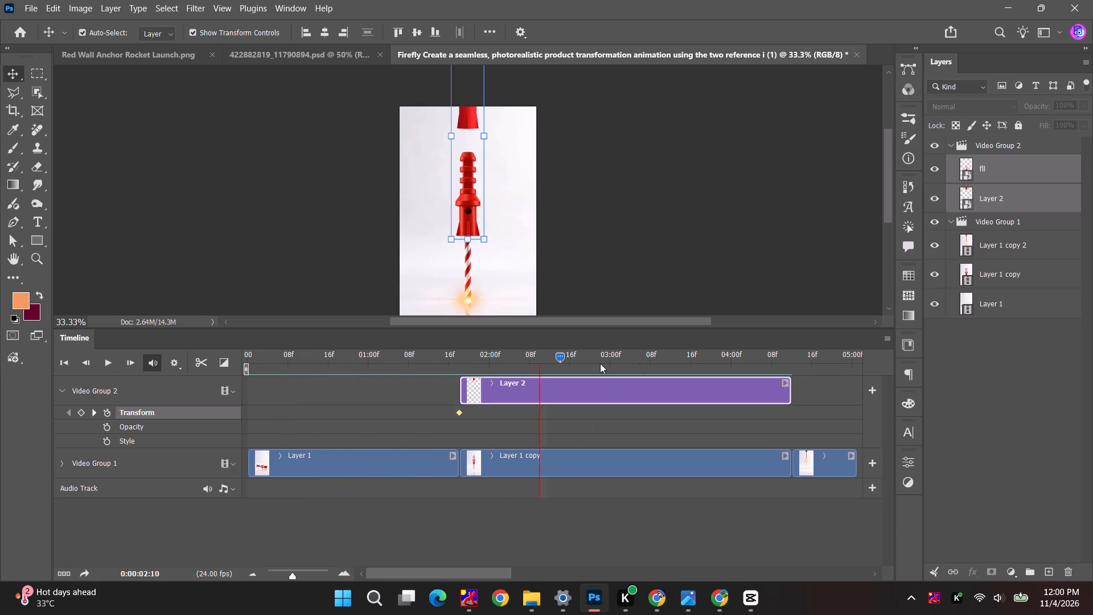
{"action": "left_click_drag", "start_coordinate": [600, 363], "coordinate": [833, 365]}
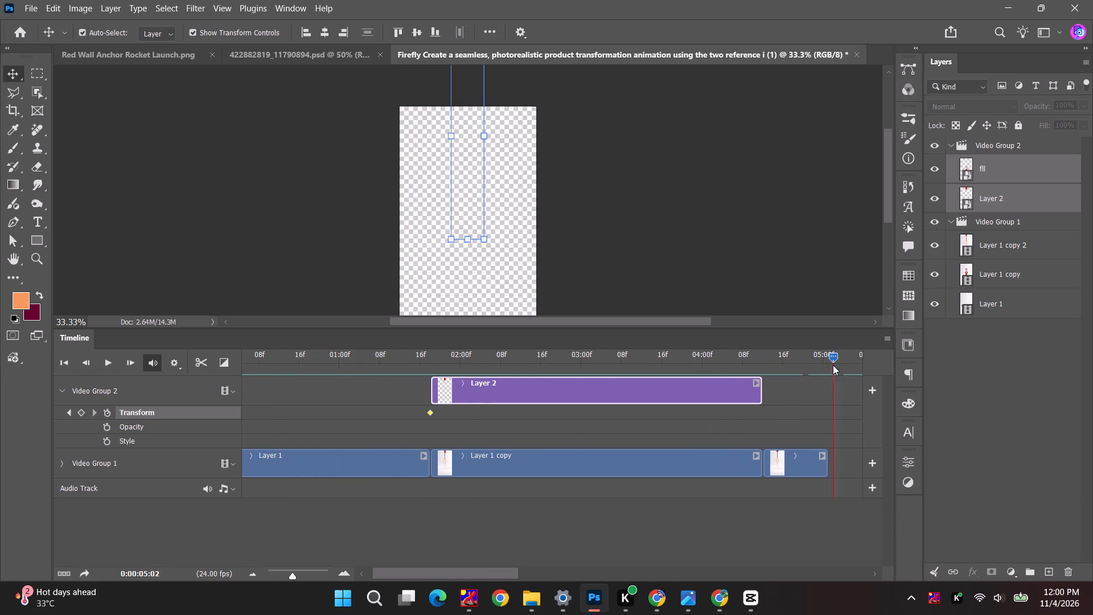
{"action": "left_click_drag", "start_coordinate": [833, 365], "coordinate": [246, 391]}
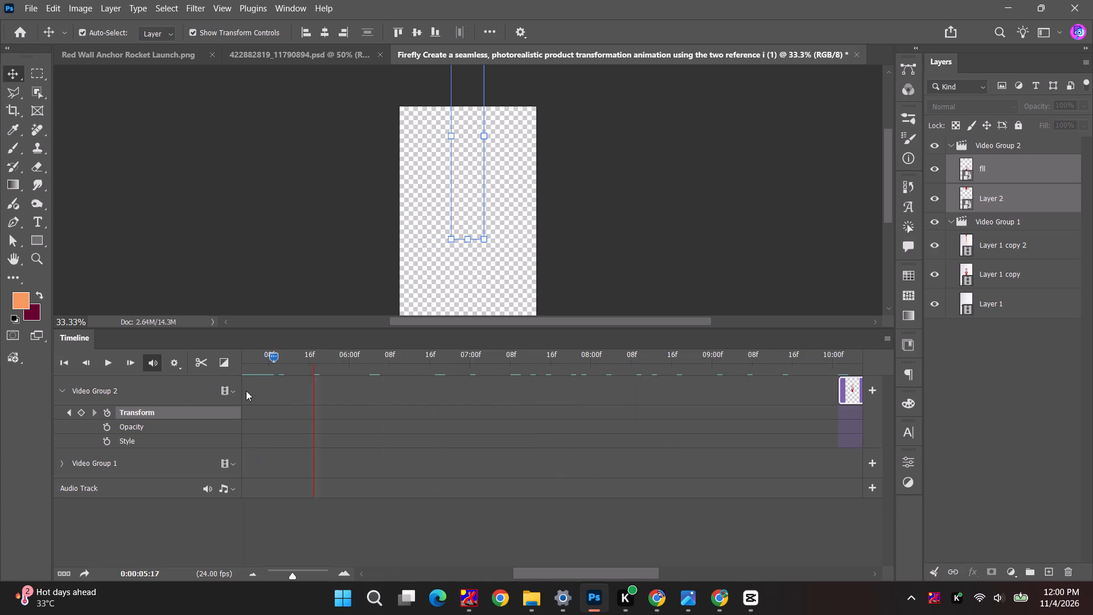
{"action": "left_click_drag", "start_coordinate": [246, 391], "coordinate": [302, 392]}
Enlarge the timeline area and bring the fll clip in Video Group 2 into view.
{"action": "scroll", "coordinate": [519, 457], "scroll_direction": "down", "scroll_amount": 16, "text": "ctrl"}
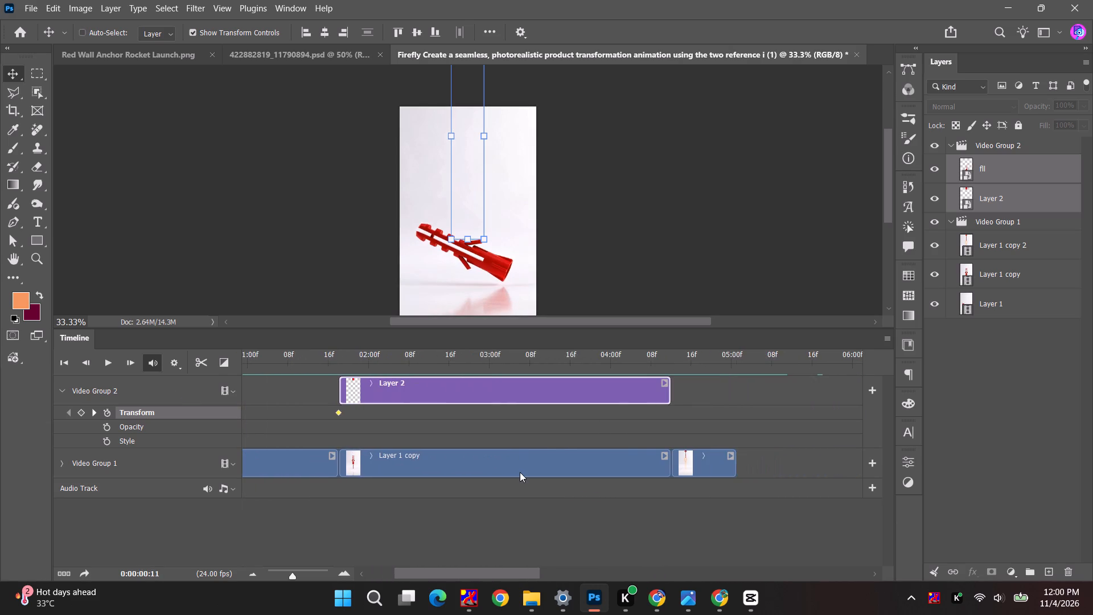
{"action": "scroll", "coordinate": [520, 472], "scroll_direction": "down", "scroll_amount": 5, "text": "ctrl"}
{"action": "left_click_drag", "start_coordinate": [511, 330], "coordinate": [474, 146]}
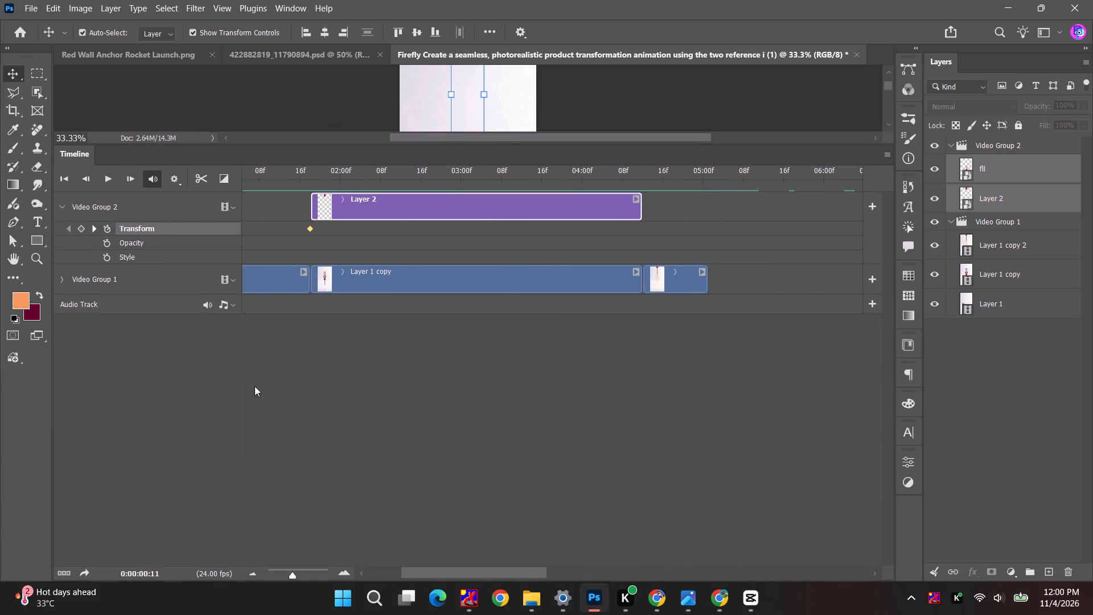
{"action": "left_click_drag", "start_coordinate": [429, 570], "coordinate": [644, 555]}
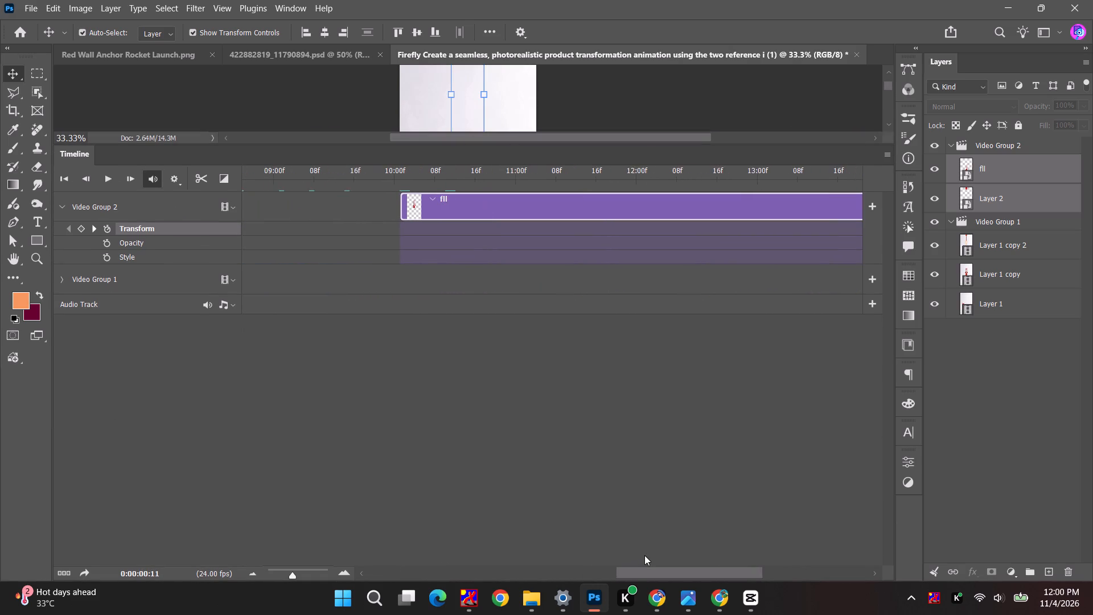
{"action": "left_click_drag", "start_coordinate": [644, 555], "coordinate": [665, 551]}
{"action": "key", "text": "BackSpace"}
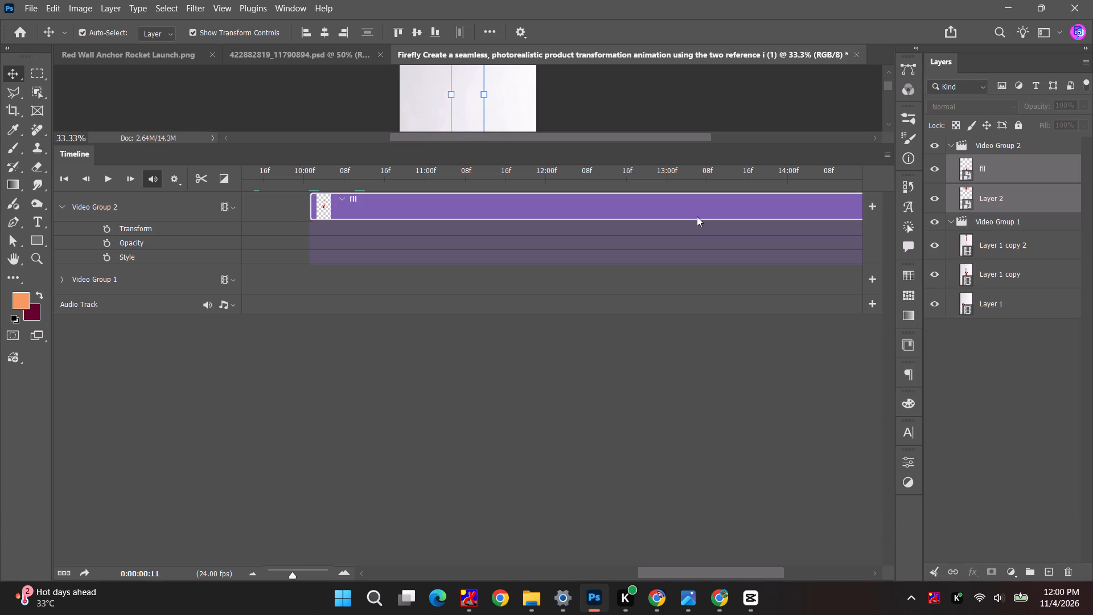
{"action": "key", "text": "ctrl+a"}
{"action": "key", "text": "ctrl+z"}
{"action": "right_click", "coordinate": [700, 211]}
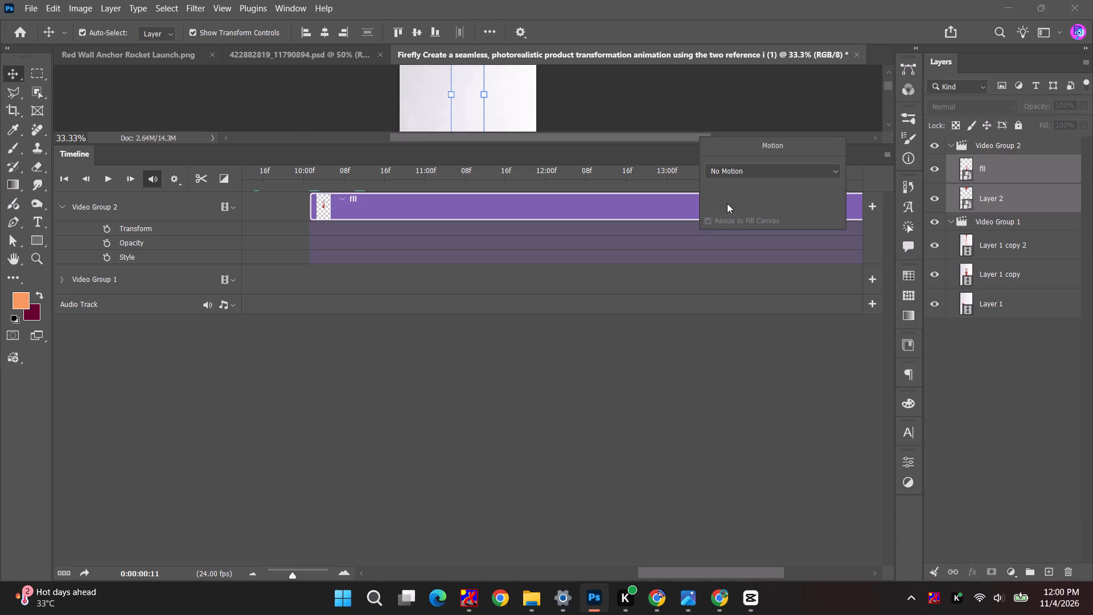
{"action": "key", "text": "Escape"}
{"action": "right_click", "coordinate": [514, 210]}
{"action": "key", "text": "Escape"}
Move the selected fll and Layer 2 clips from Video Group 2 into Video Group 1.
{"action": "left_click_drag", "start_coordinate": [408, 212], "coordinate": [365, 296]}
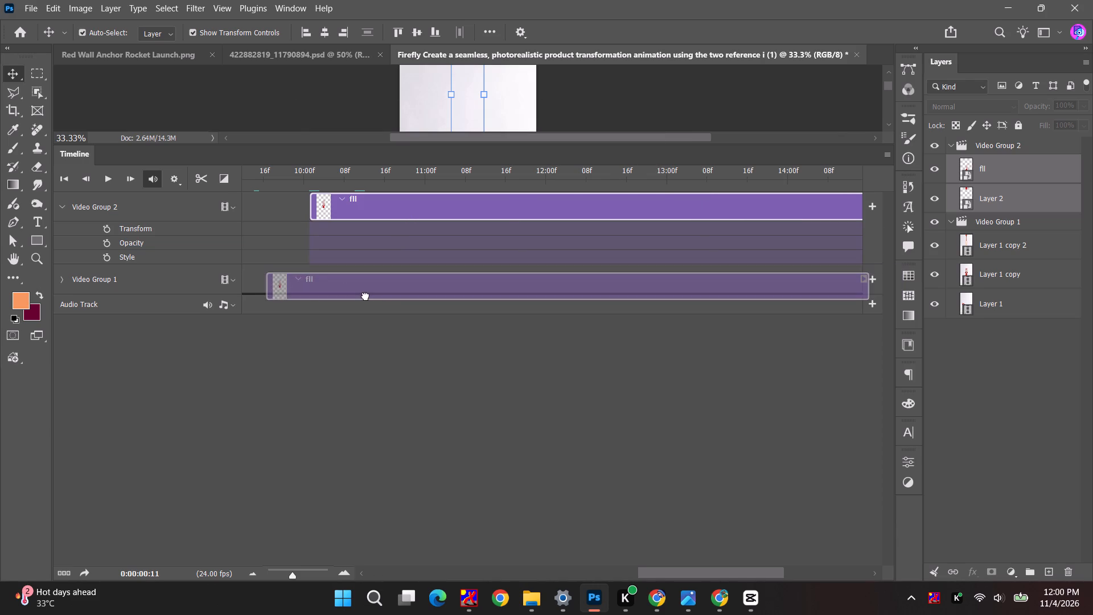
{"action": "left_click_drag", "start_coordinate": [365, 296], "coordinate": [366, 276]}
Delete the fll and Layer 2 cutout layers from Video Group 1, keeping only the Layer 1 video clips.
{"action": "left_click", "coordinate": [999, 187]}
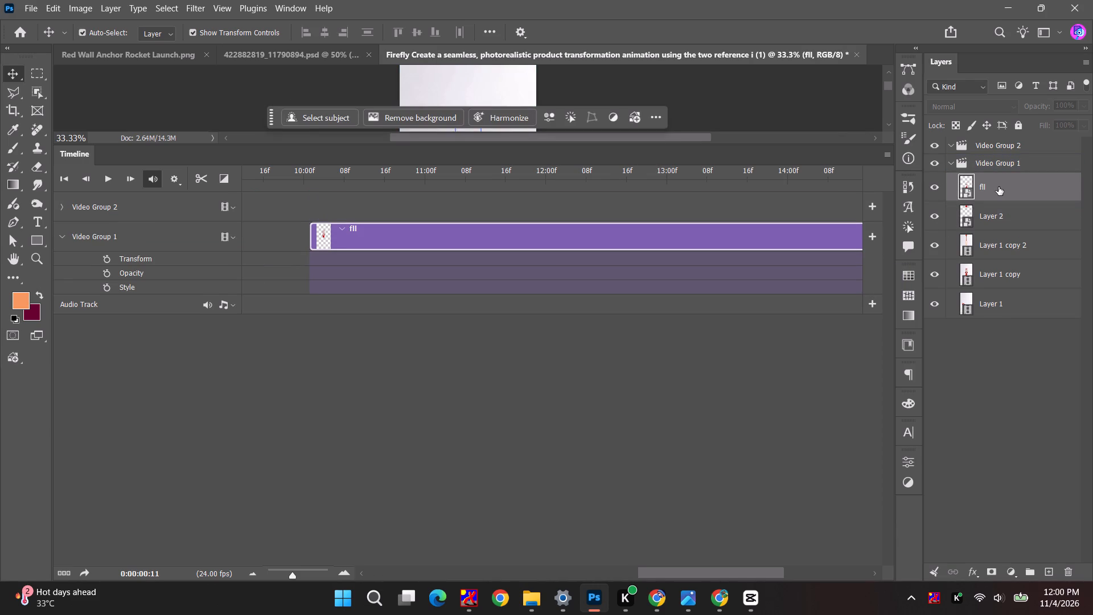
{"action": "key", "text": "BackSpace"}
{"action": "left_click", "coordinate": [999, 187]}
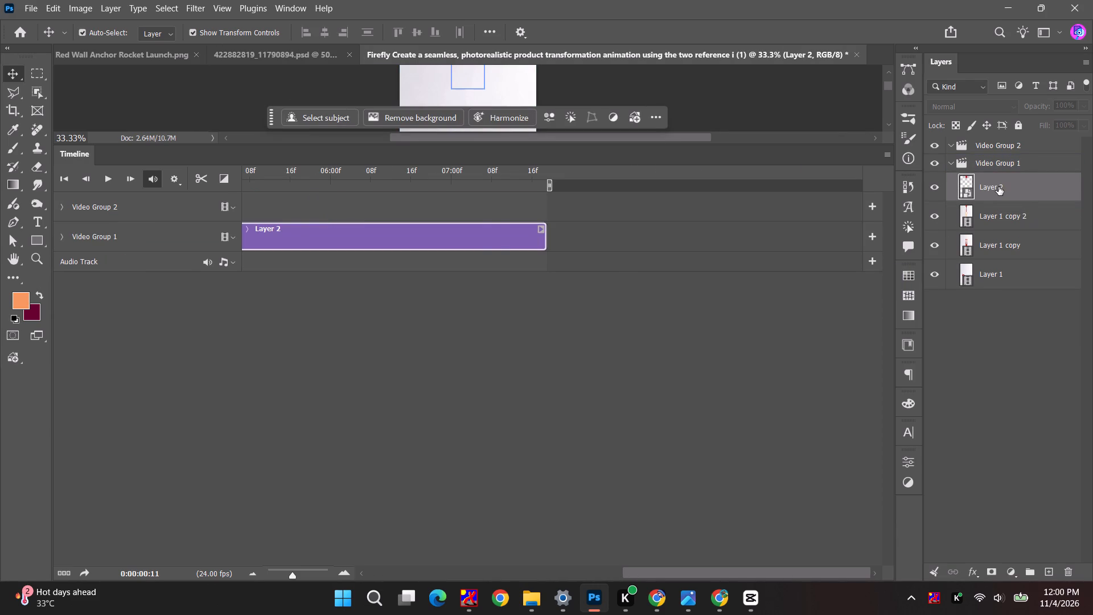
{"action": "key", "text": "bracketright"}
{"action": "key", "text": "BackSpace"}
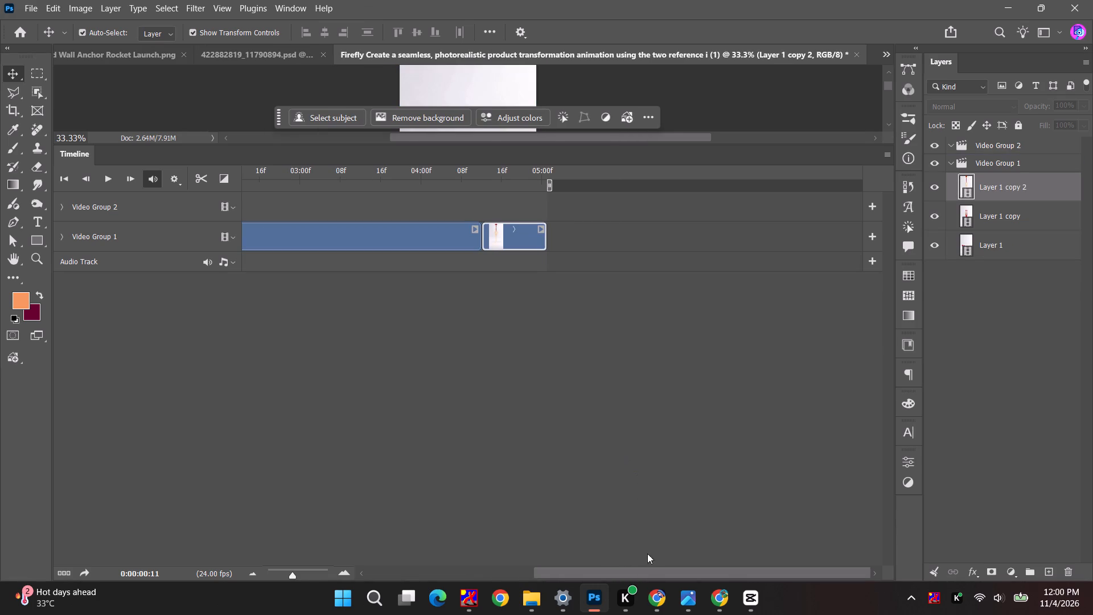
{"action": "scroll", "coordinate": [586, 516], "scroll_direction": "down", "scroll_amount": 10, "text": "ctrl"}
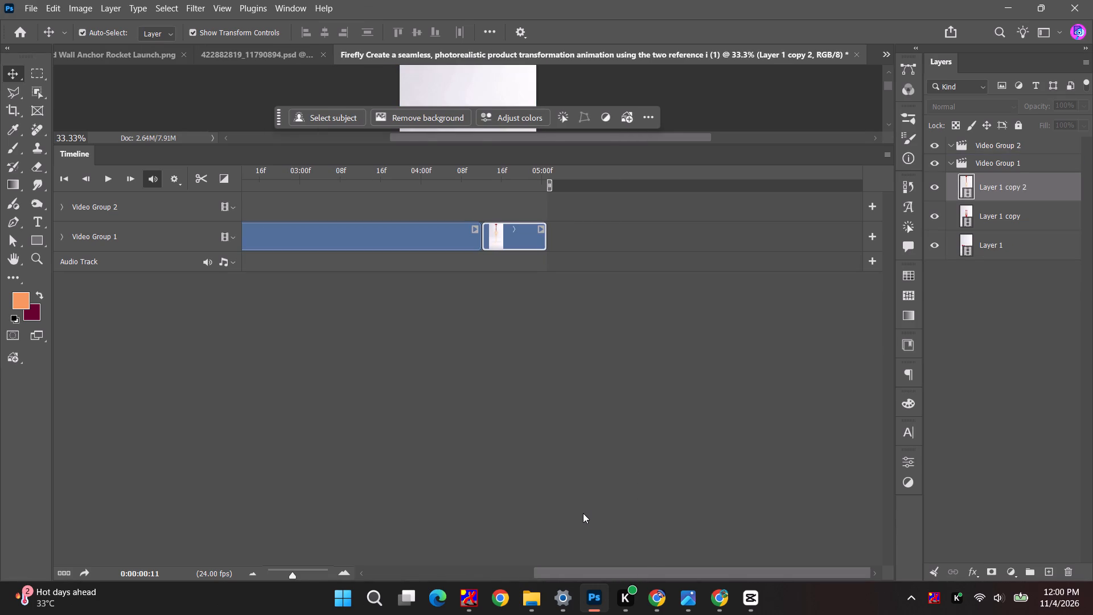